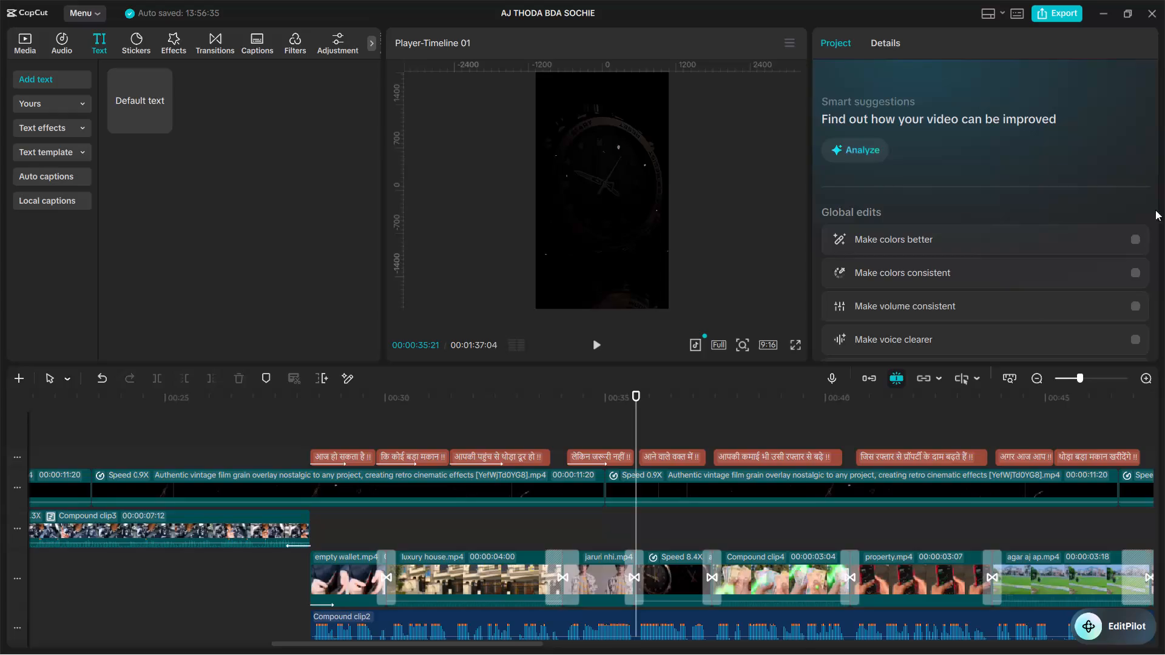
Give the caption "आने वाले वक्त में !!" the Type 2 In animation with a 0.9 s duration and preview it.
click(555, 423)
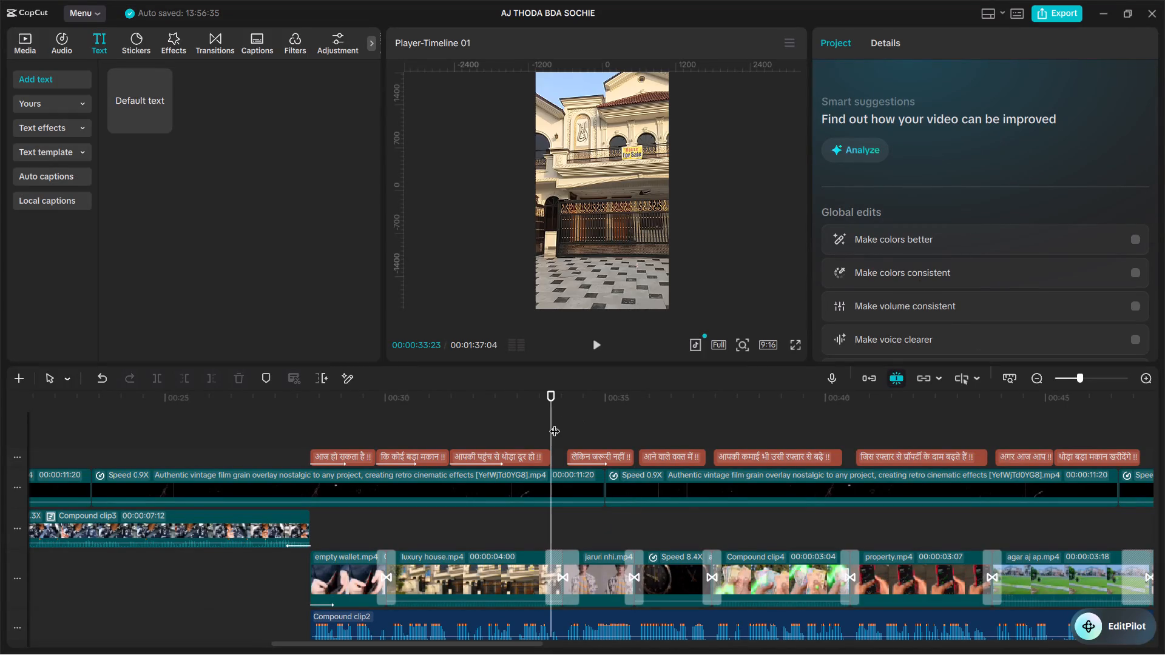
key(space)
click(308, 428)
key(space)
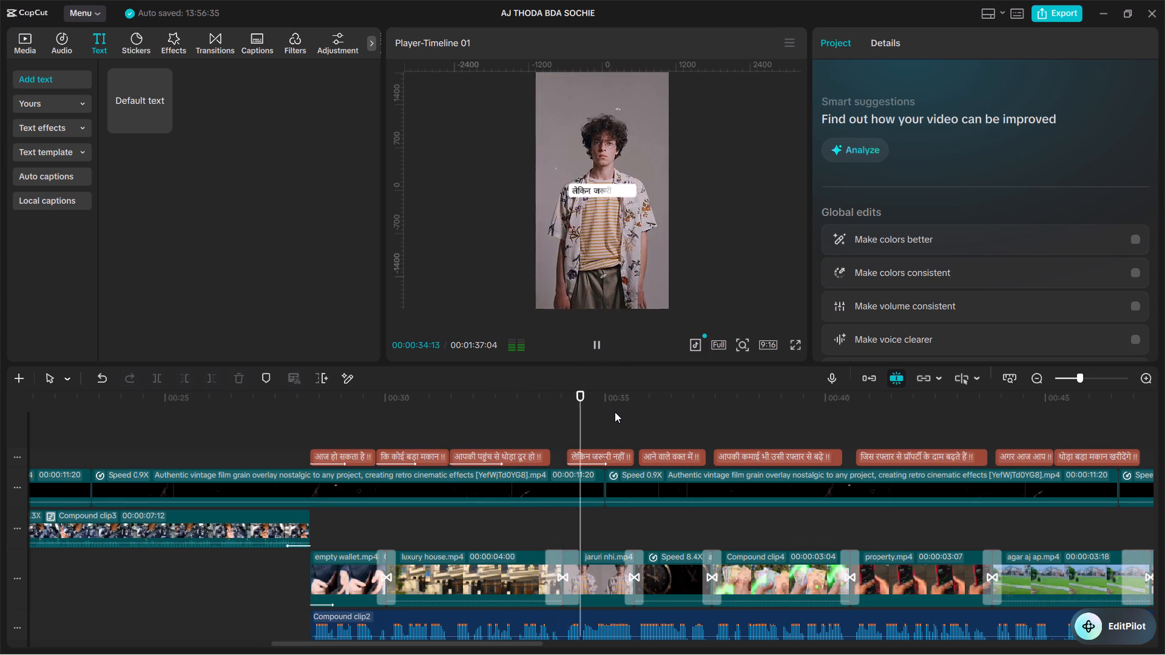
key(space)
key(space)
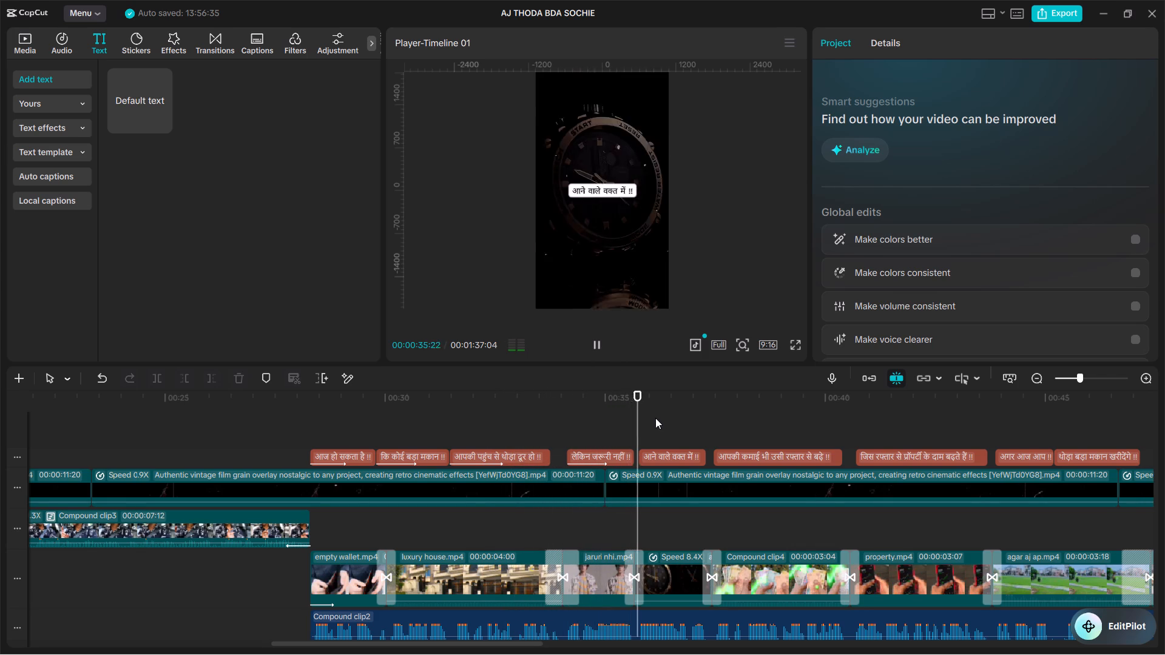
click(647, 453)
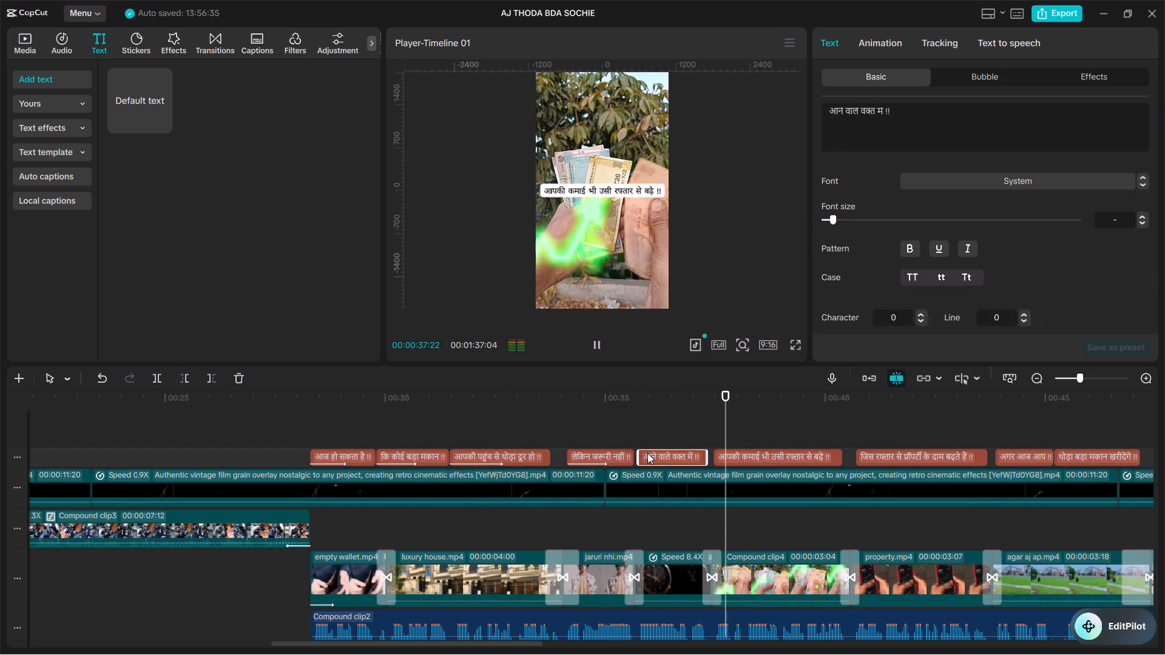
key(space)
click(893, 44)
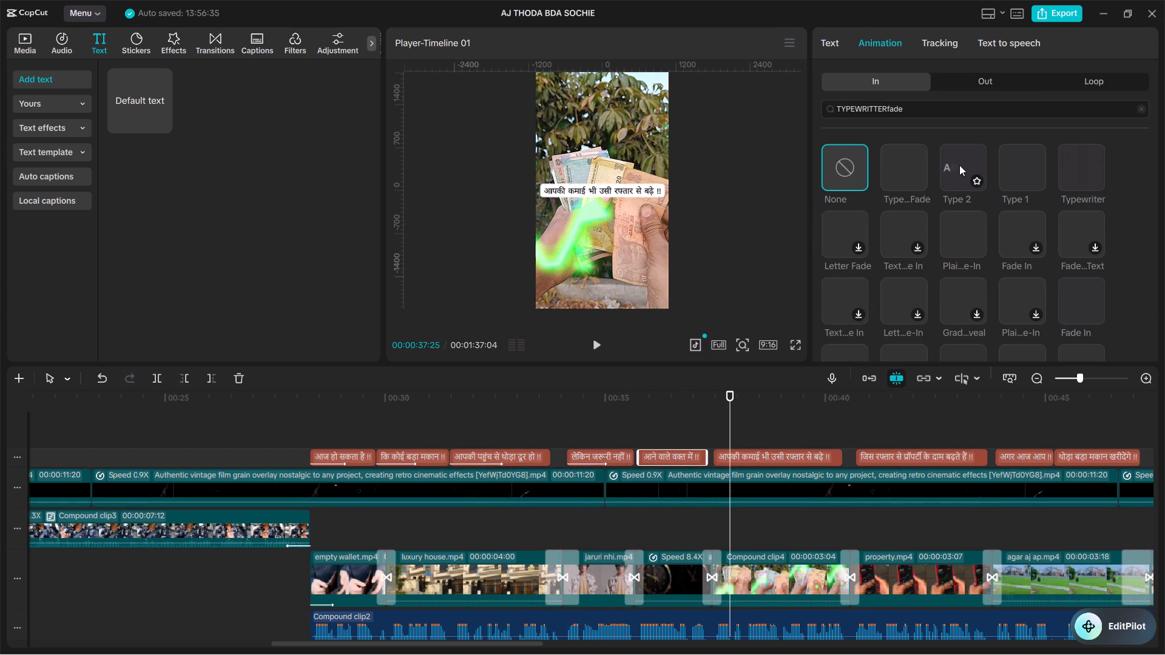
click(959, 165)
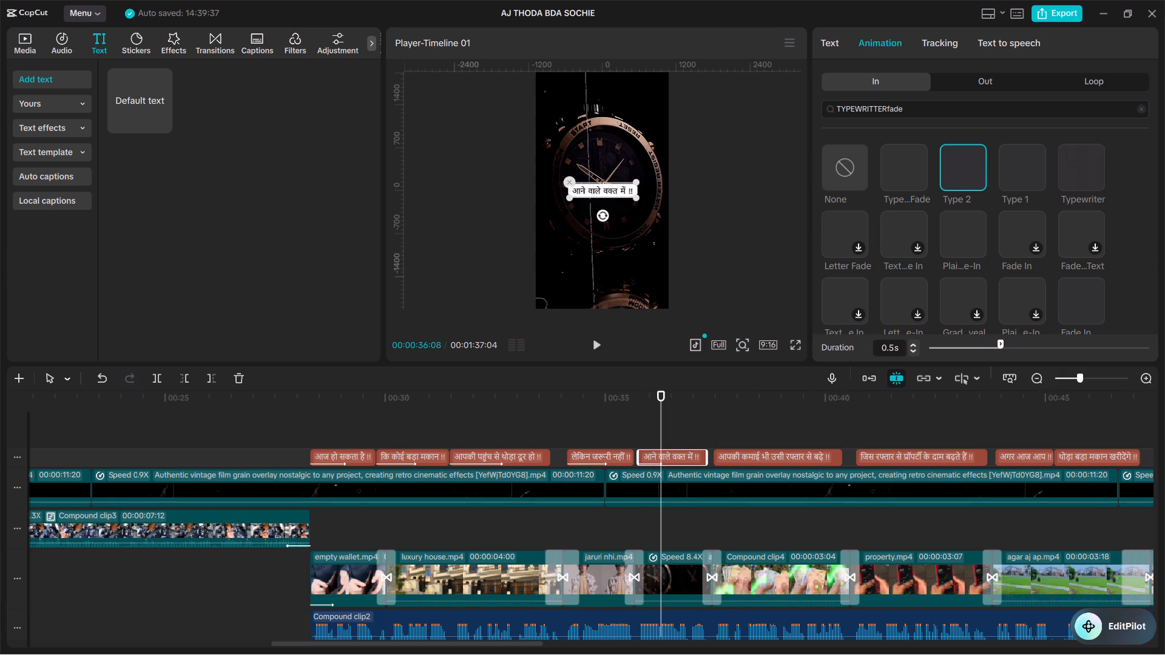
triple_click(915, 344)
click(915, 344)
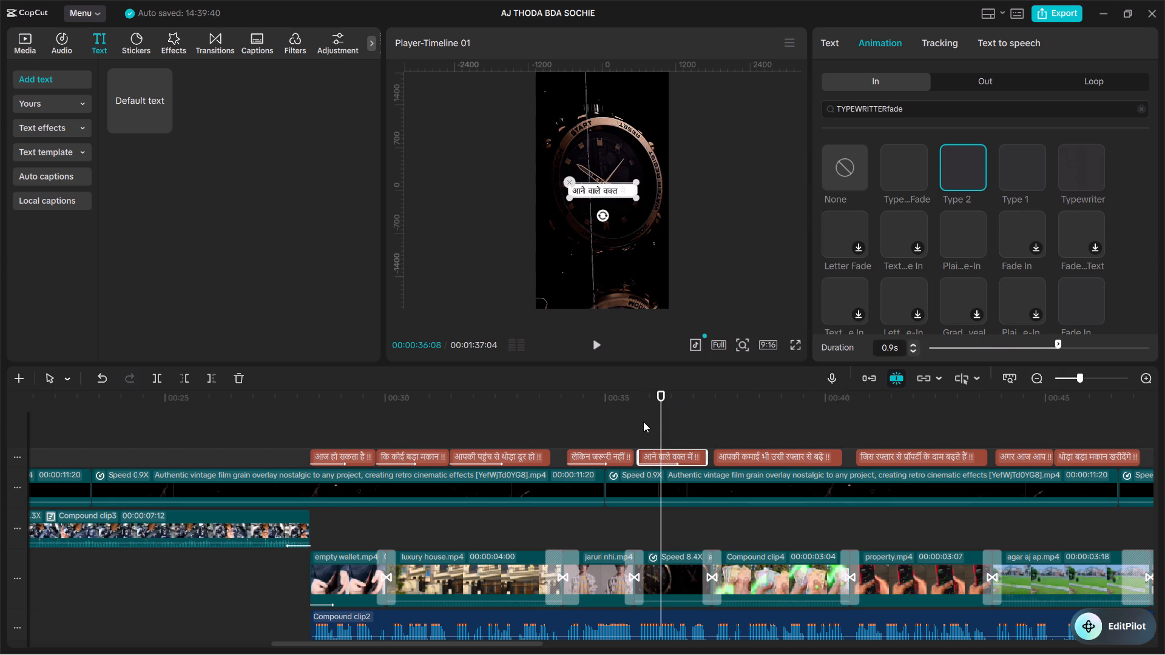
click(635, 422)
key(space)
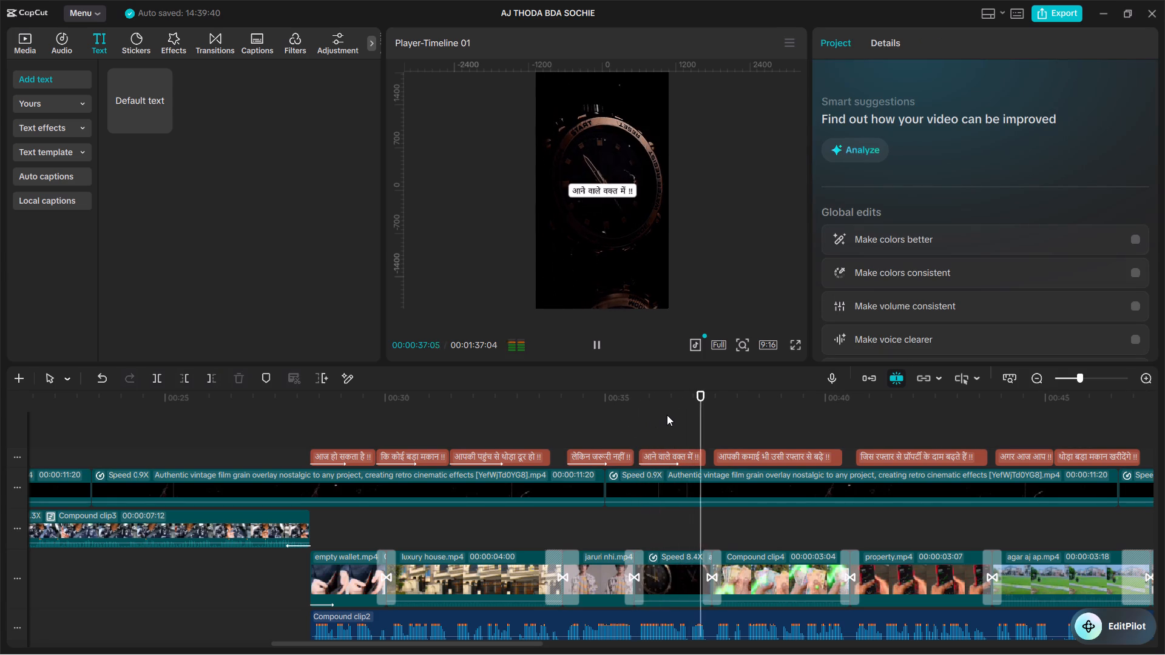
key(space)
Give the caption "आपकी कमाई भी उसी रफ्तार से बढ़े !!" the Type 2 In animation with a 1.0 s duration and preview it.
click(737, 463)
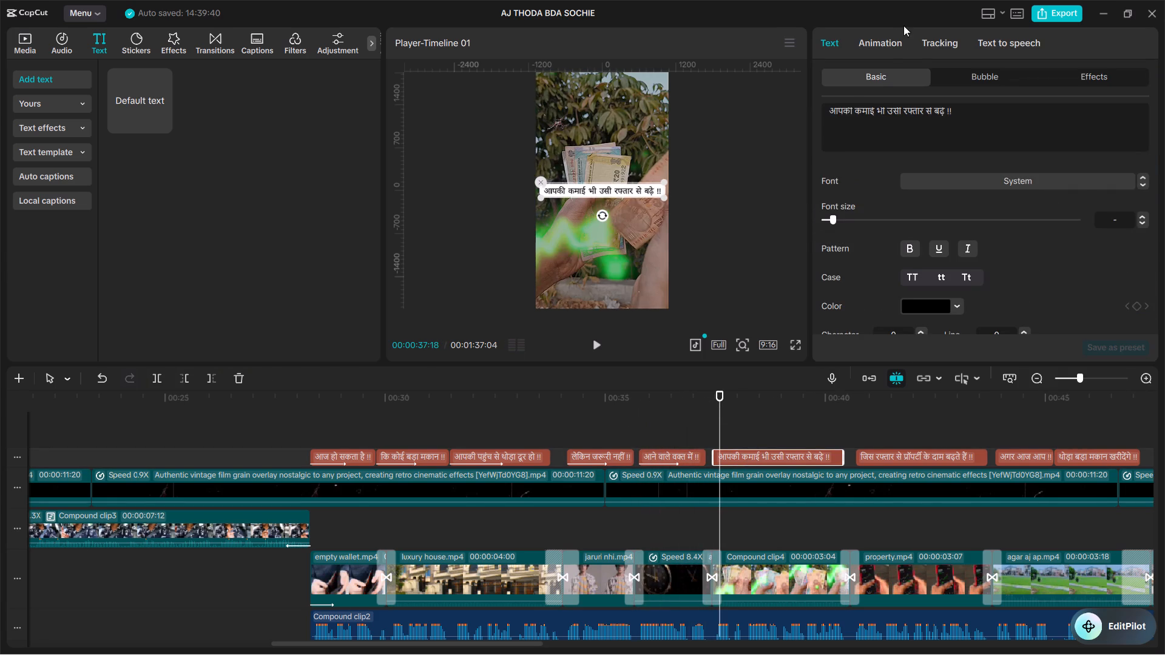
click(880, 39)
key(space)
click(953, 169)
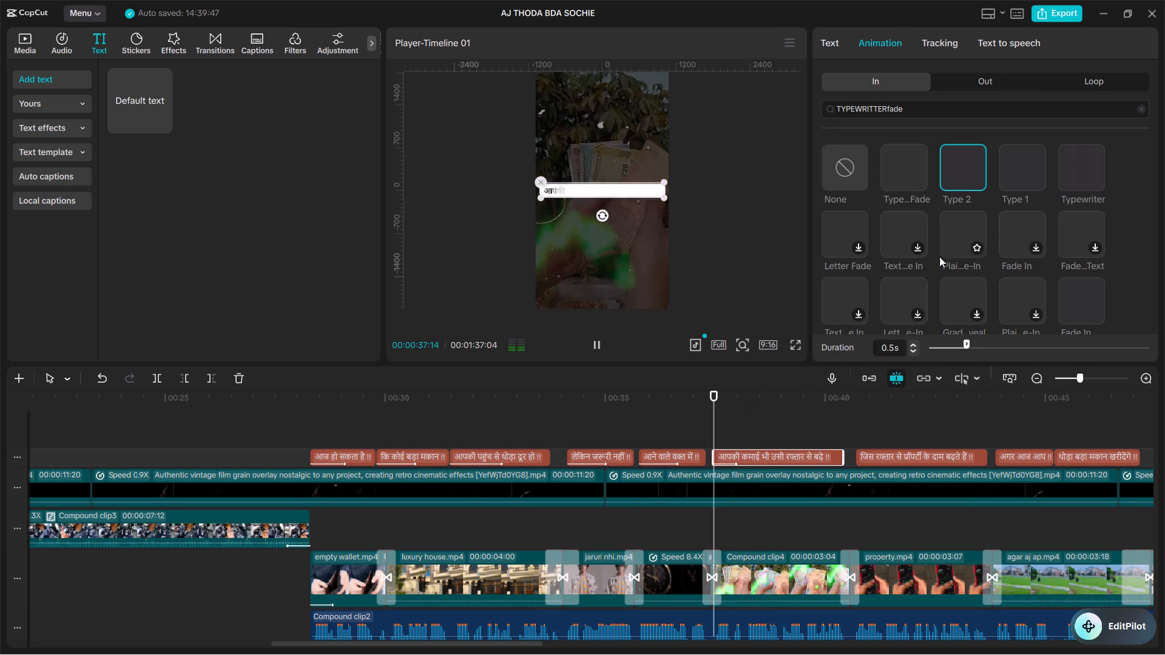
key(space)
triple_click(911, 347)
double_click(911, 346)
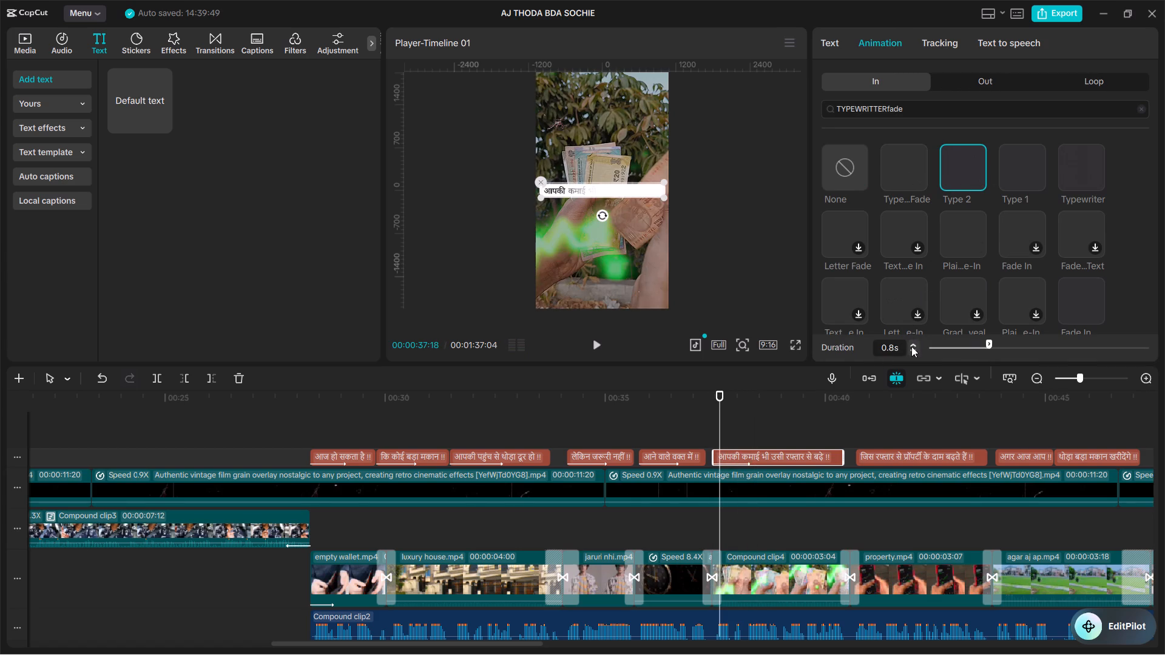
key(space)
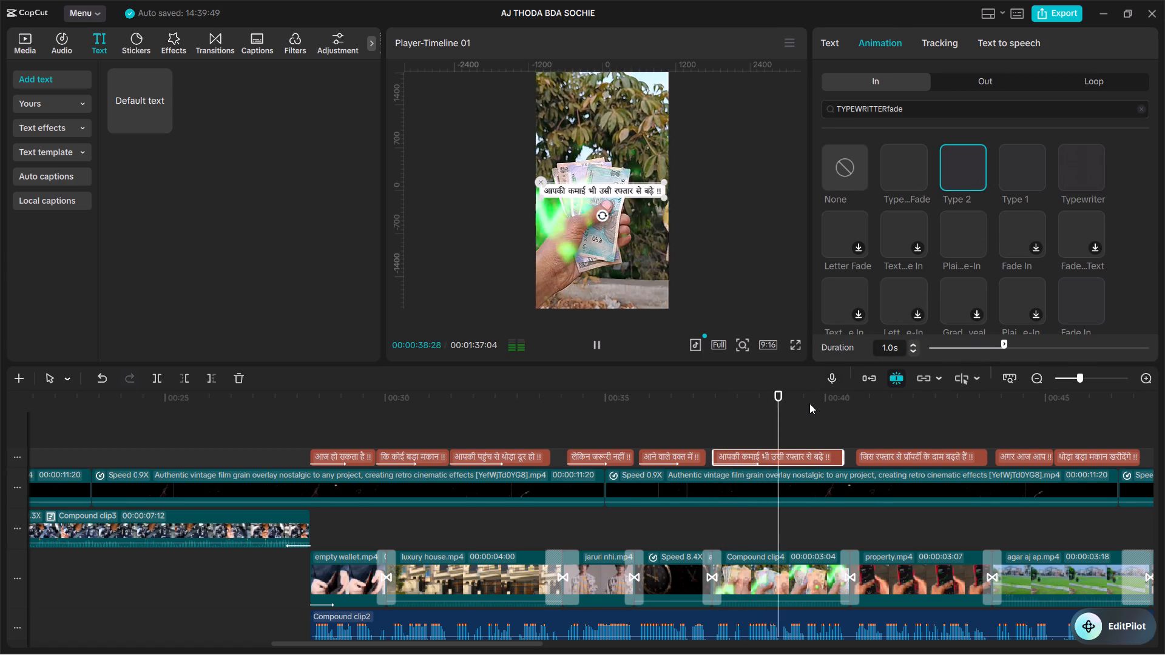
key(space)
Lengthen the In animation of the caption "आपकी कमाई भी उसी रफ्तार से बढ़े !!" to 1.5 s and replay it.
triple_click(911, 343)
double_click(911, 343)
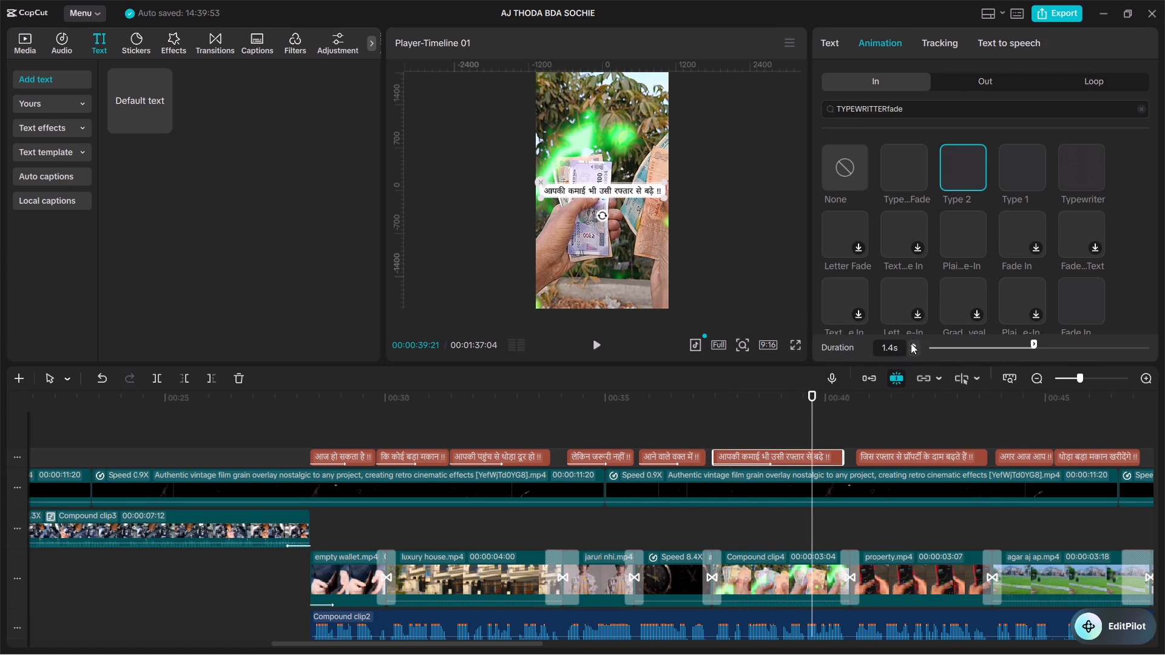
key(space)
key(space)
click(726, 416)
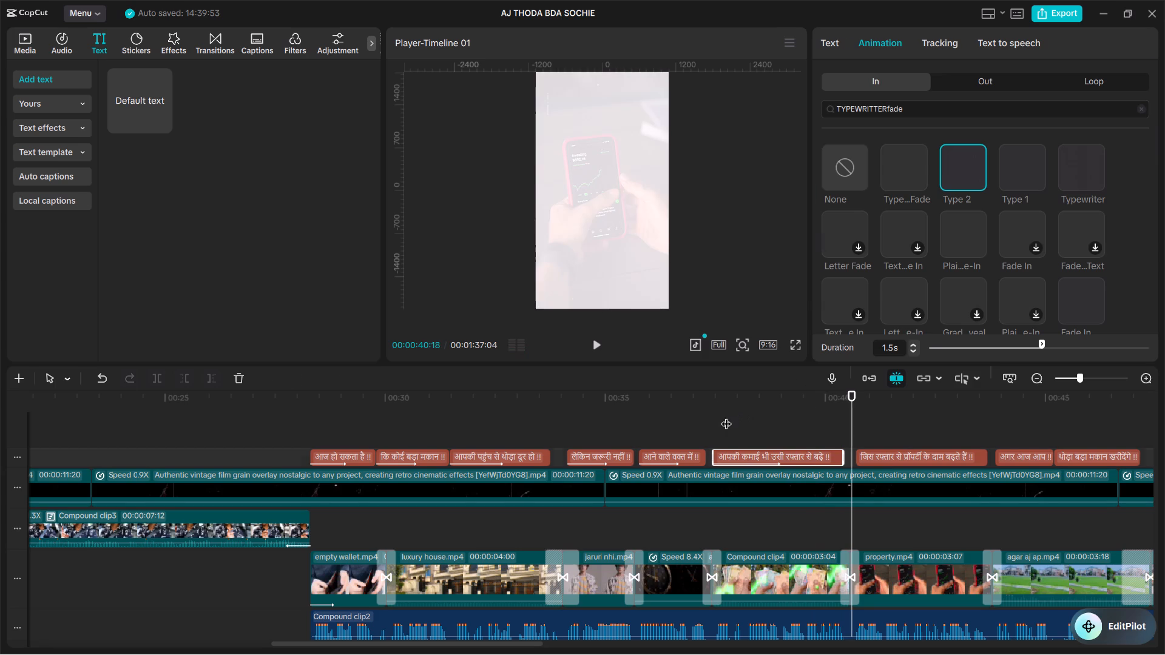
key(space)
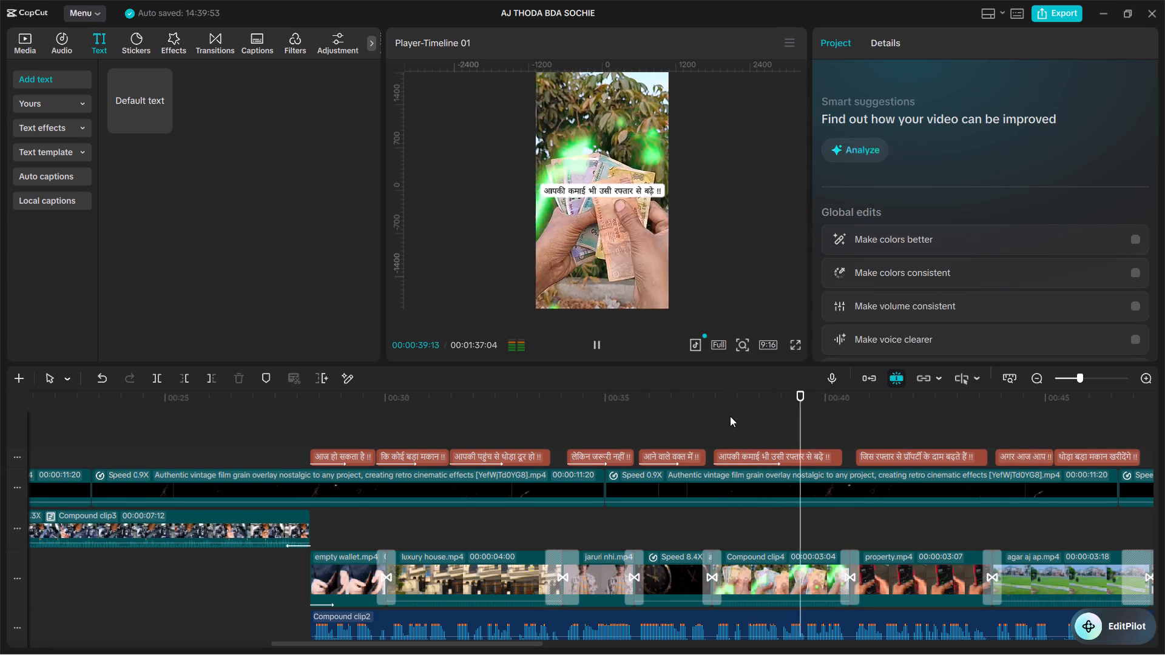
key(space)
Give the caption "जिस रफ्तार से प्रॉपर्टी के दाम बढ़ते हैं !!" the Type 2 In animation with a 1.5 s duration and preview it.
alt+scroll(879, 433, down, 3)
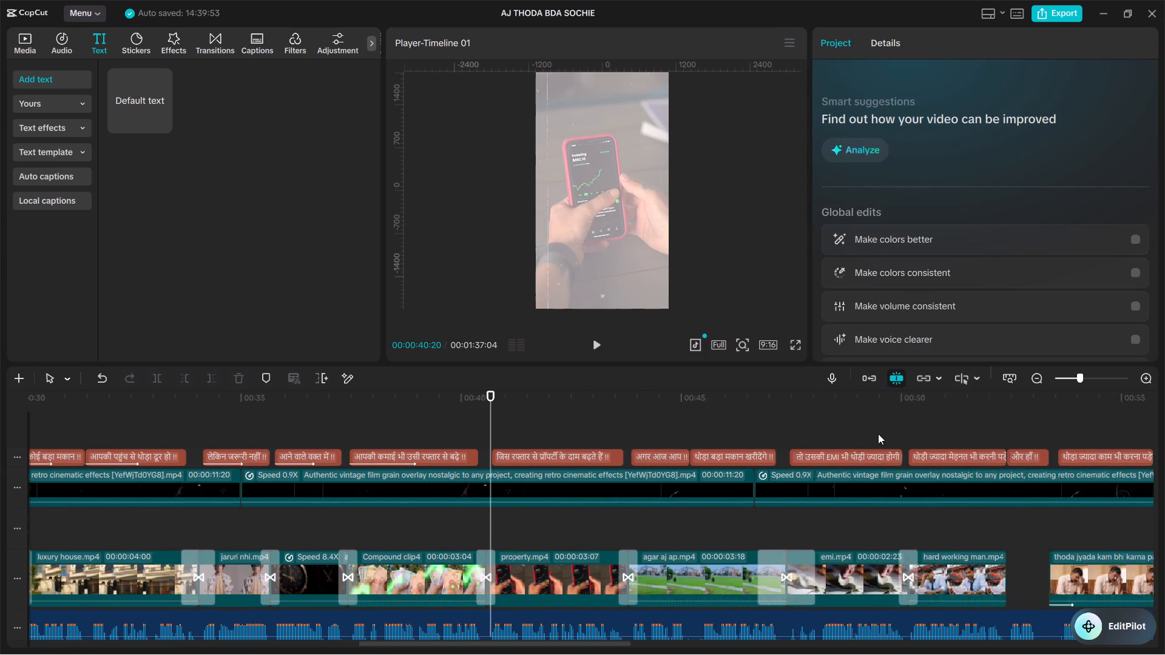
alt+scroll(878, 434, down, 2)
click(452, 454)
key(space)
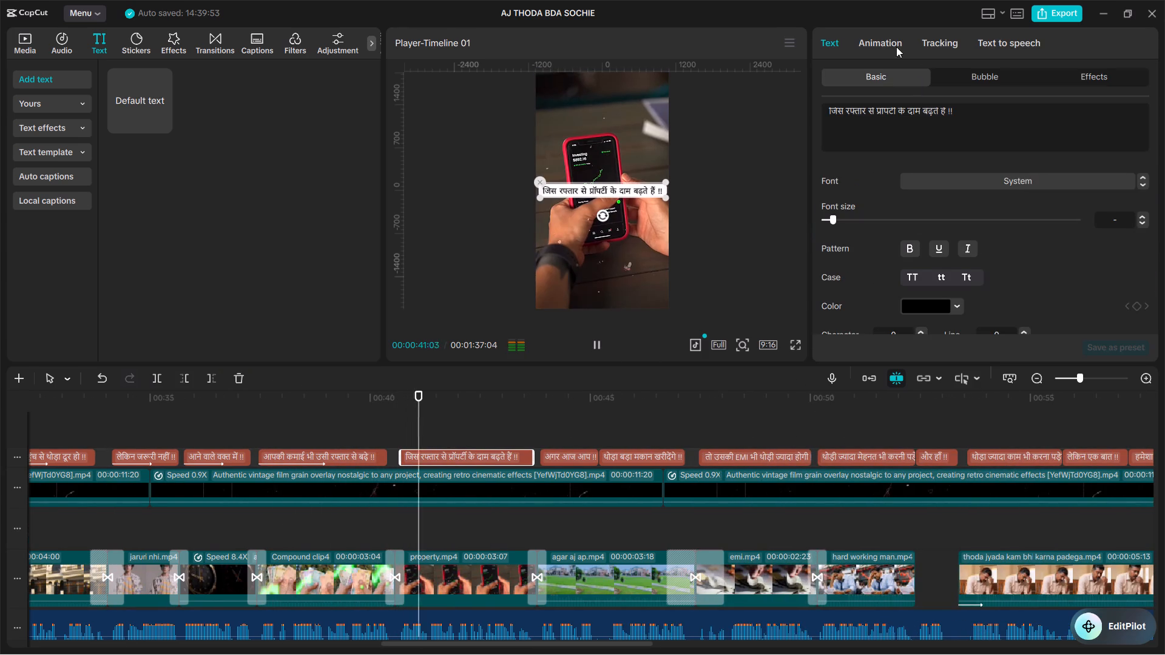
click(886, 41)
click(966, 164)
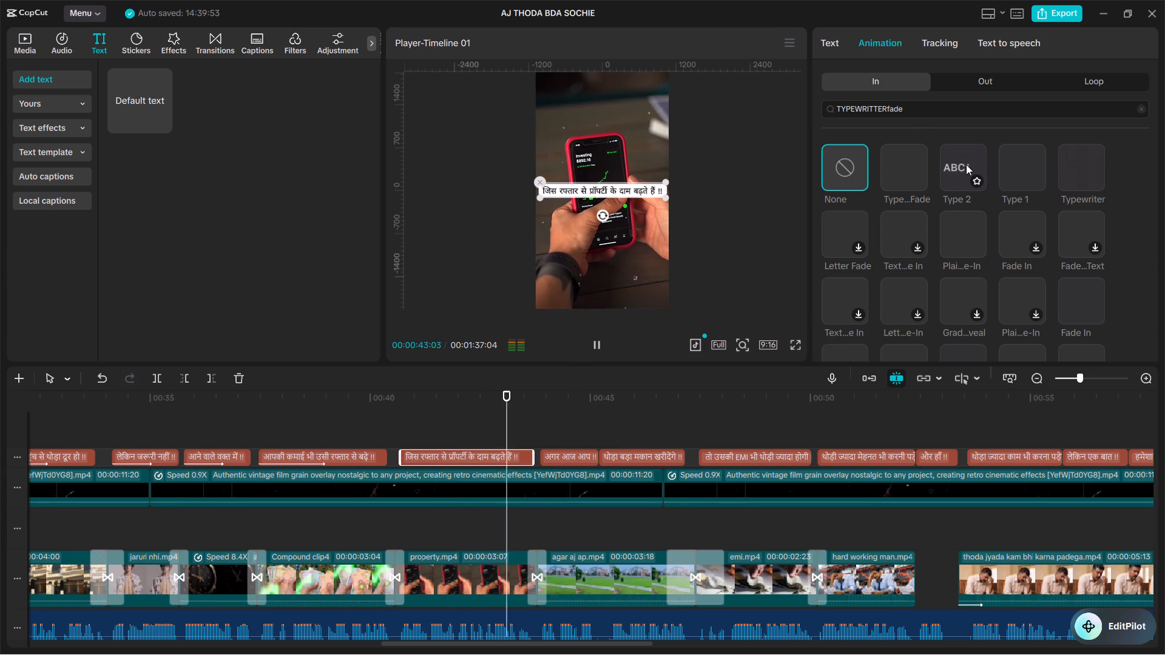
key(space)
triple_click(914, 343)
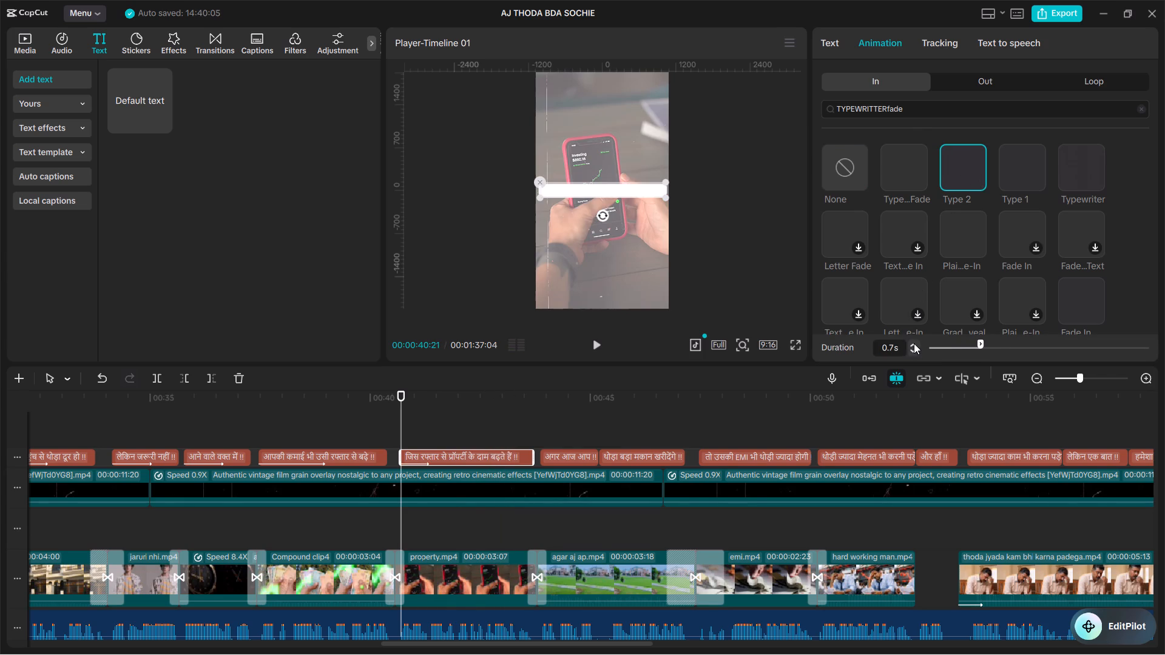
triple_click(914, 343)
click(914, 343)
triple_click(914, 343)
key(space)
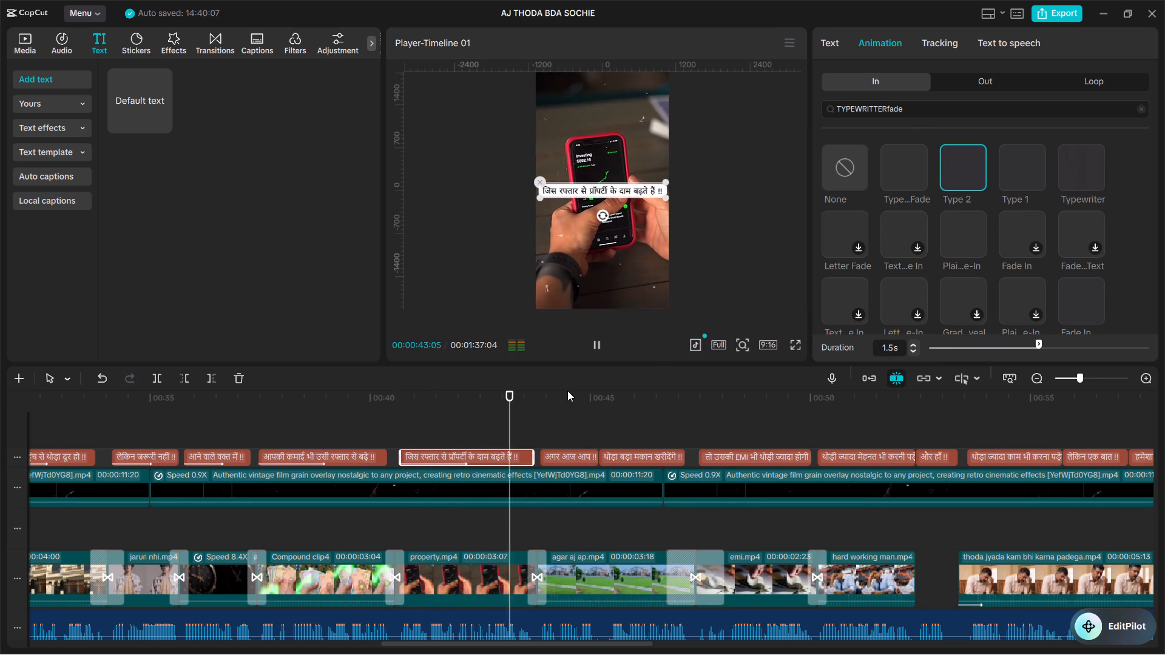
key(space)
Apply the Type 2 In animation to the caption "अगर आज आप !!", lengthen its duration slightly, and preview it.
click(560, 447)
click(556, 452)
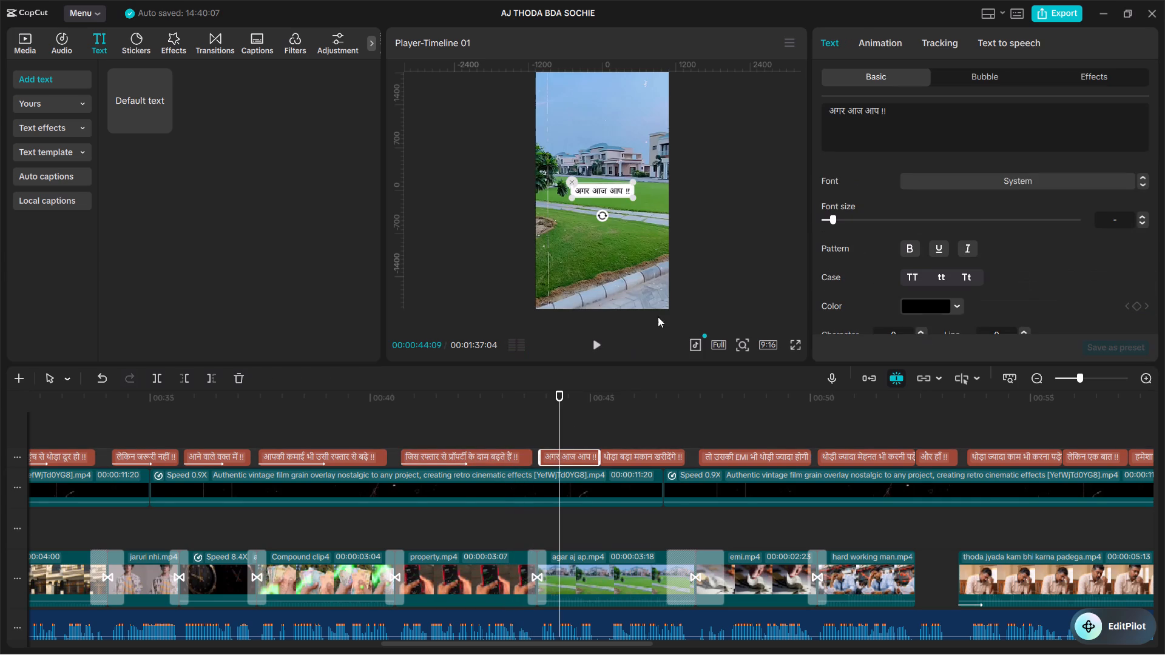
click(879, 48)
key(space)
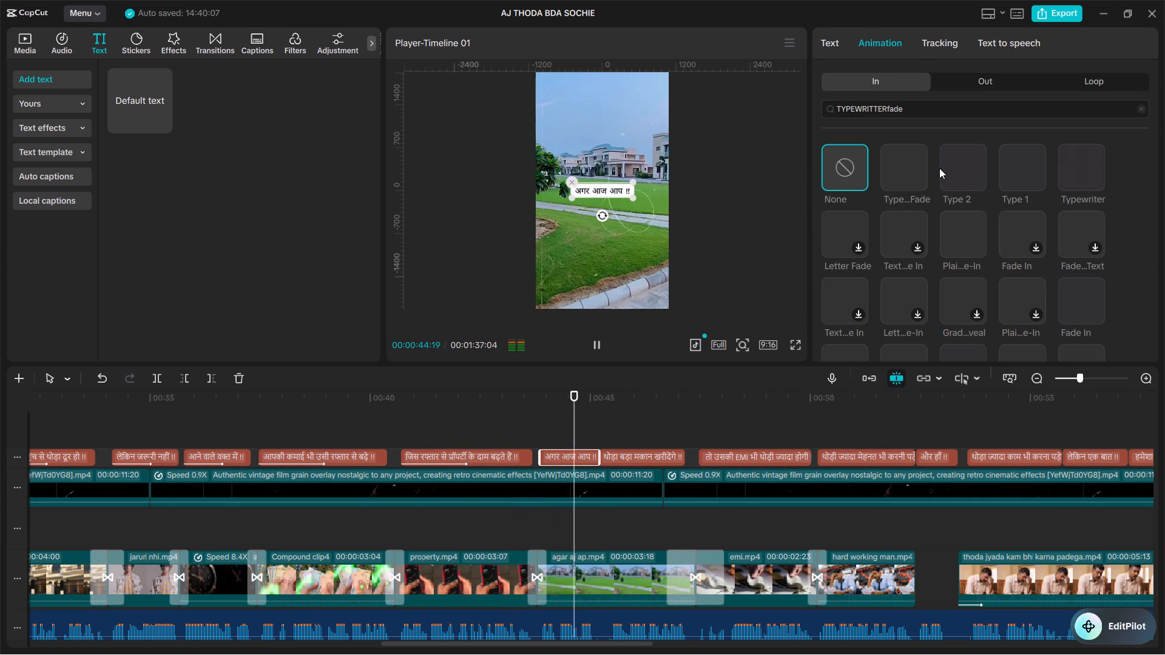
key(space)
click(952, 167)
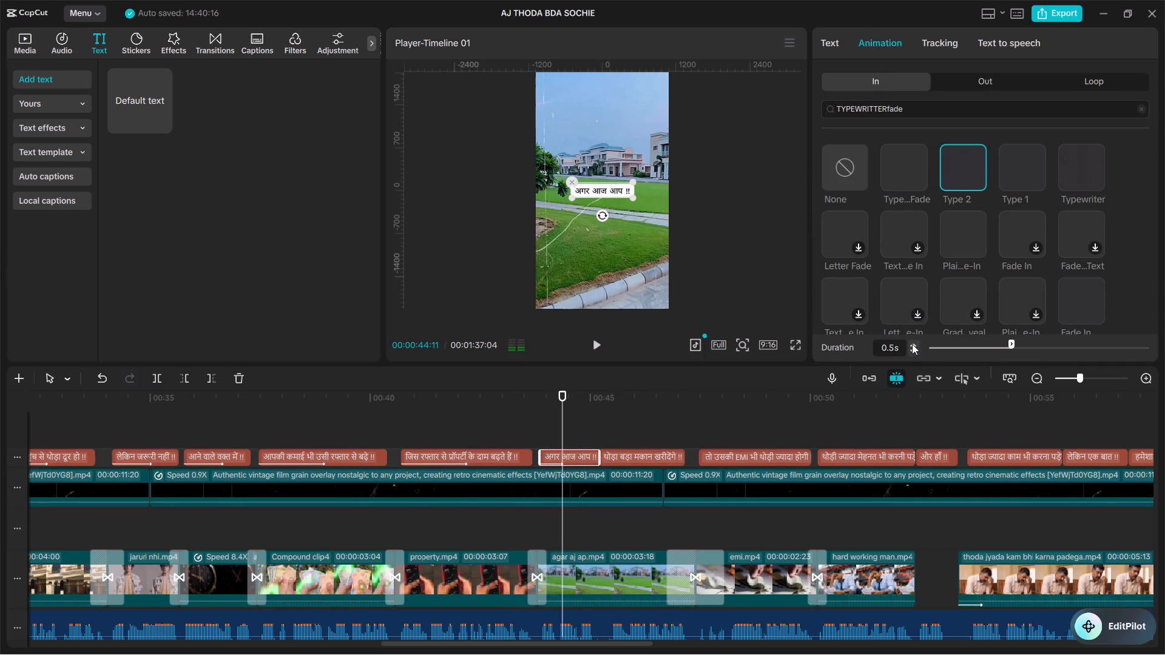
triple_click(912, 343)
click(546, 423)
key(space)
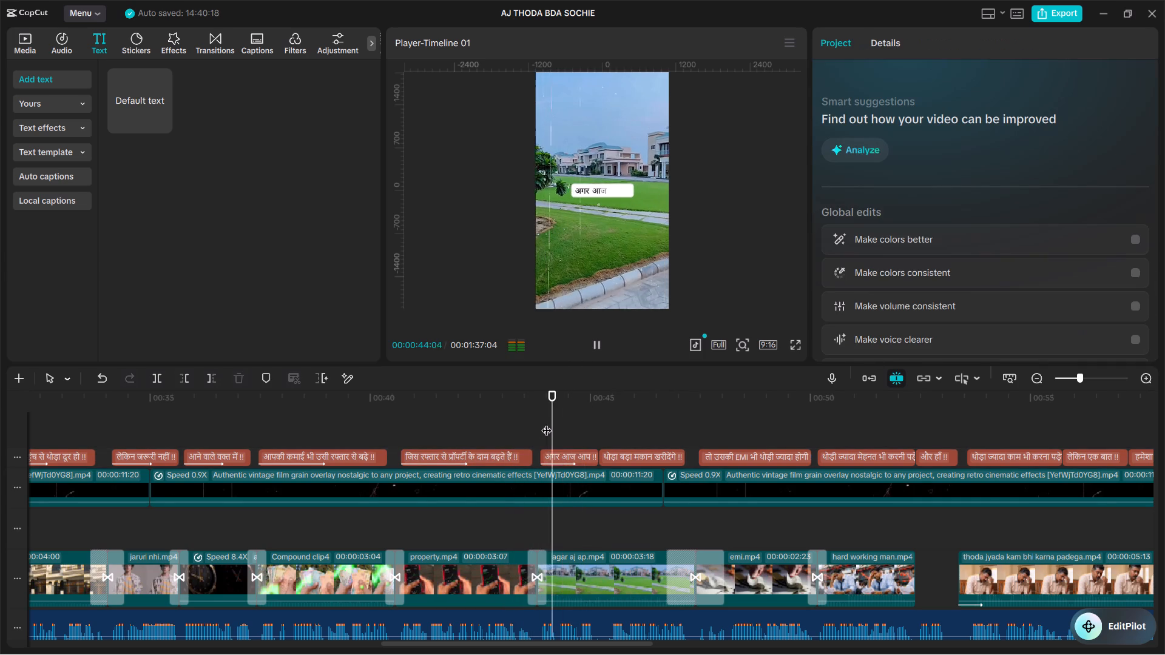
key(space)
Give the caption "थोड़ा बड़ा मकान खरीदेंगे !!" the Type 2 In animation with a 0.9 s duration and preview it.
alt+scroll(623, 437, down, 3)
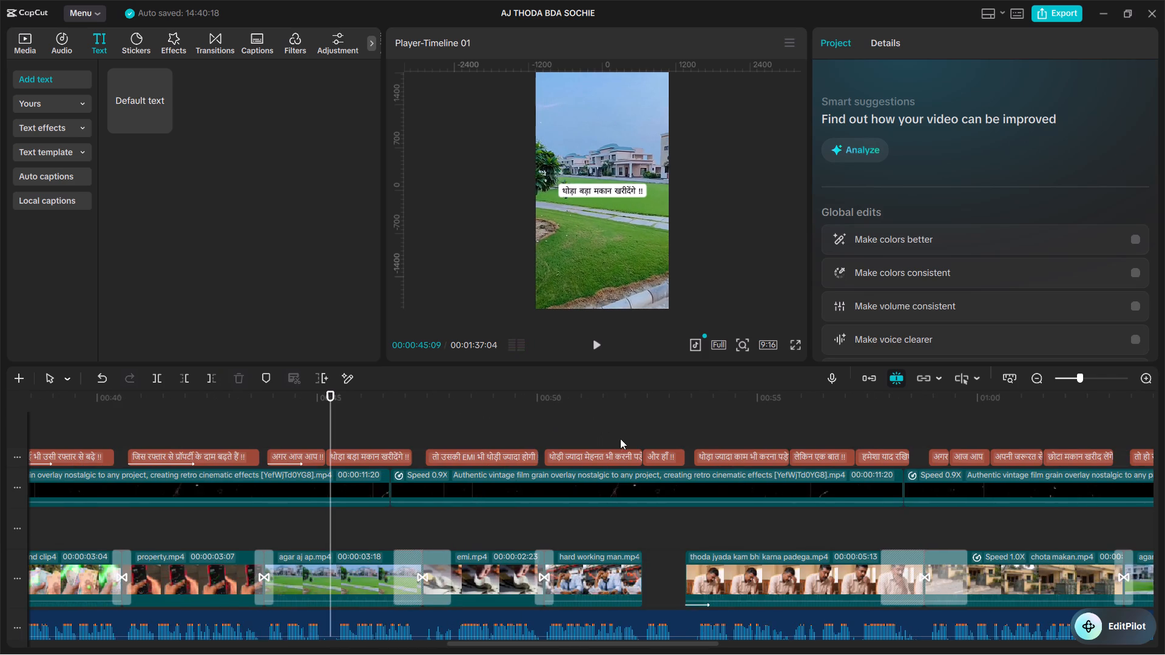
click(353, 463)
key(space)
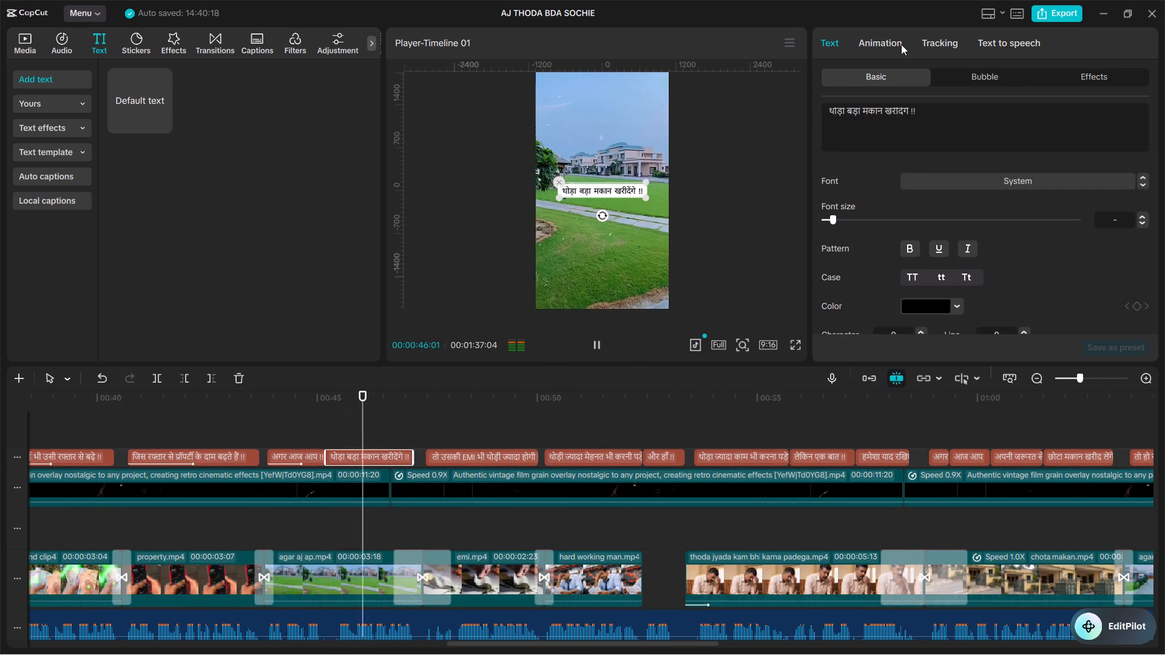
click(885, 42)
key(space)
click(905, 164)
click(959, 153)
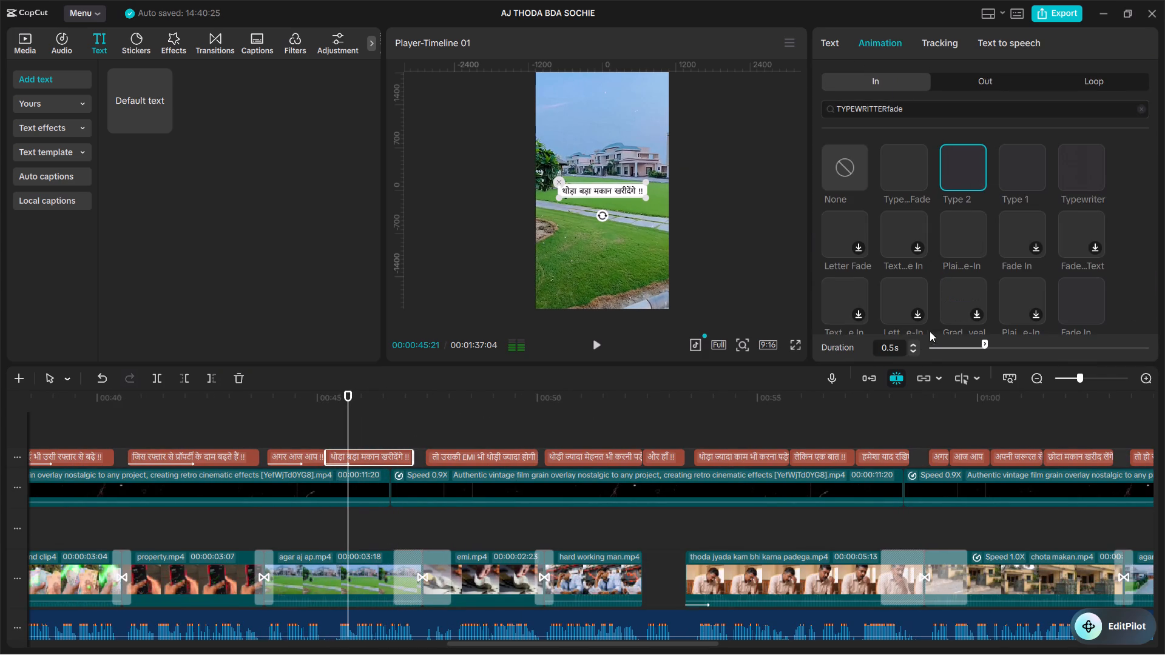
triple_click(914, 342)
click(913, 342)
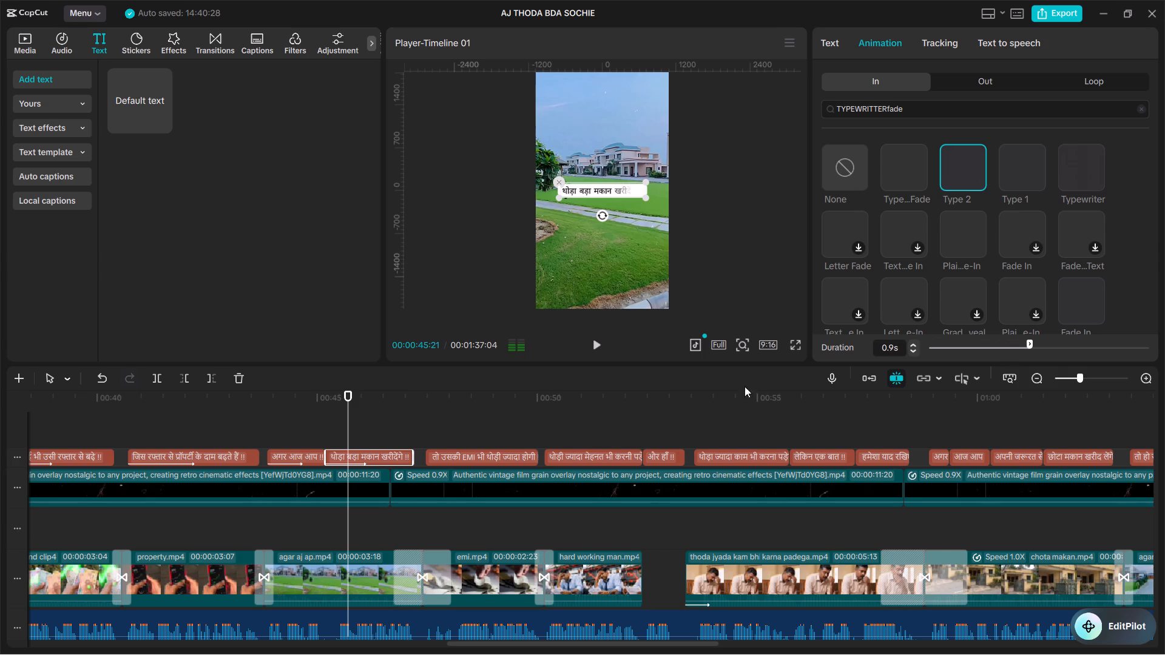
key(space)
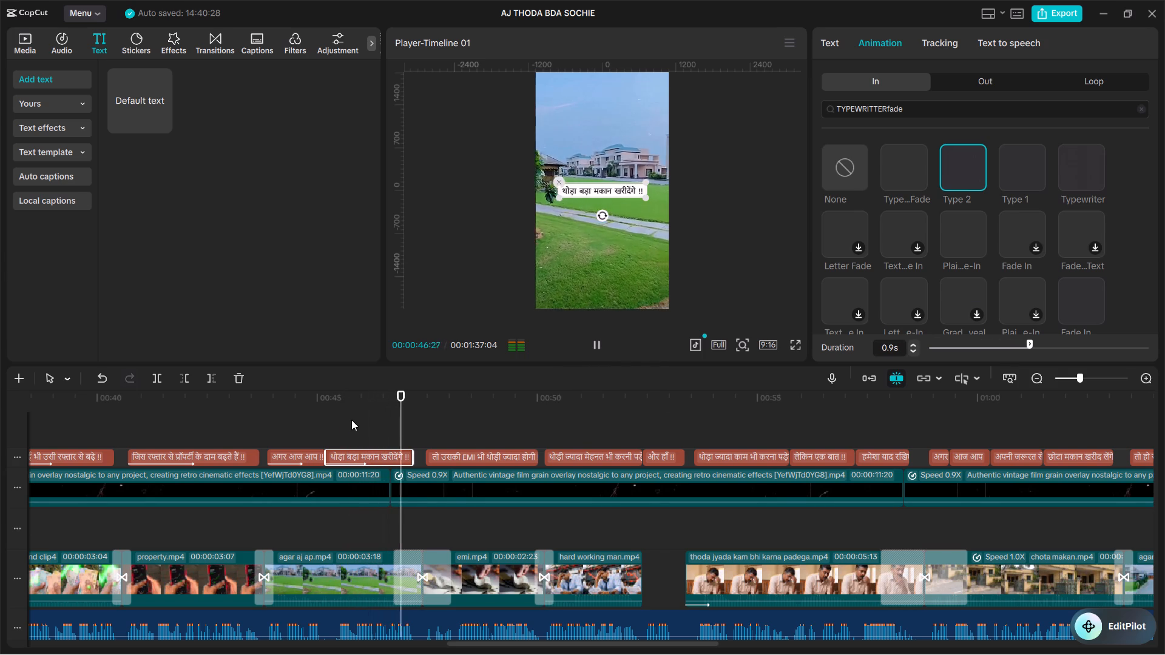
key(space)
Play through the caption "तो उसकी EMI भी थोड़ी ज्यादा होगी !!" and apply the Type 2 In animation to it with a 1.3 s duration.
key(space)
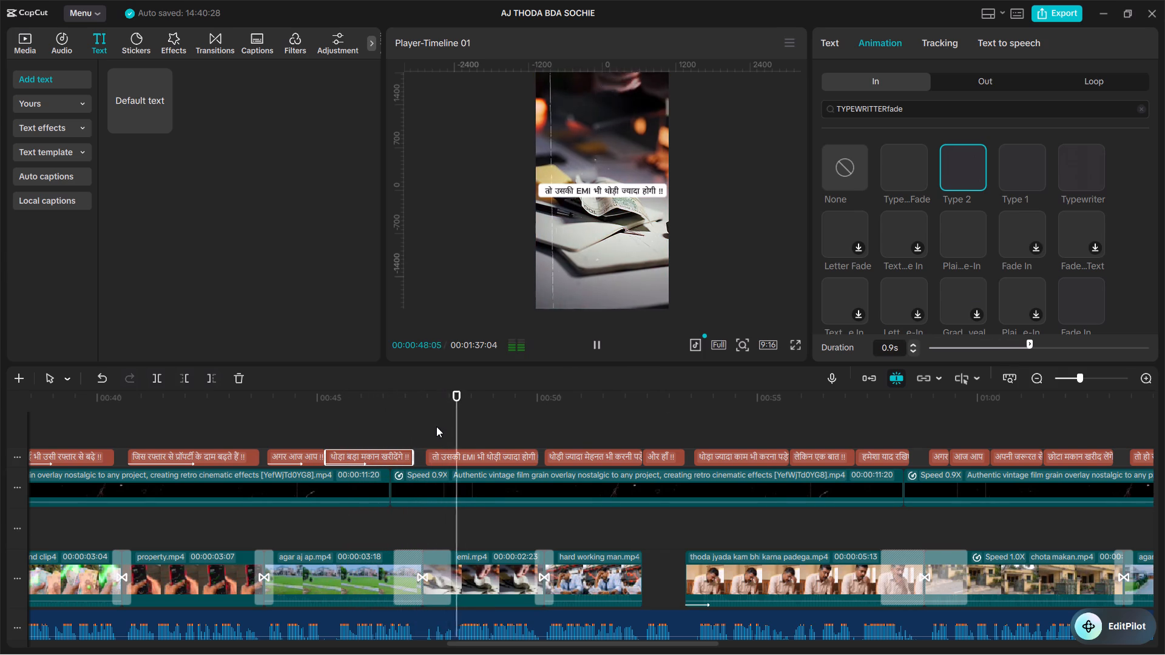
key(space)
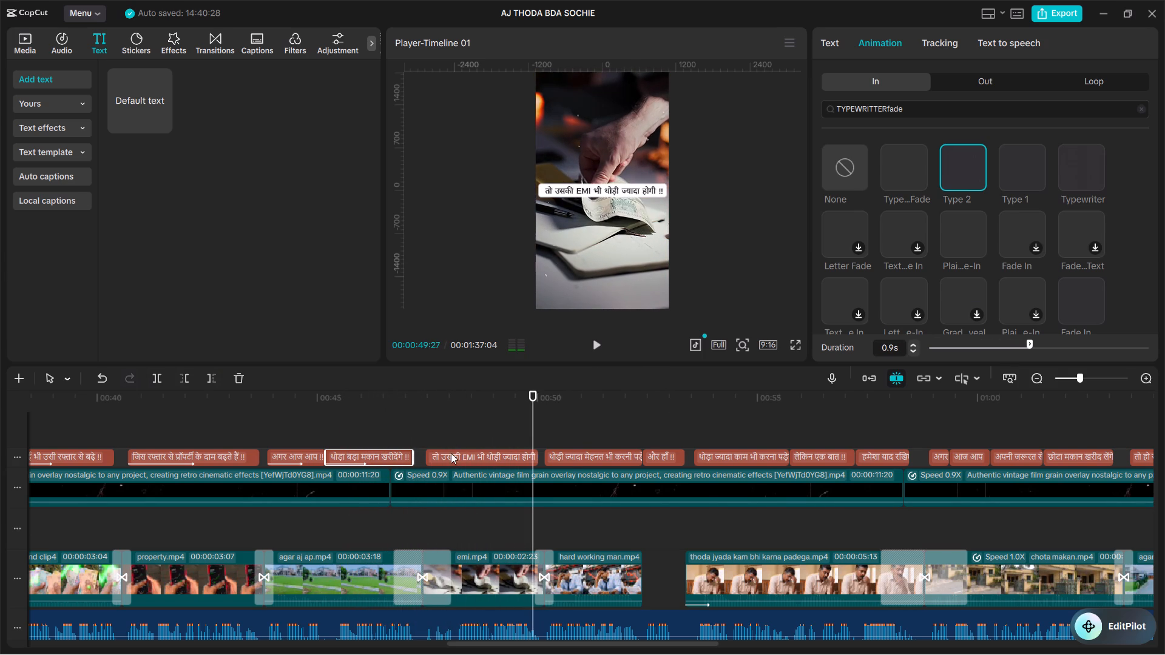
click(451, 453)
click(877, 41)
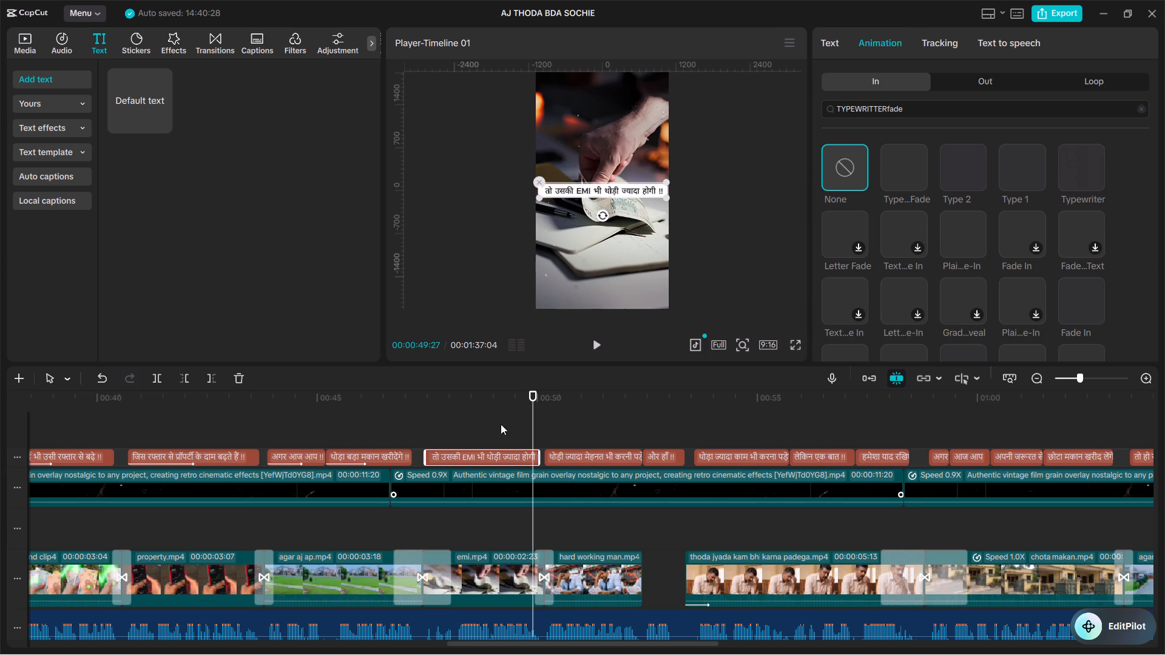
click(433, 425)
drag(432, 425, 425, 422)
key(space)
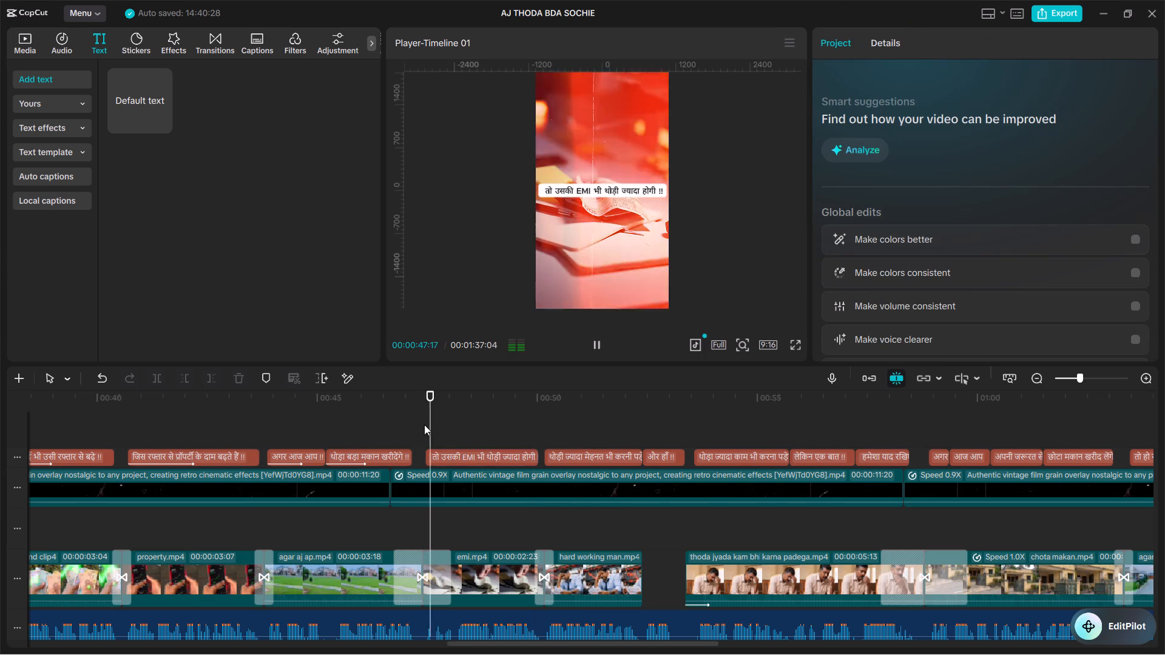
click(452, 457)
key(space)
click(886, 34)
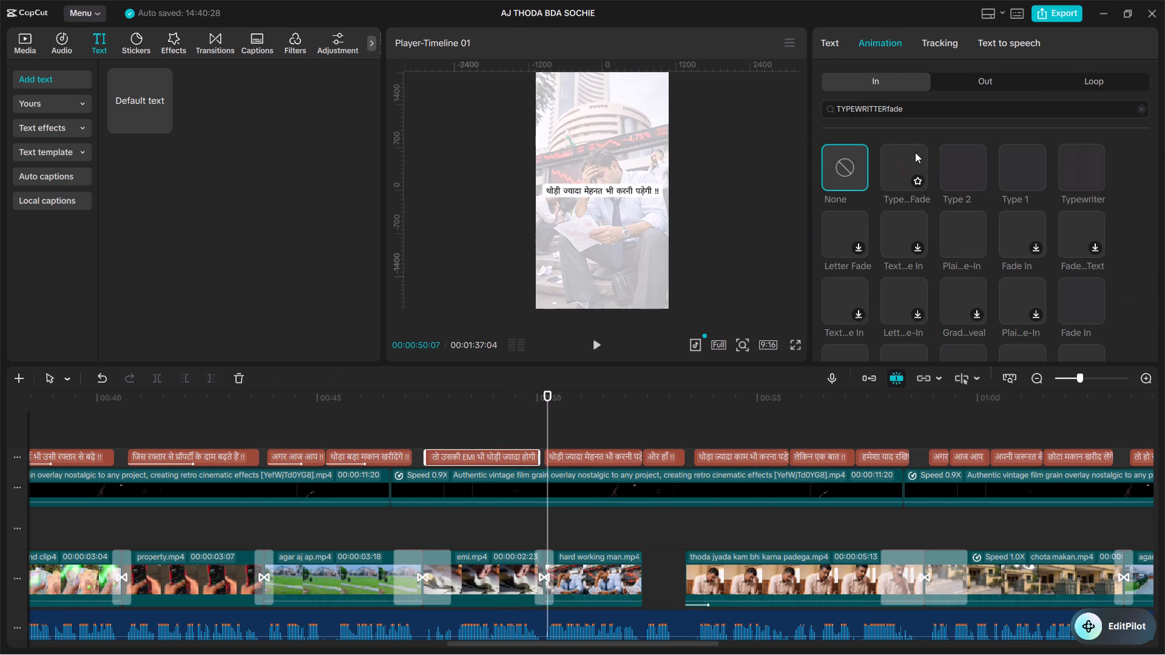
click(965, 153)
drag(972, 346, 1041, 357)
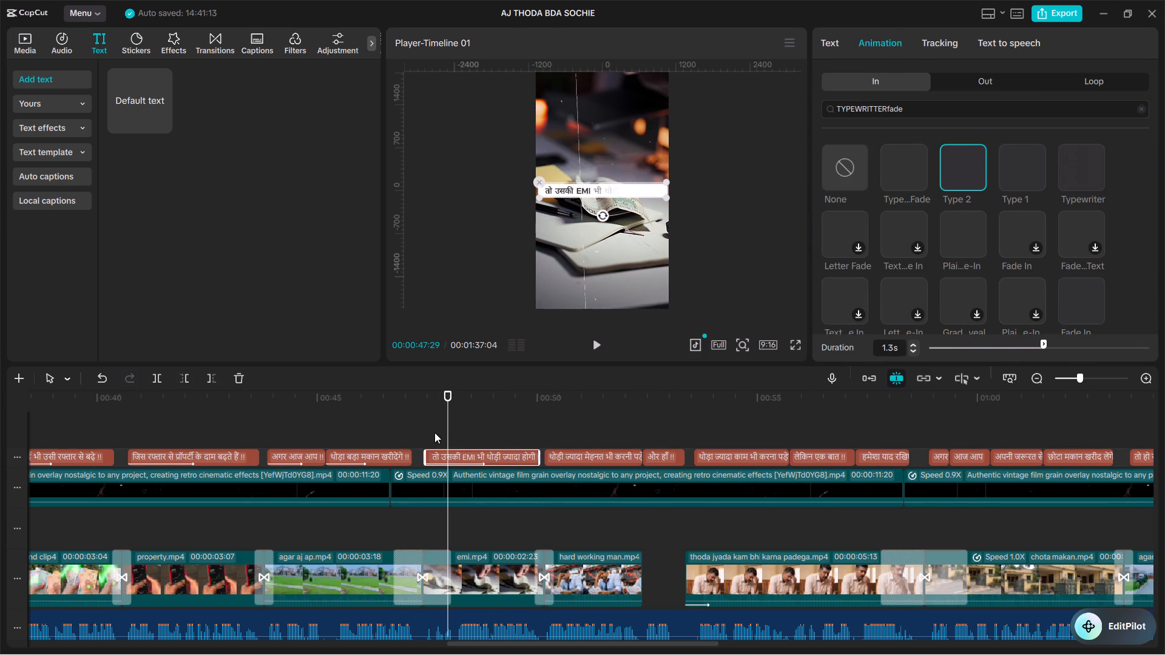
Lengthen the In animation of the caption "तो उसकी EMI भी थोड़ी ज्यादा होगी !!" to 1.6 s and replay it.
triple_click(916, 344)
click(428, 433)
key(space)
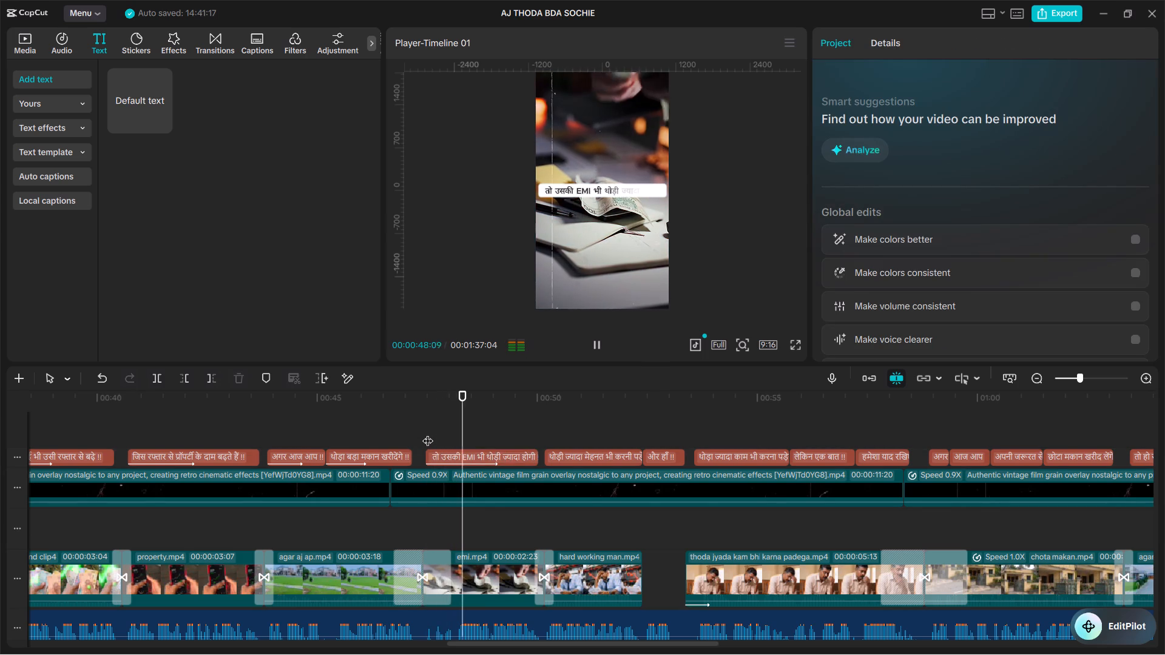
key(space)
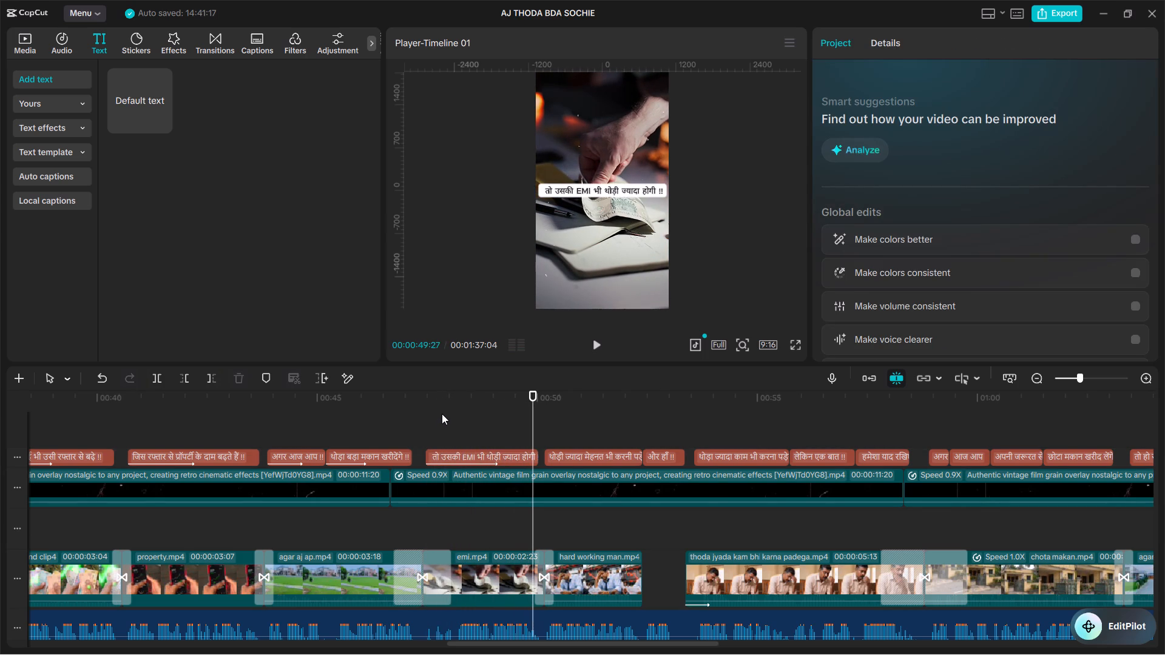
key(space)
key(space)
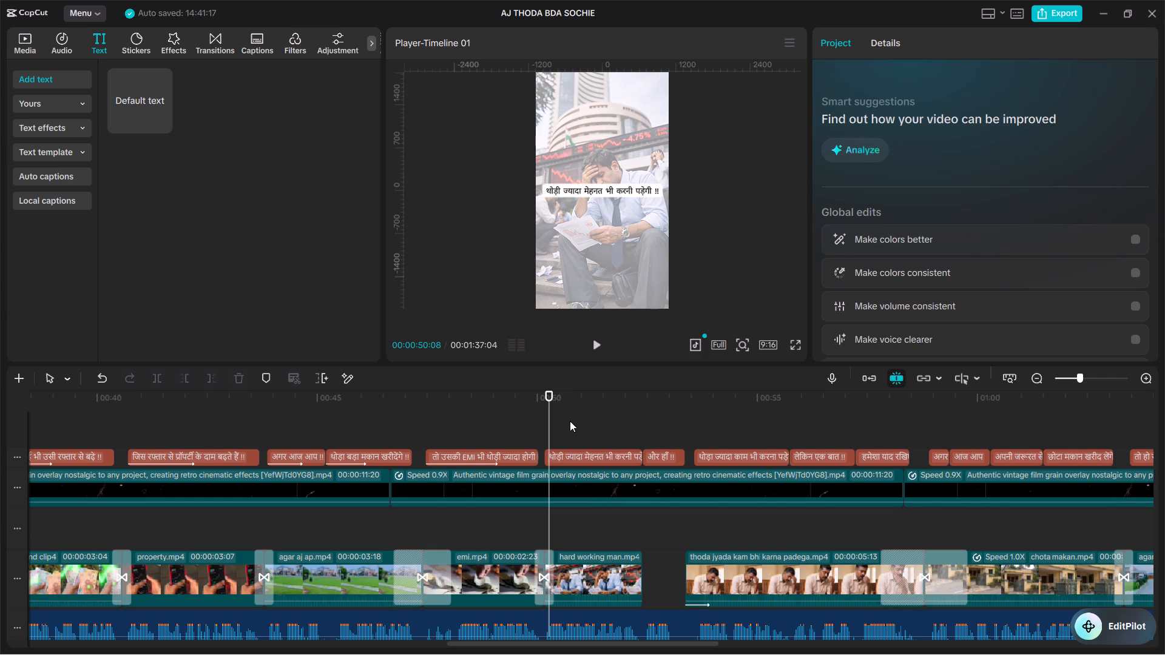
Give the caption "थोड़ी ज्यादा मेहनत भी करनी पड़ेगी !!" the Type 2 In animation with a 1.0 s duration and preview it.
click(576, 460)
key(space)
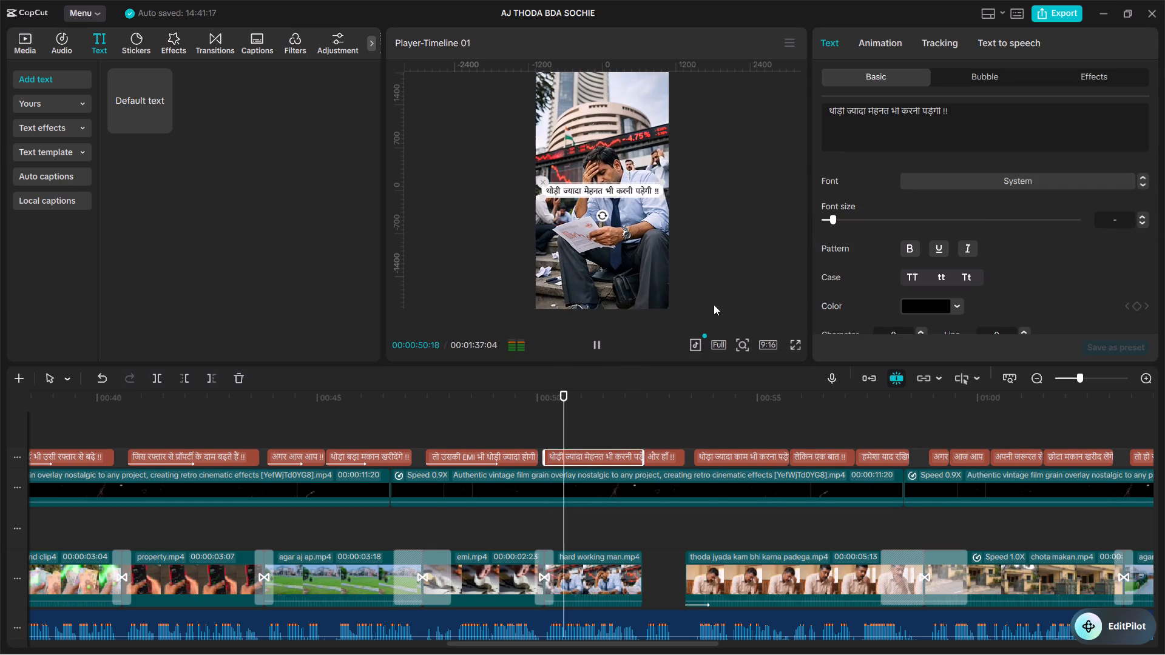
key(space)
click(877, 41)
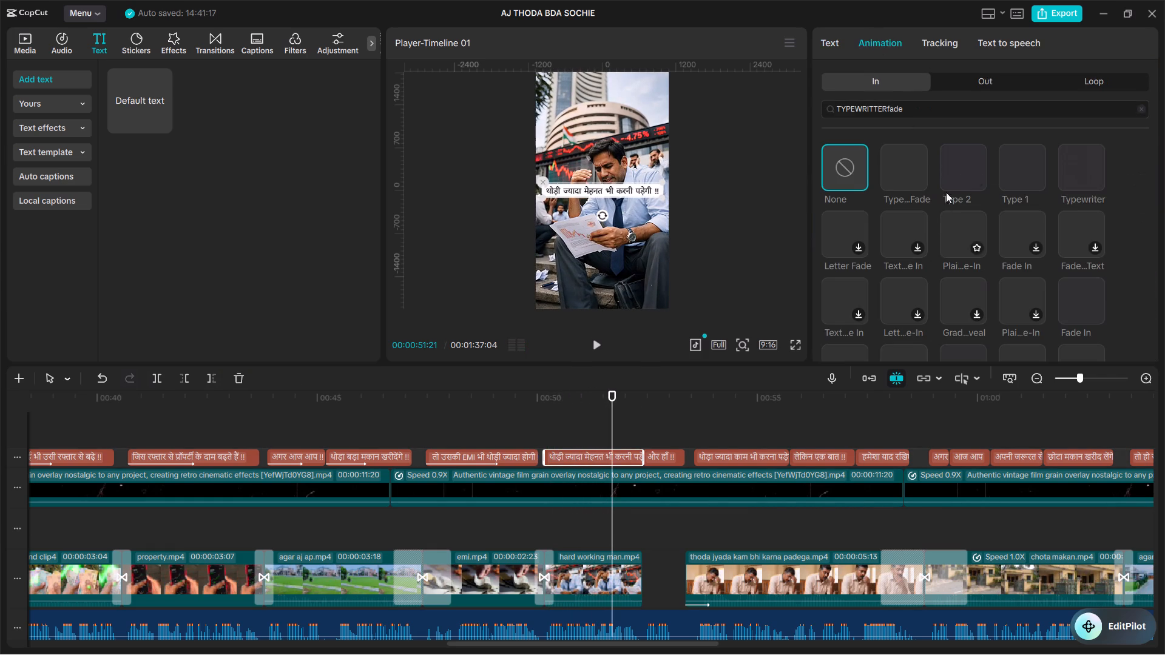
click(955, 175)
click(908, 340)
triple_click(908, 344)
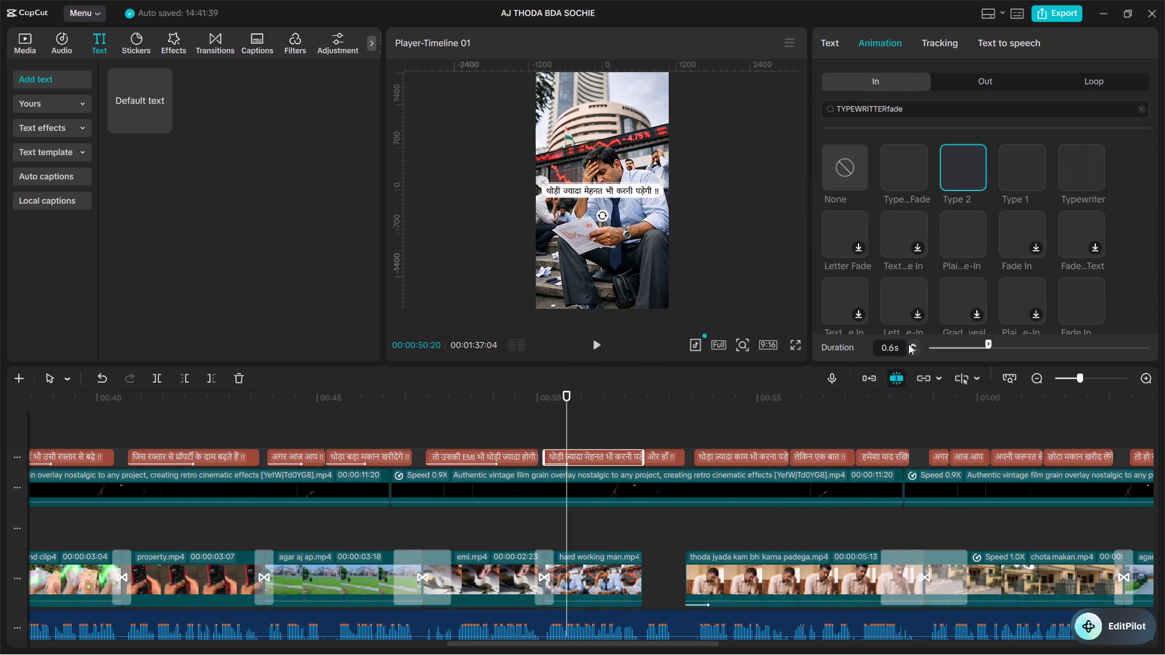
double_click(911, 344)
key(space)
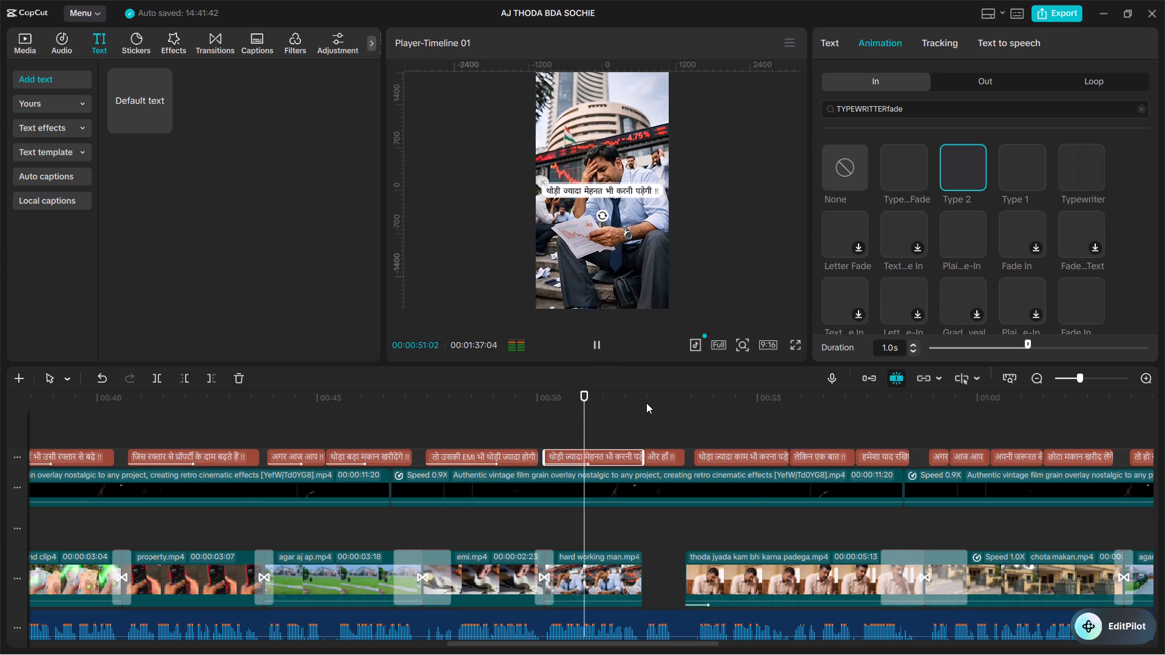
key(space)
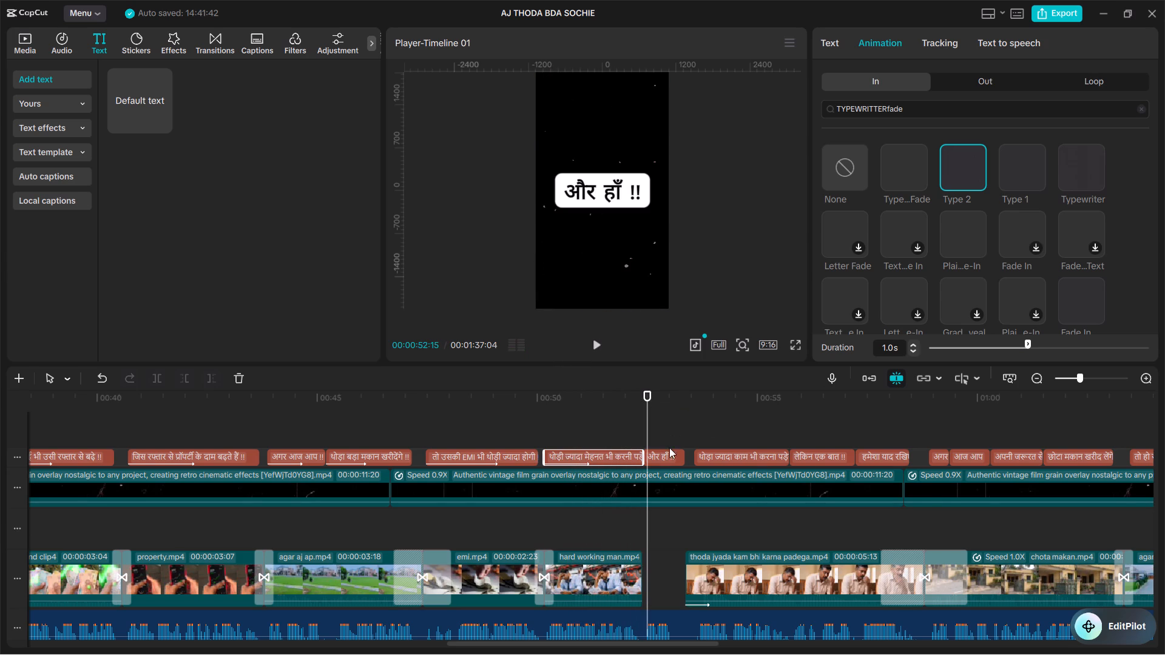
Try the Type…Fade and Type 2 In animations on the caption "और हाँ !!", settling on Typewriter.
key(space)
key(space)
click(664, 452)
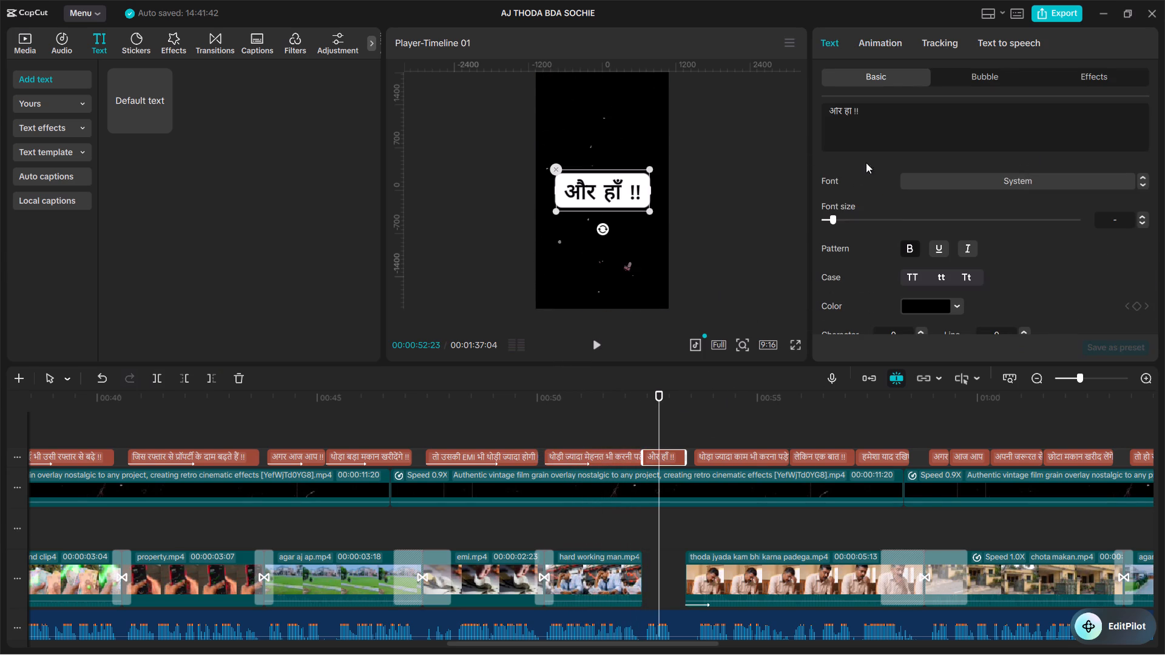
click(880, 49)
click(908, 169)
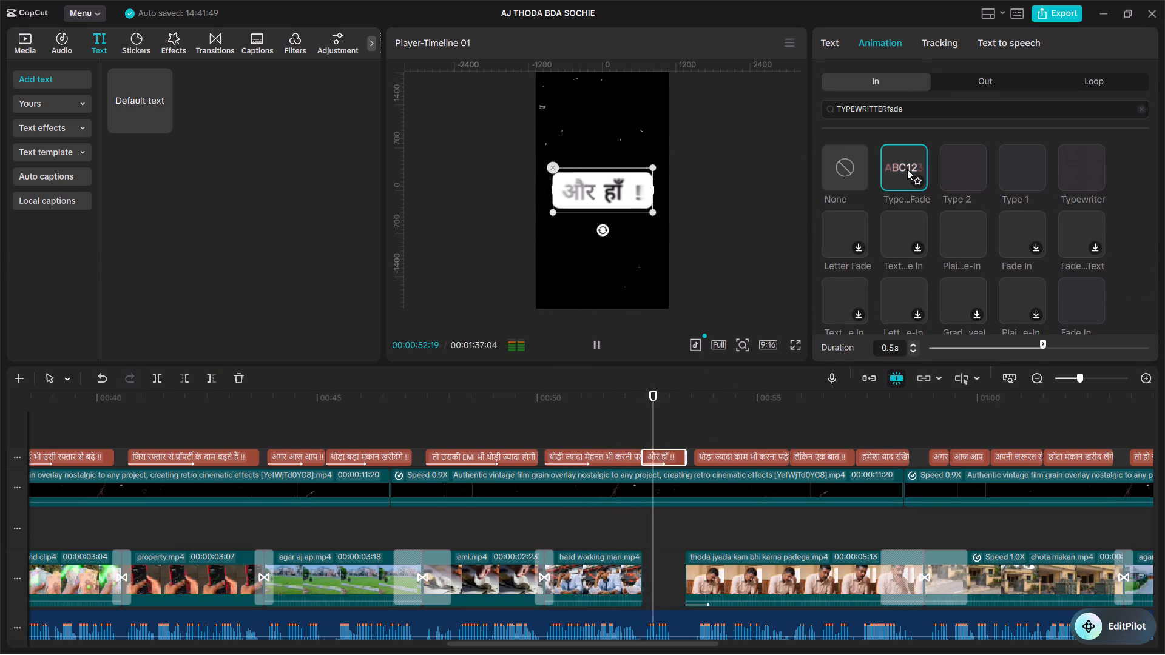
click(953, 166)
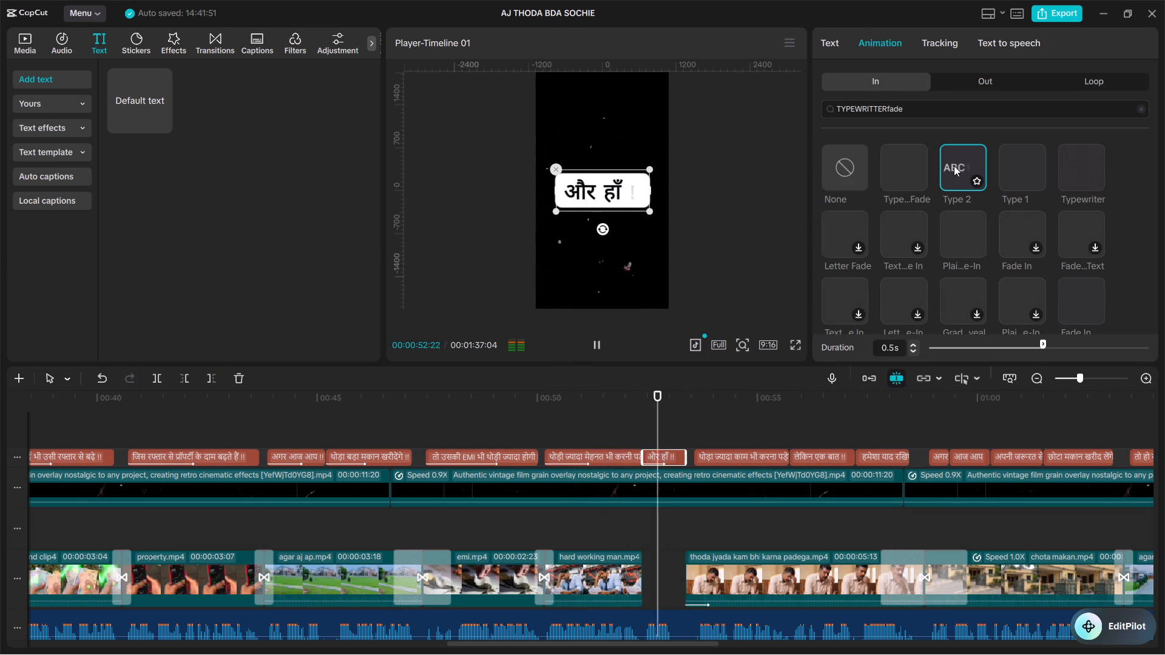
key(space)
key(space)
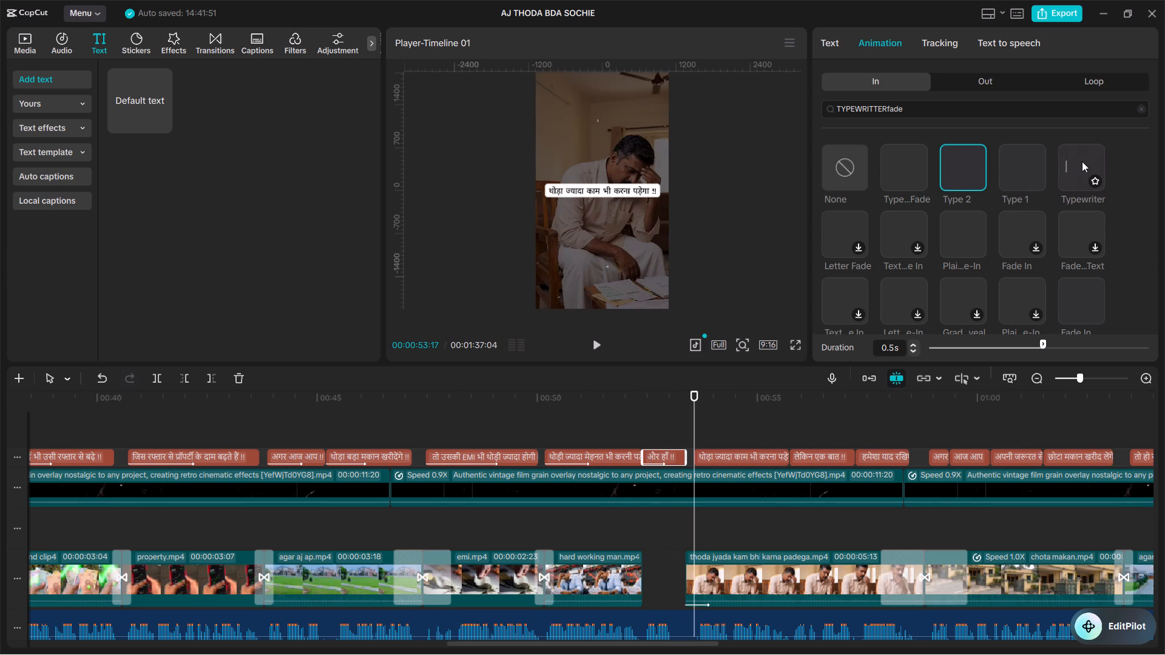
click(1082, 161)
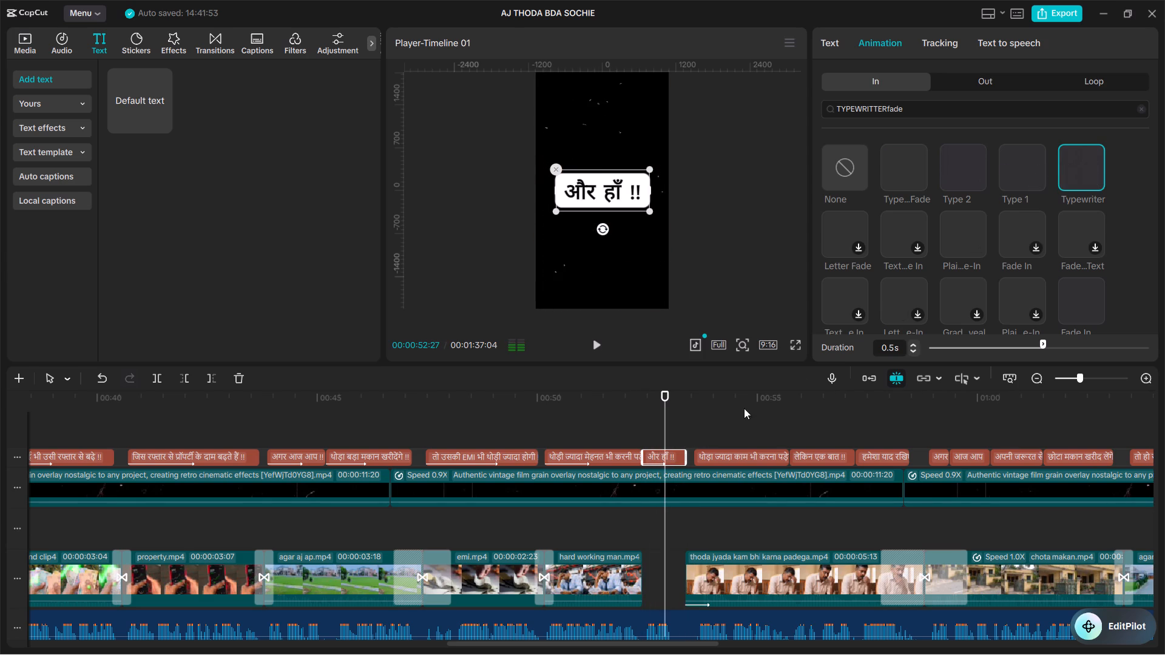
key(space)
Listen to the caption "थोड़ा ज्यादा काम भी करना पड़ेगा !!" and apply the Type 2 In animation to it after trying Typewriter.
click(704, 440)
drag(704, 440, 695, 432)
key(space)
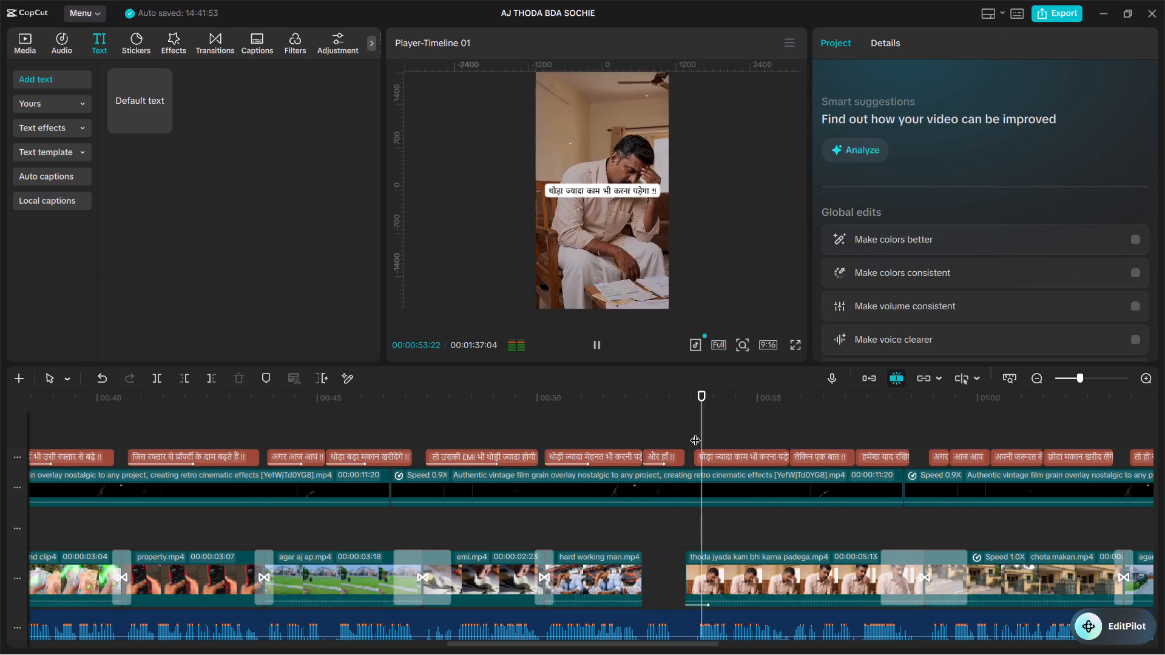
key(space)
key(space)
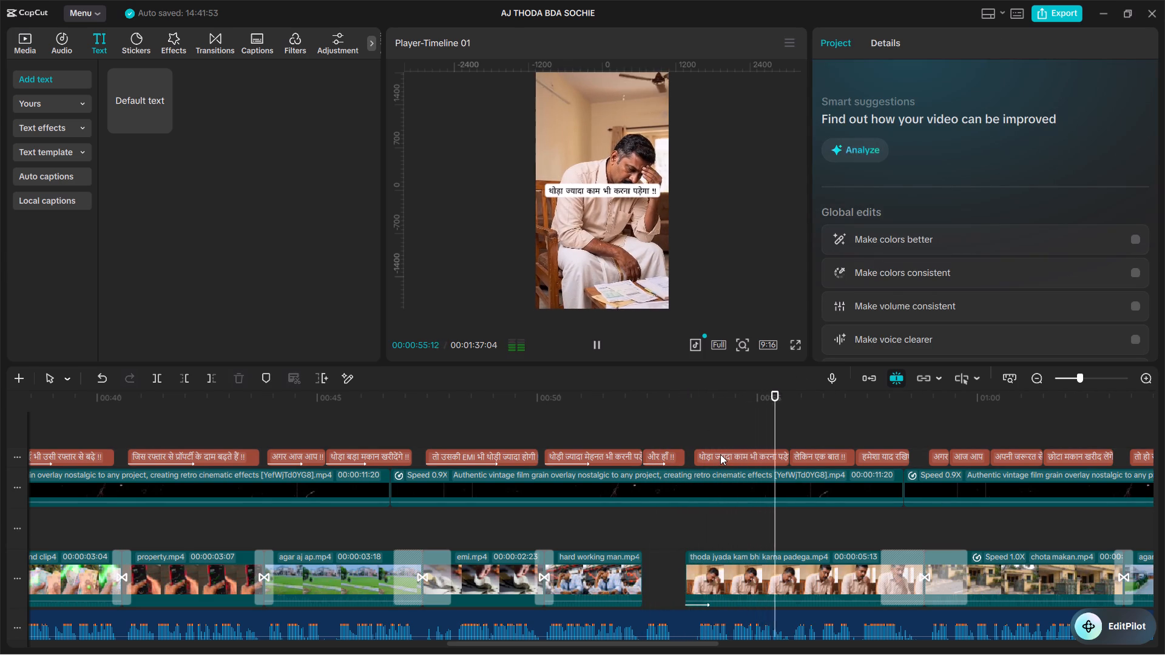
key(space)
click(720, 454)
click(879, 39)
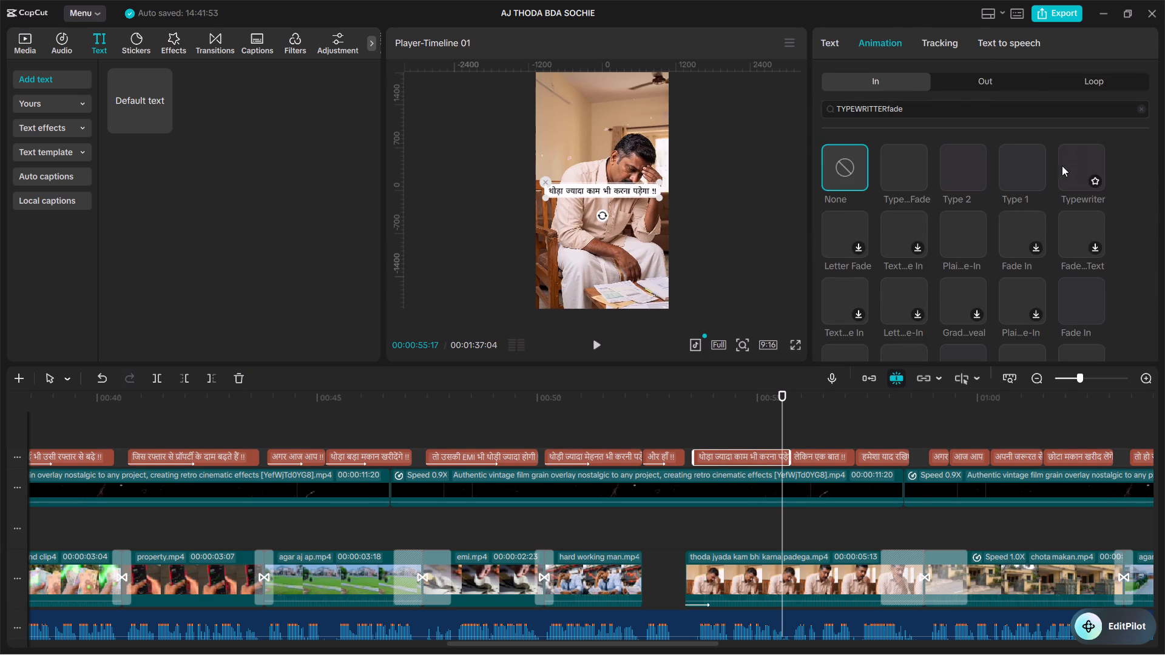
click(1071, 163)
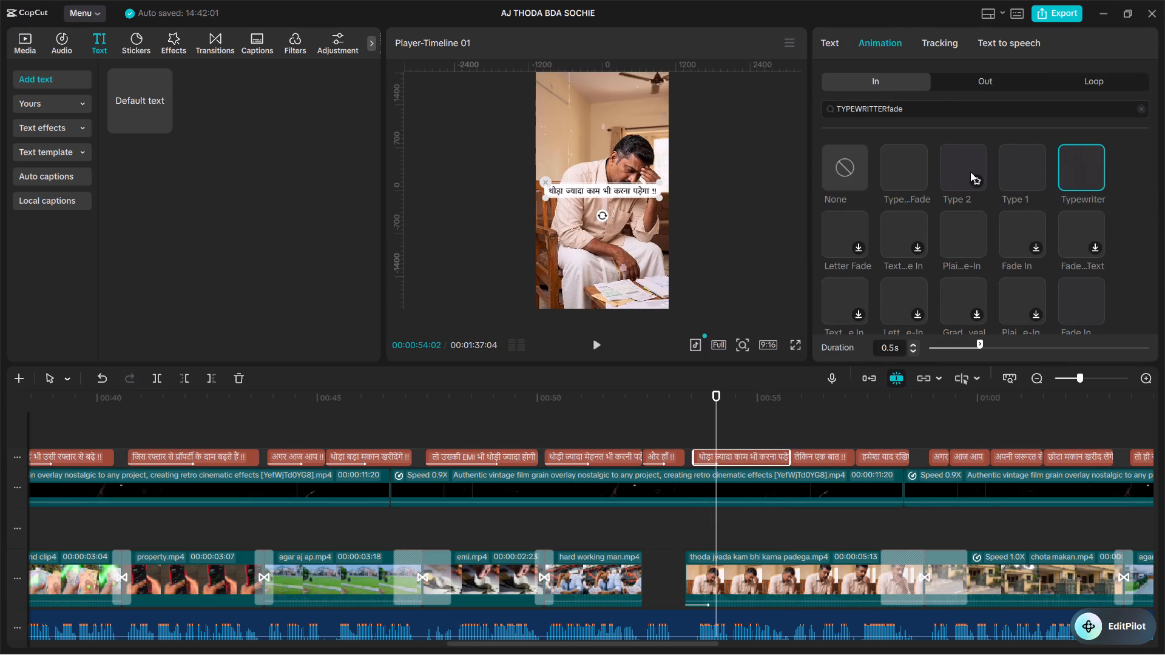
click(963, 155)
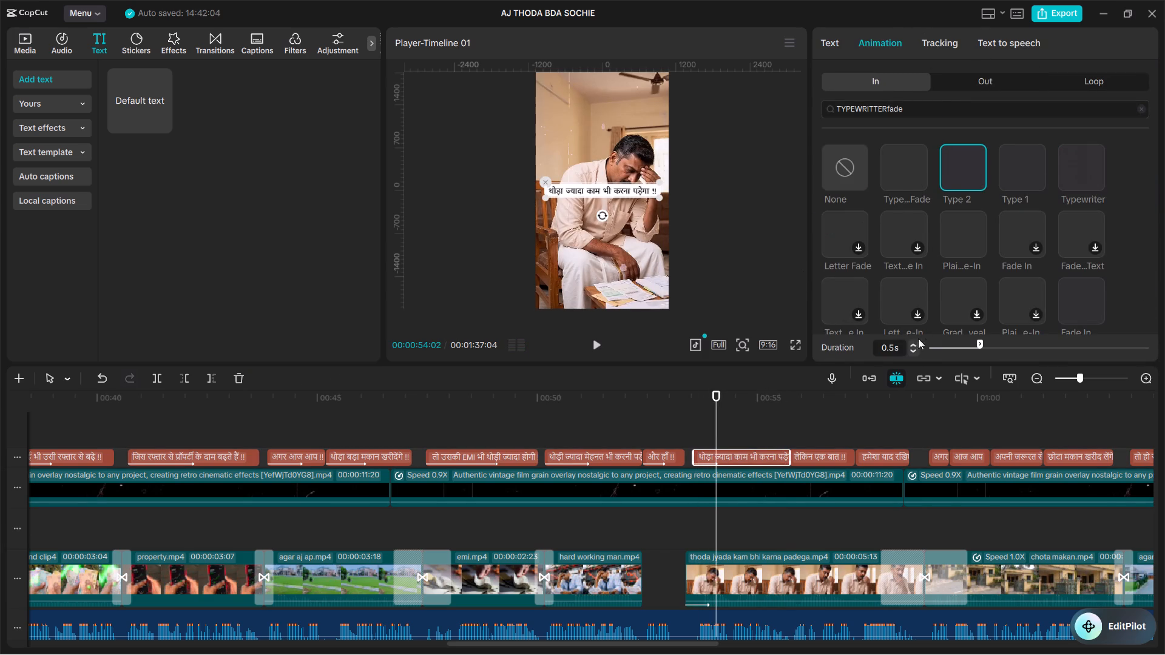
Set the In animation duration of the caption "थोड़ा ज्यादा काम भी करना पड़ेगा !!" to 1.5 s and preview it.
triple_click(916, 346)
triple_click(914, 346)
triple_click(914, 346)
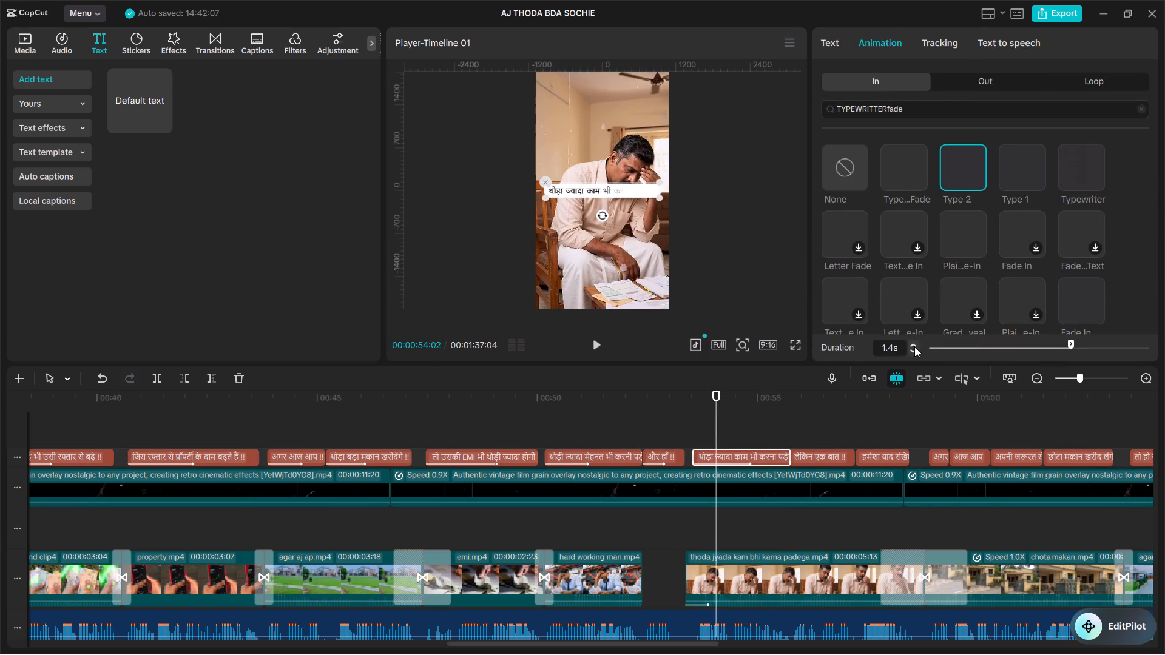
click(914, 346)
key(space)
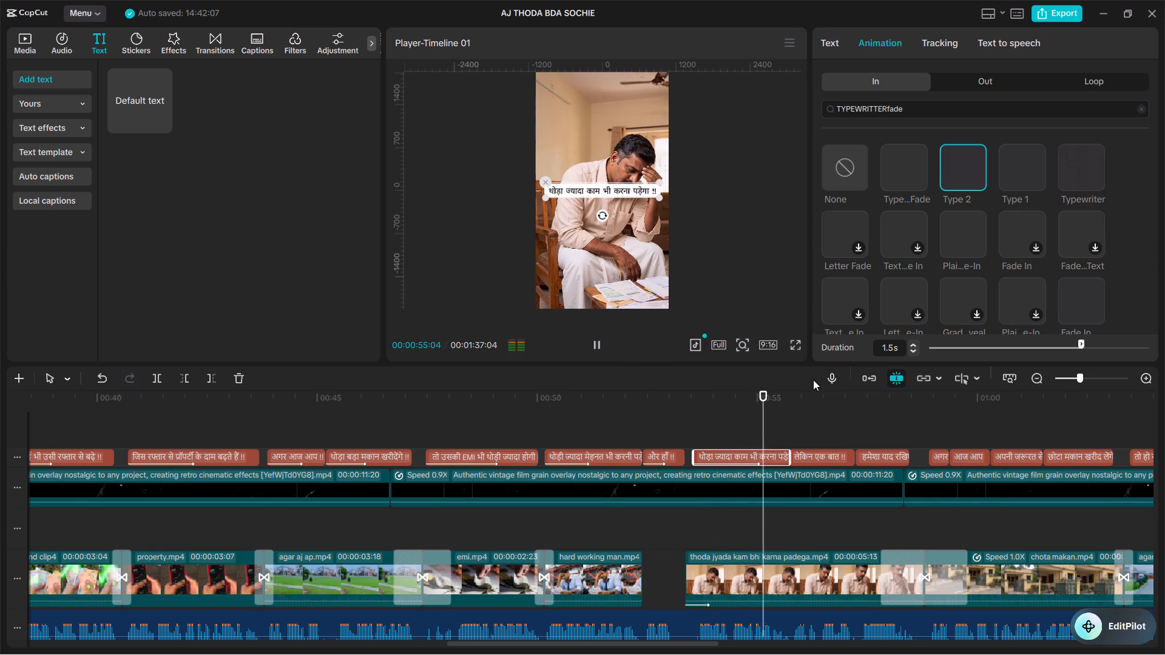
key(space)
Give the caption "लेकिन एक बात !!" the Type 2 In animation with a 0.9 s duration and replay it.
click(805, 457)
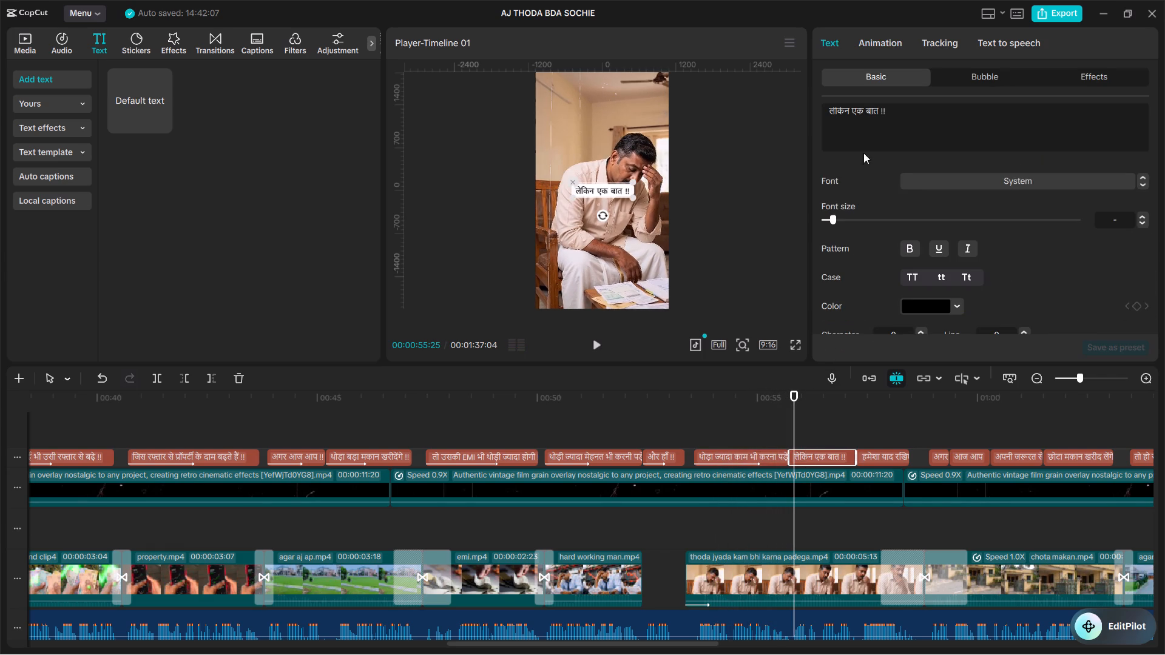
click(879, 30)
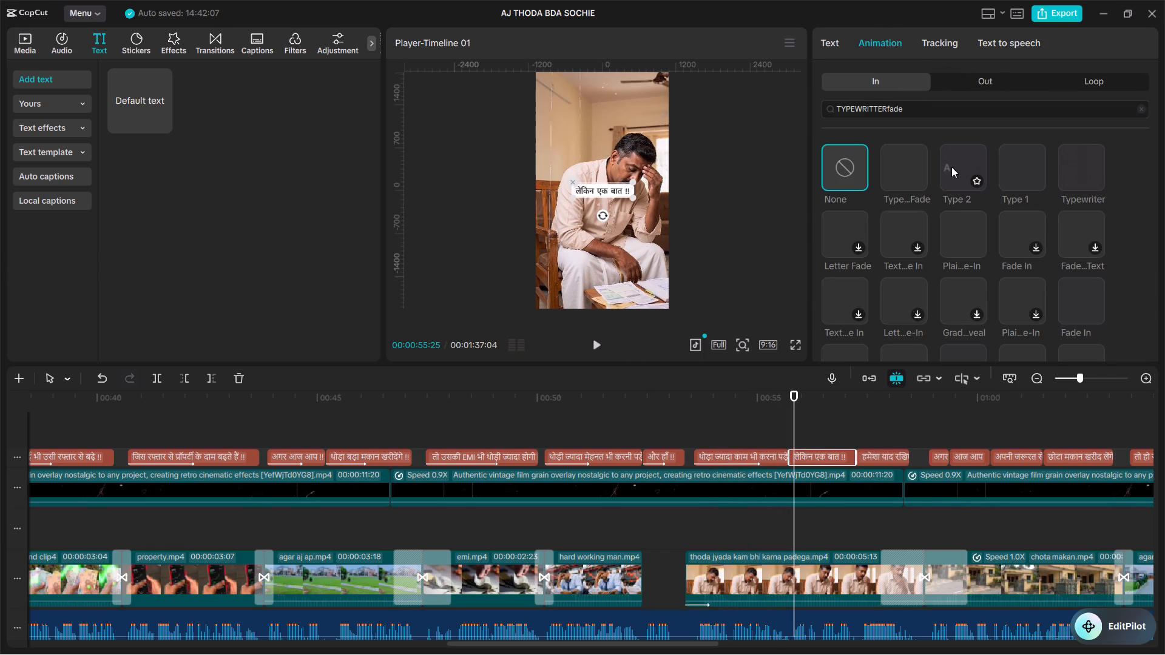
click(951, 167)
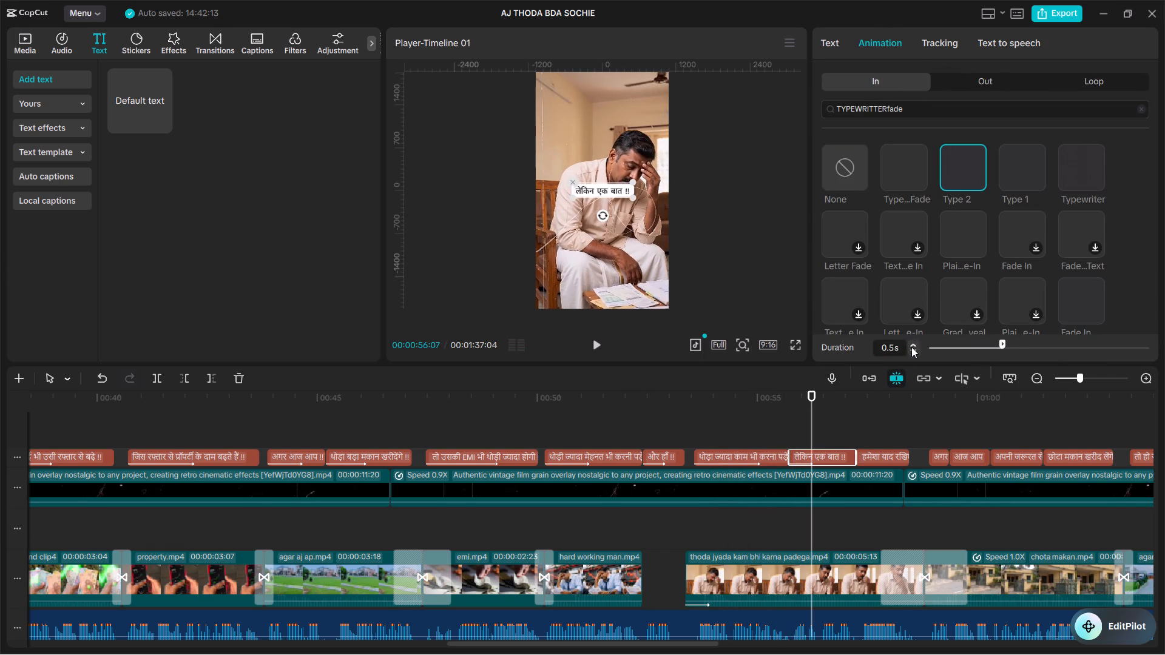
triple_click(911, 347)
click(912, 344)
key(space)
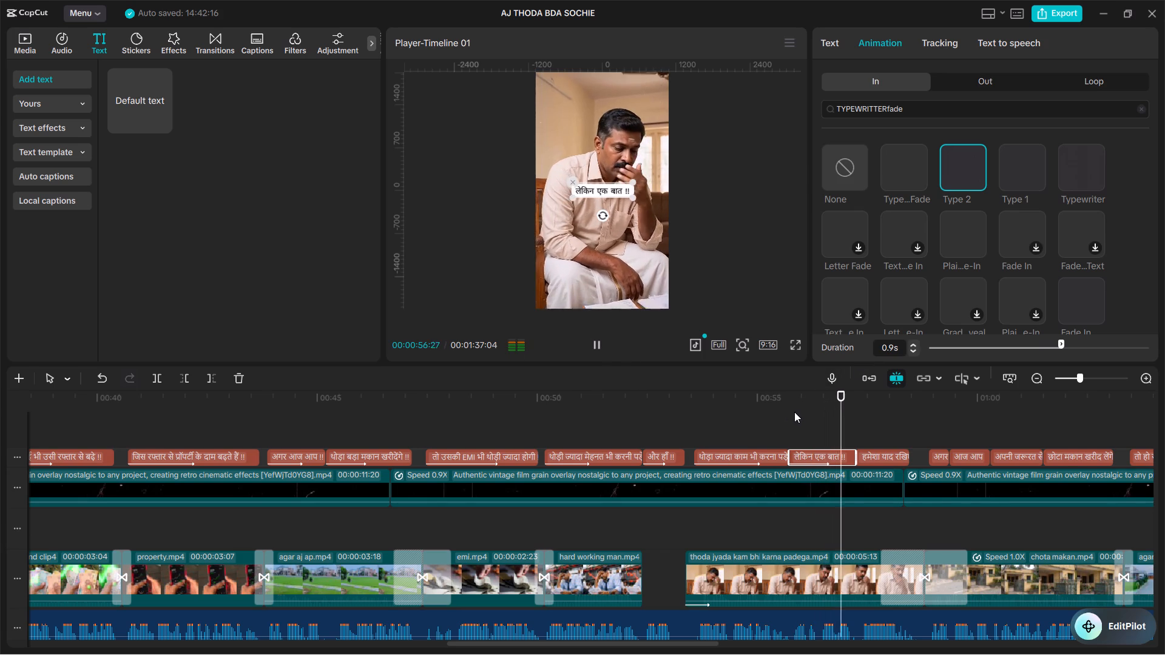
click(804, 412)
drag(802, 409, 795, 407)
key(space)
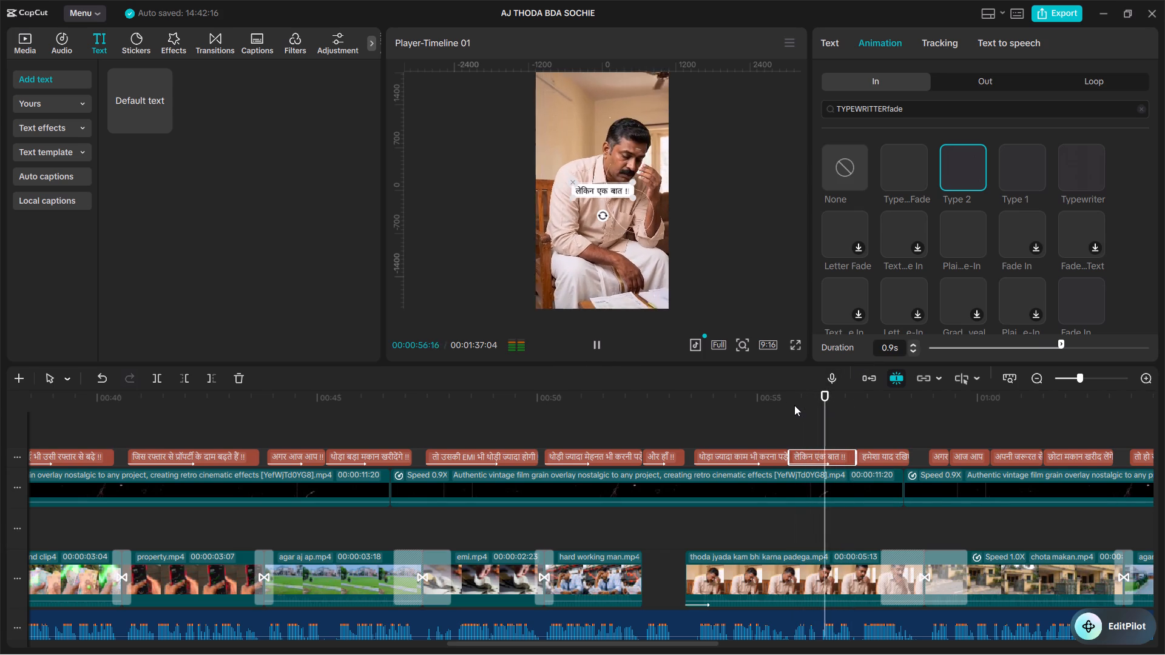
key(space)
Give the caption "हमेशा याद रखिए !!" the Type 2 In animation with a 0.9 s duration and preview it.
key(space)
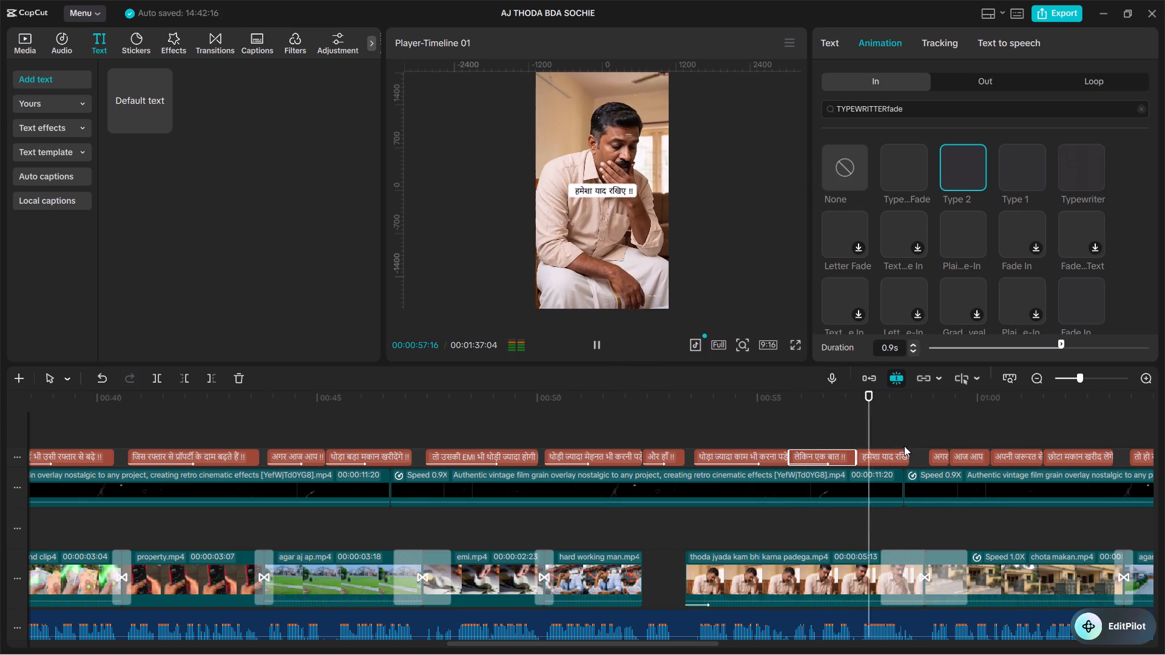
click(874, 456)
key(space)
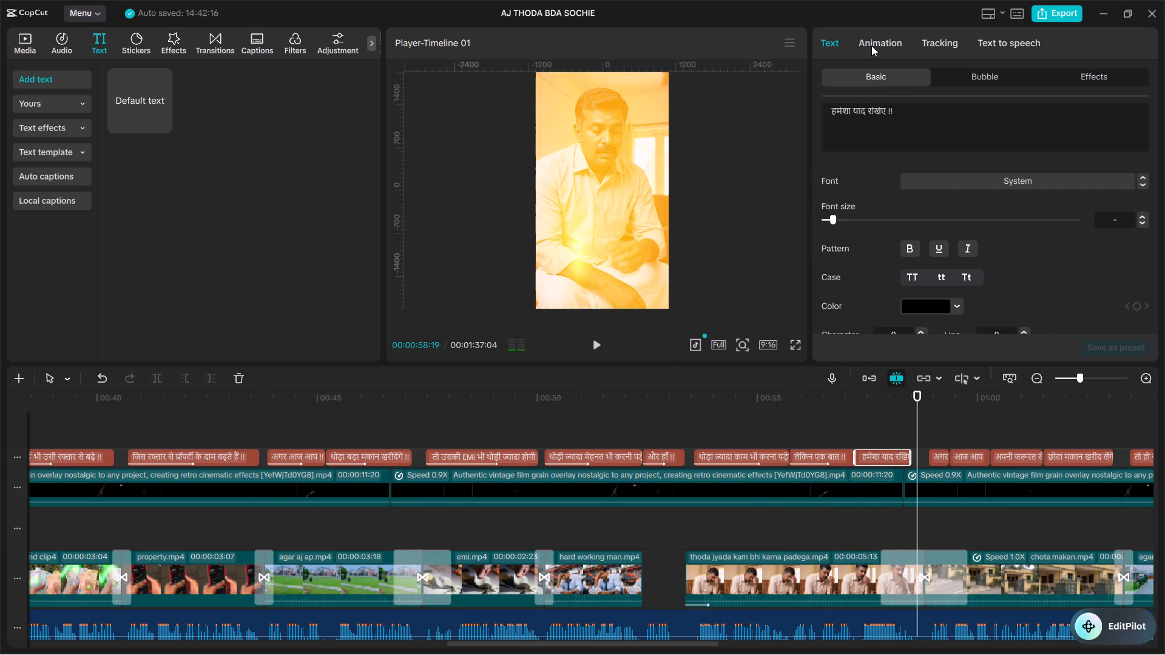
click(871, 45)
click(961, 160)
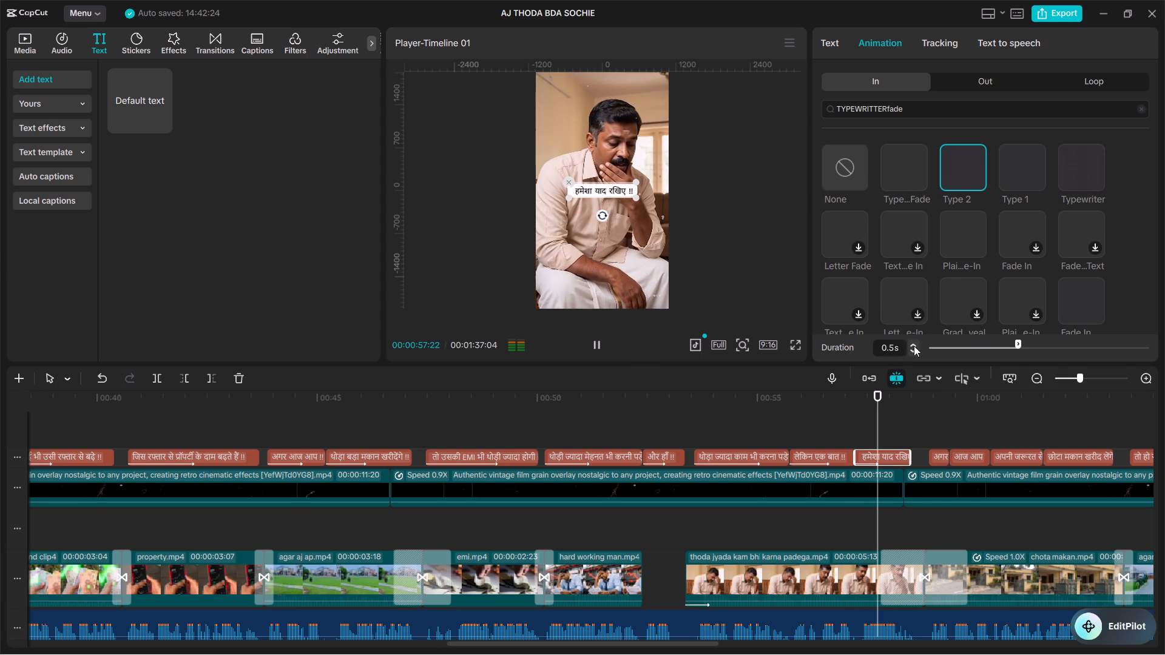
triple_click(914, 345)
click(913, 345)
key(space)
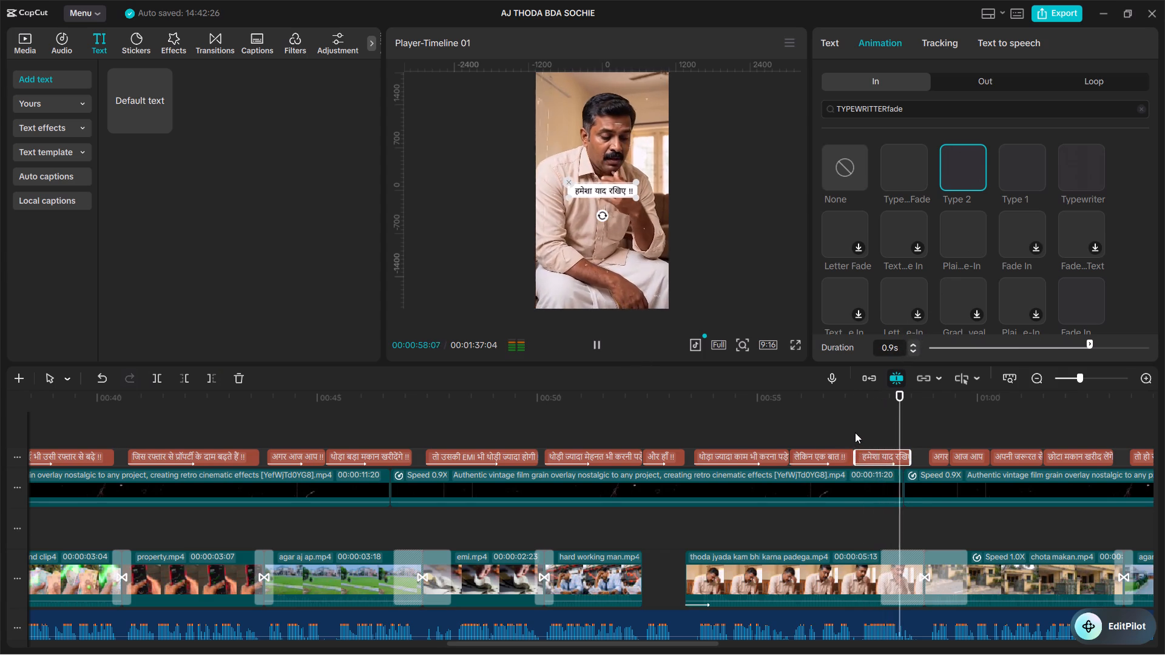
Give the caption "अगर" the Typewriter In animation with a 0.3 s duration and replay it.
click(938, 457)
key(space)
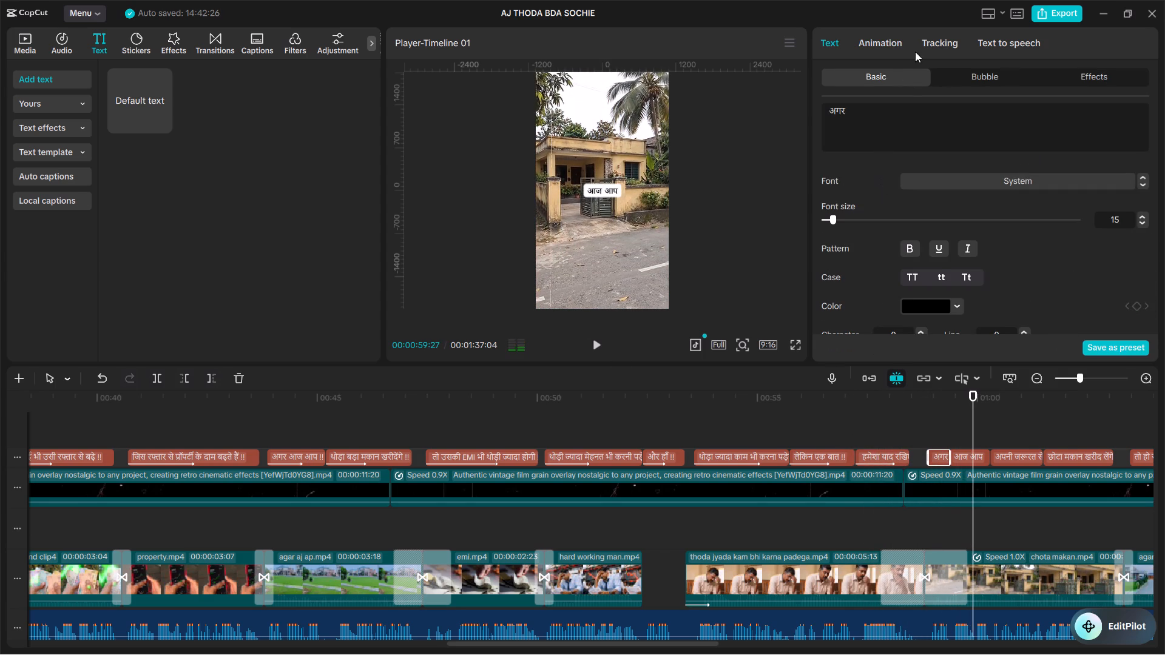
click(896, 39)
click(1070, 169)
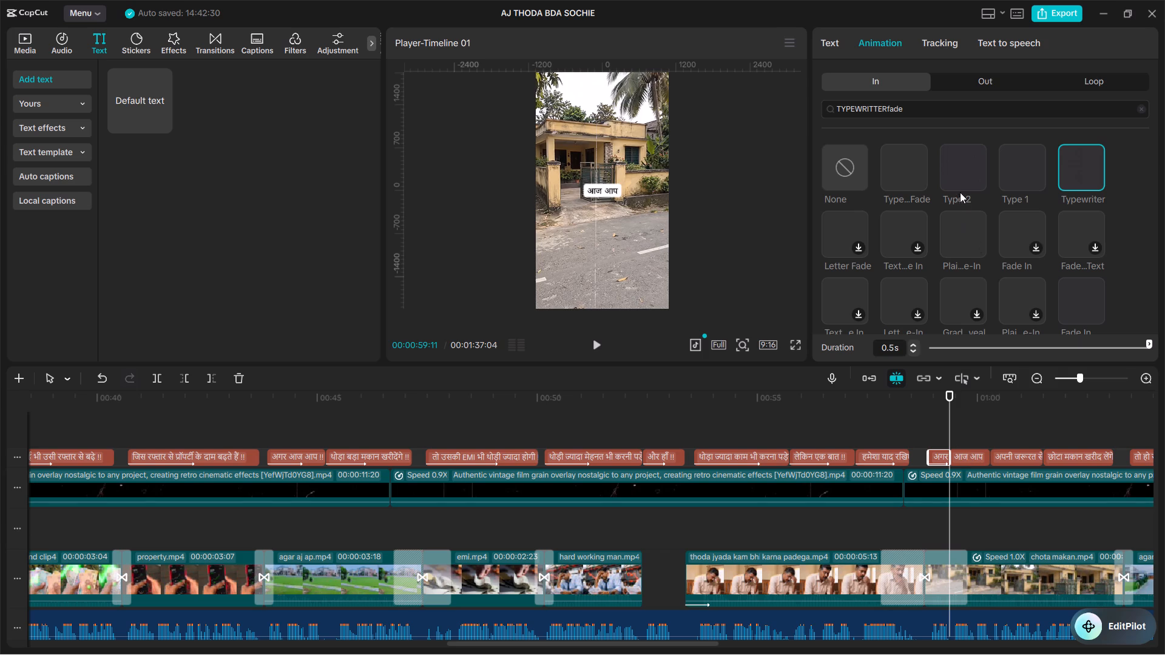
double_click(913, 349)
key(space)
click(922, 431)
key(space)
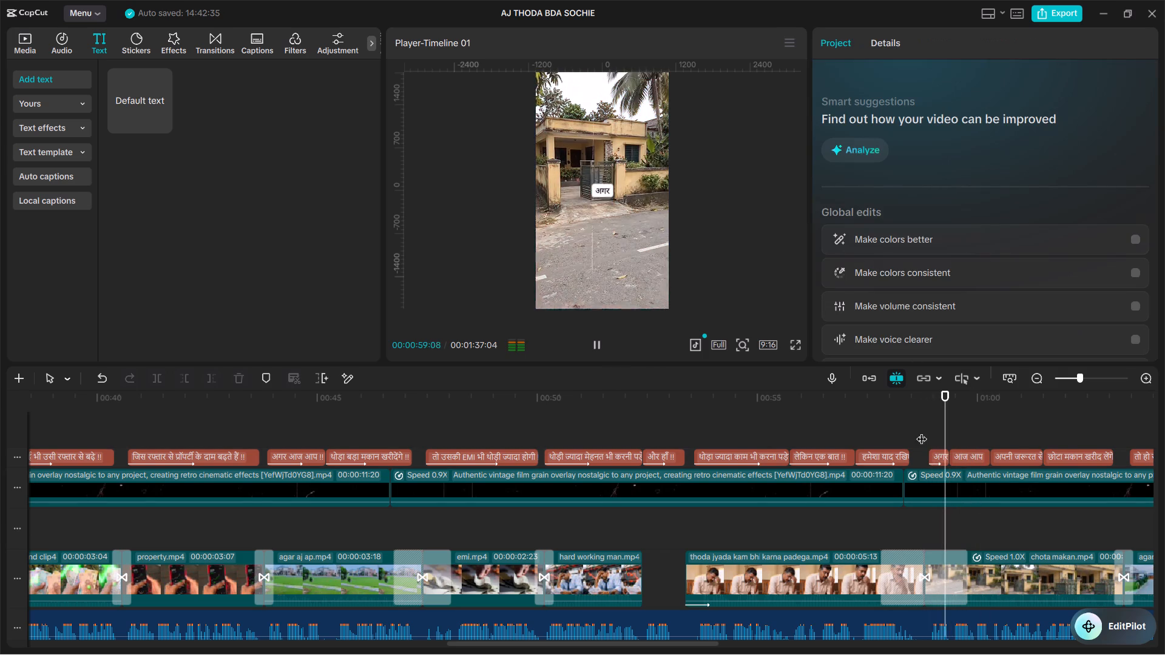
key(space)
Give the caption "आज आप" the Type 2 In animation, settle its duration on 0.6 s and replay it.
click(965, 454)
click(869, 41)
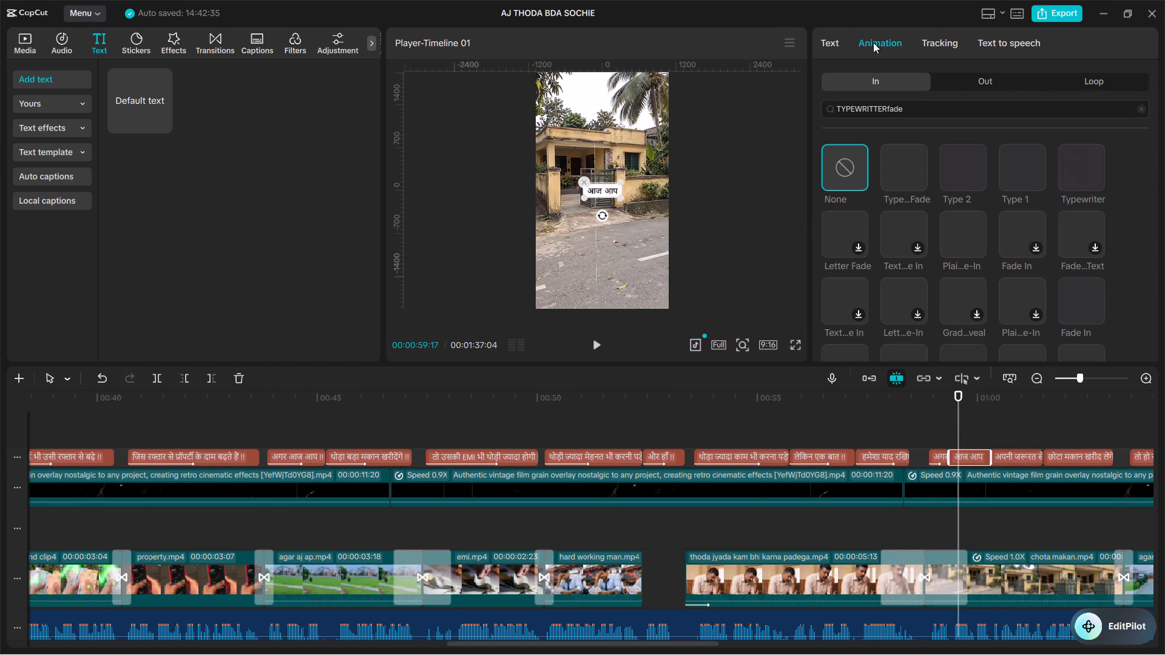
click(957, 163)
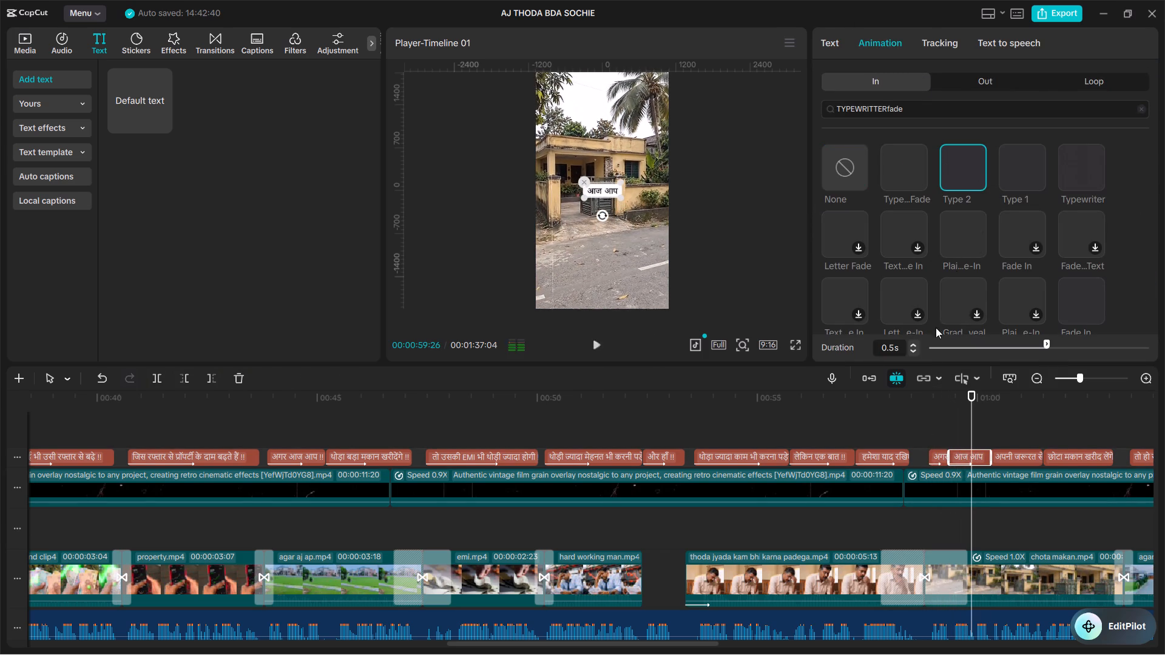
triple_click(911, 344)
click(911, 344)
click(911, 344)
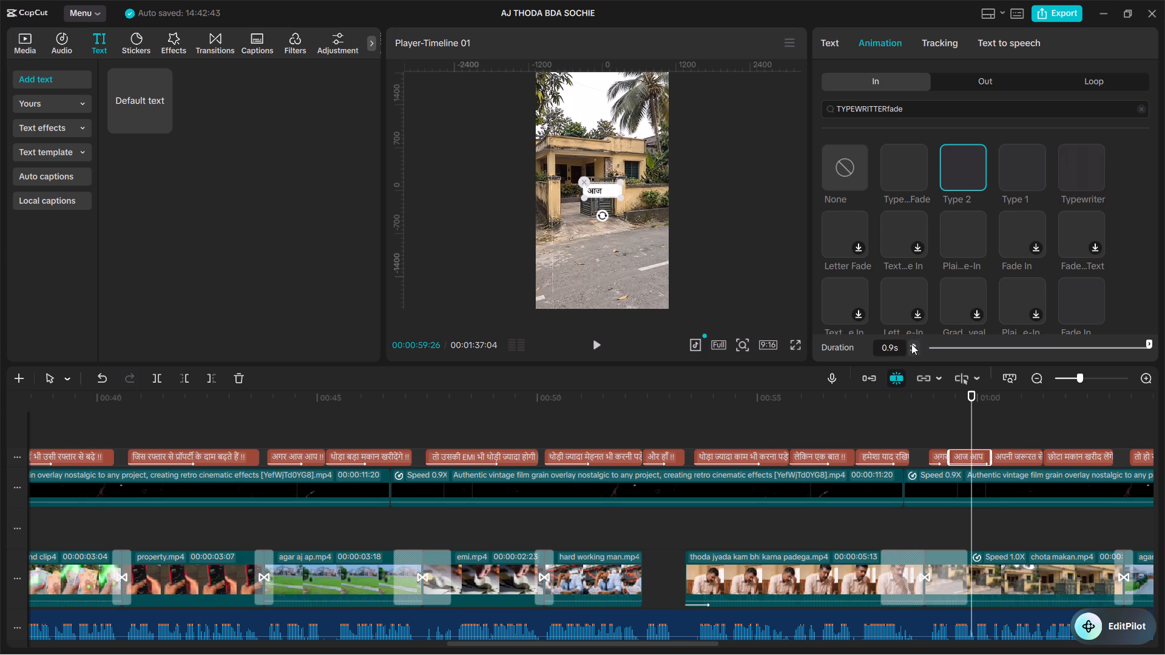
triple_click(916, 348)
click(914, 348)
click(928, 417)
key(space)
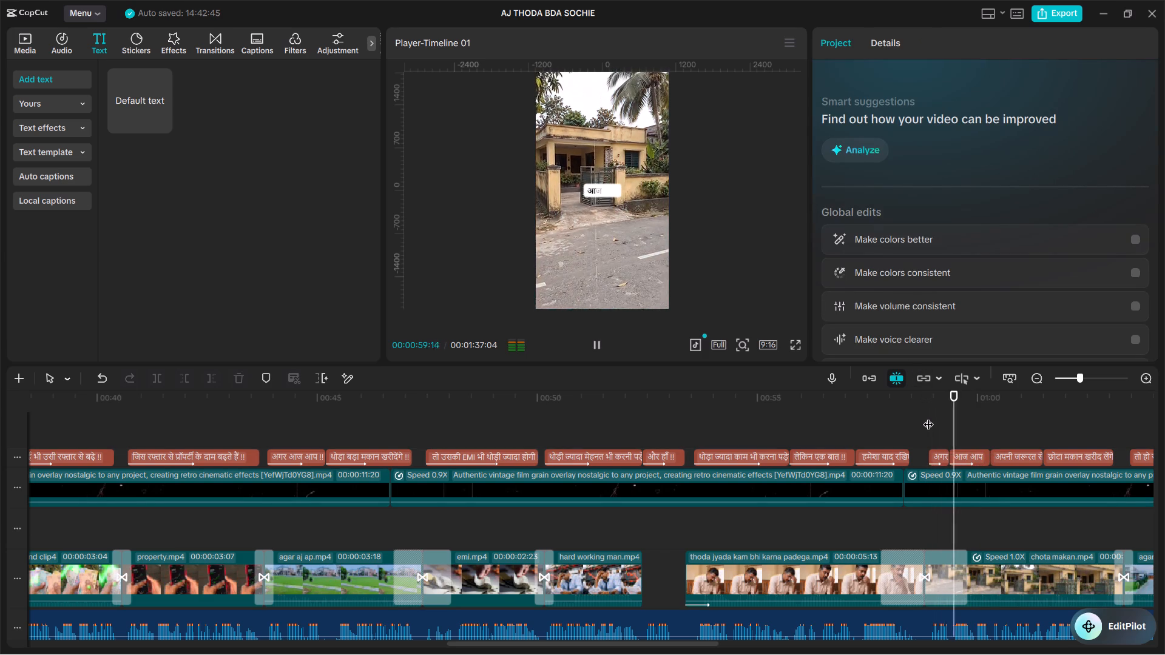
key(space)
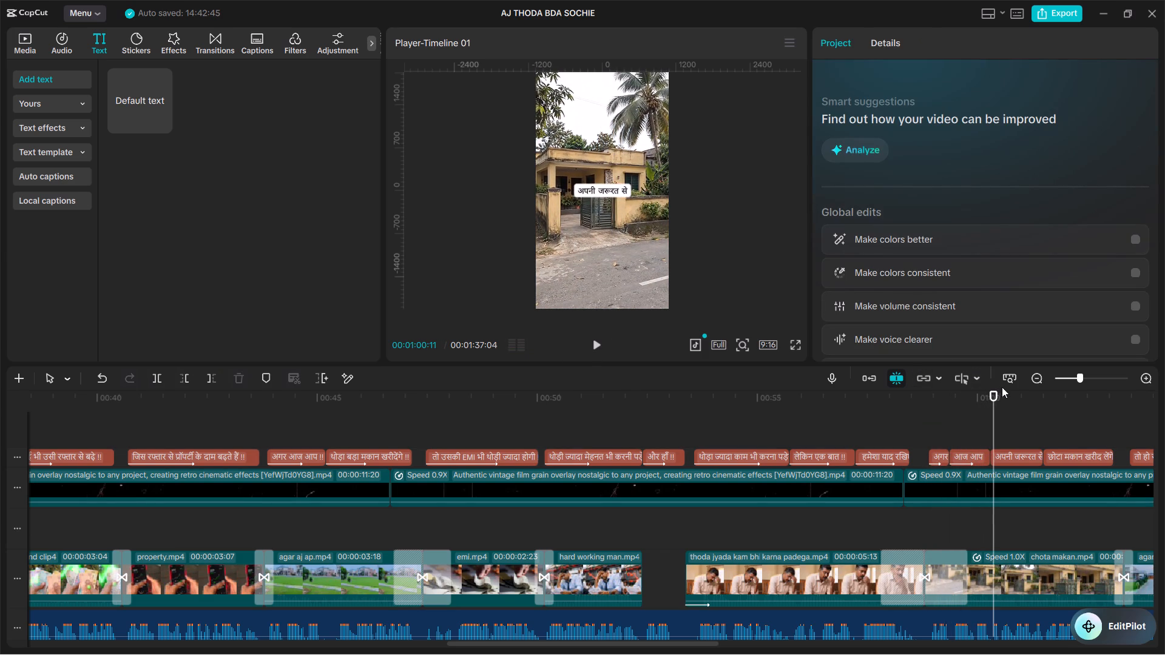
Apply the Type 2 In animation at 0.5 s to the caption "अपनी जरूरत से" and replay it against the voice-over.
click(1022, 460)
click(865, 42)
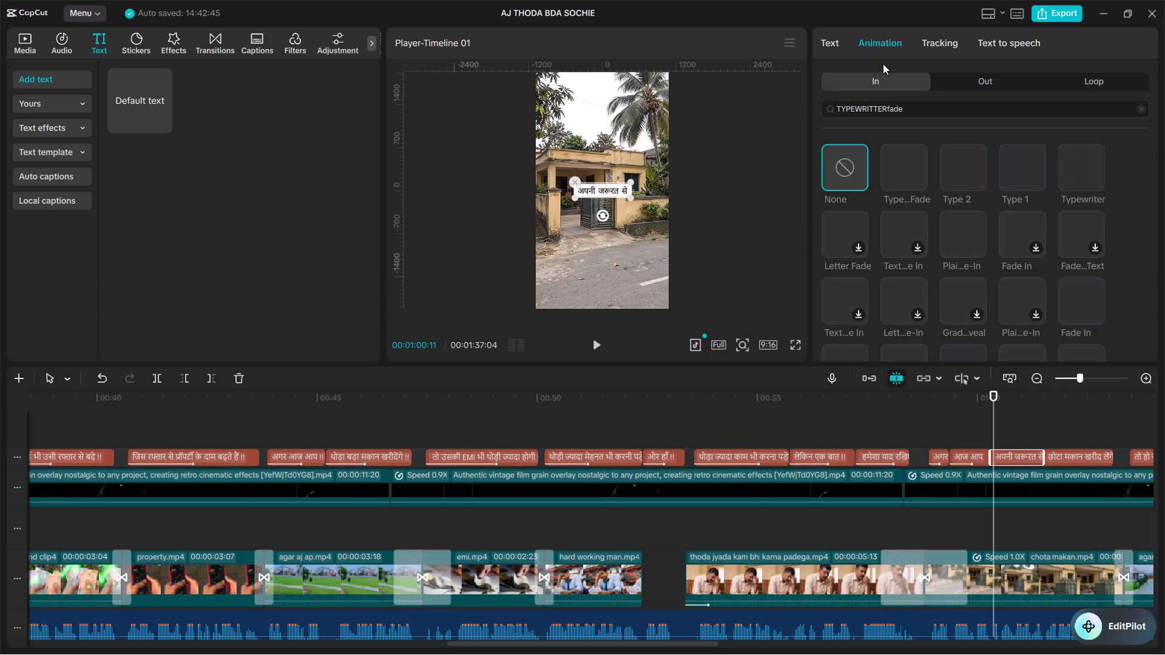
click(954, 158)
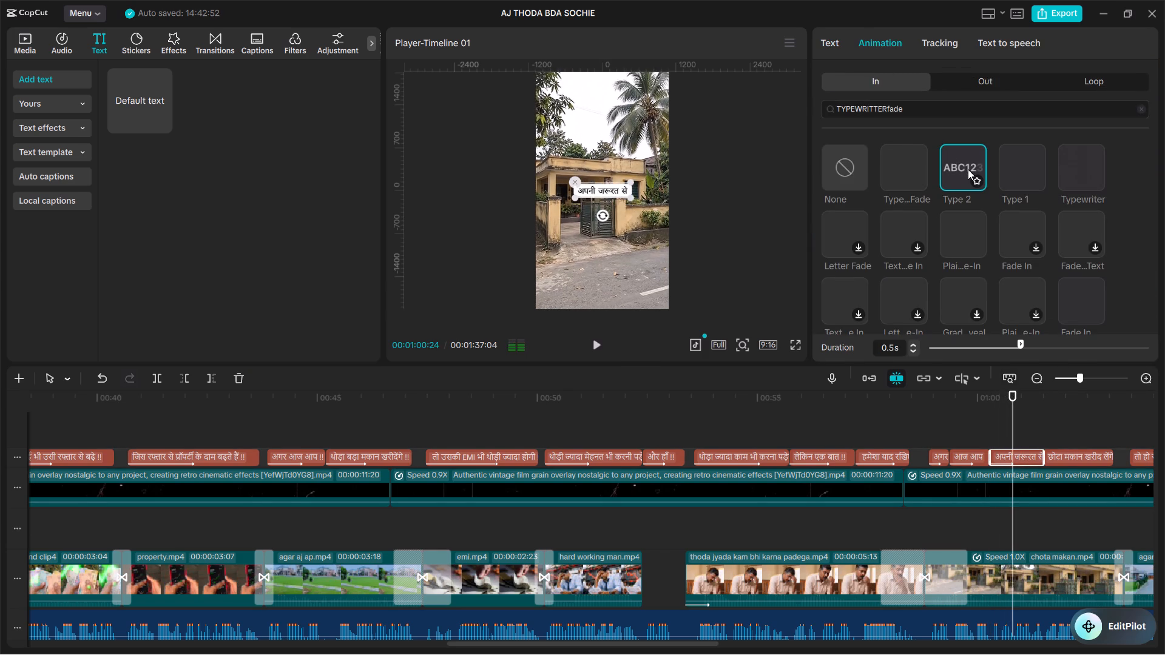
key(space)
key(space)
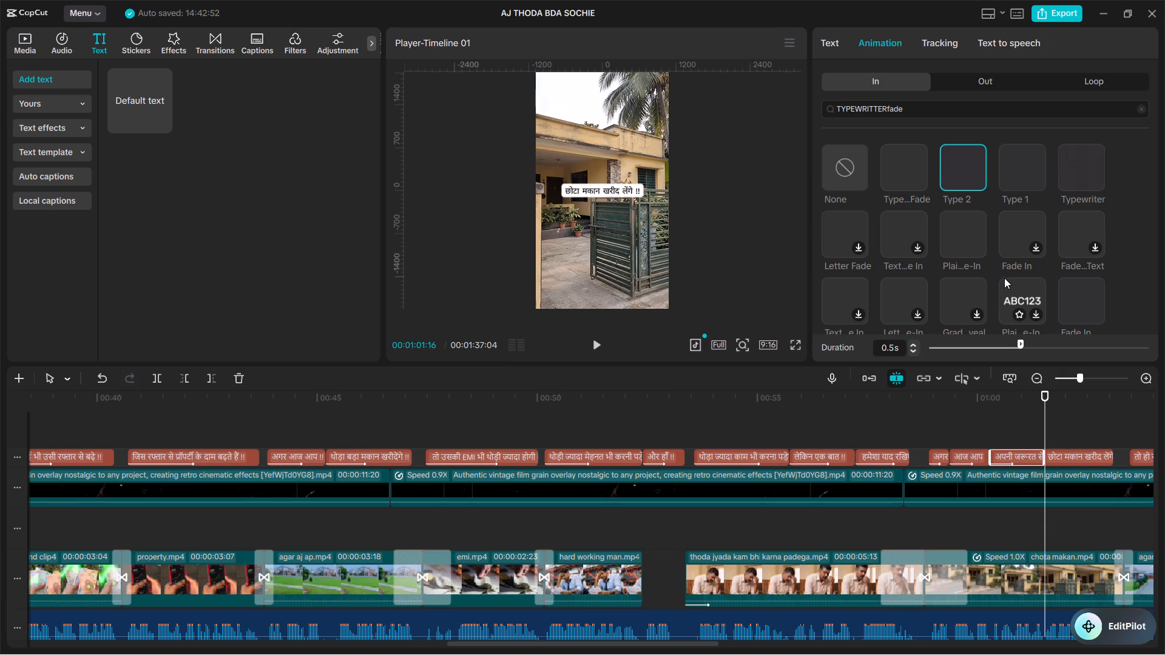
click(795, 344)
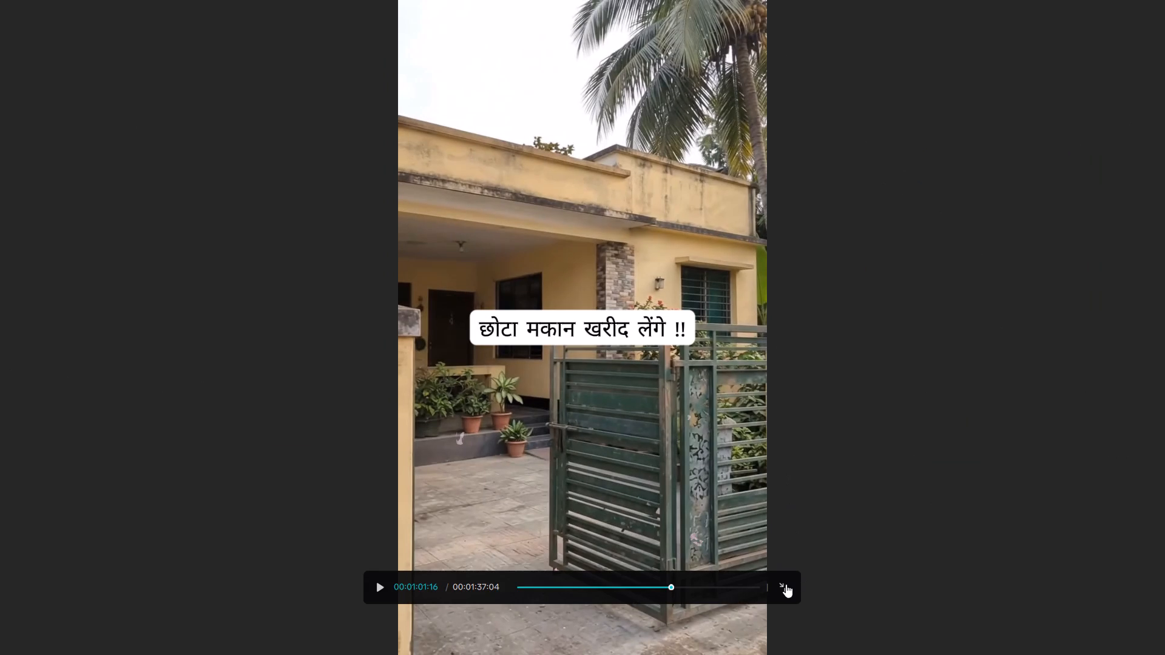
click(780, 585)
click(987, 429)
key(space)
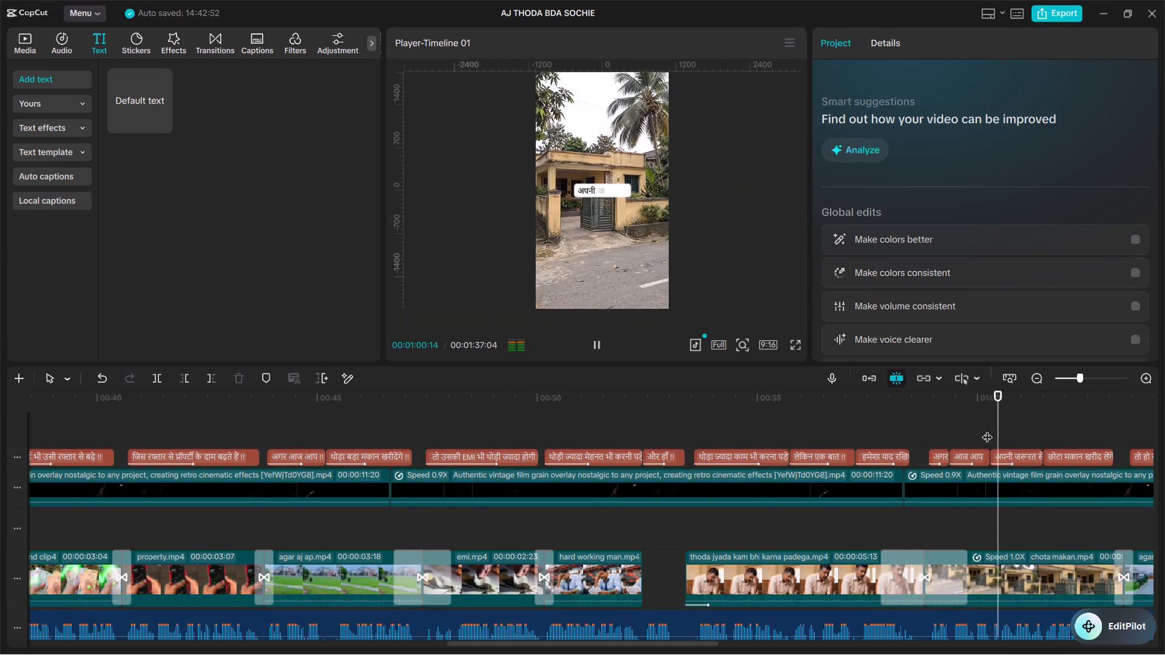
key(space)
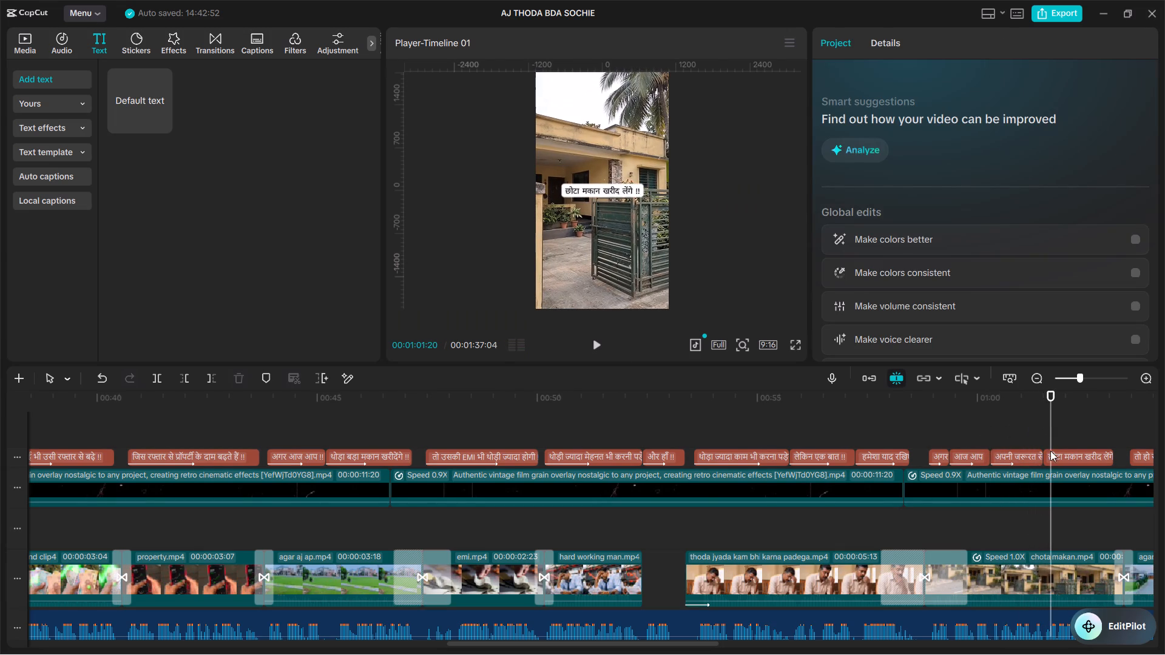
Give the caption "छोटा मकान खरीद लेंगे !!" the Type 2 In animation with a 1.0 s duration and replay it.
click(1055, 457)
click(890, 27)
click(888, 34)
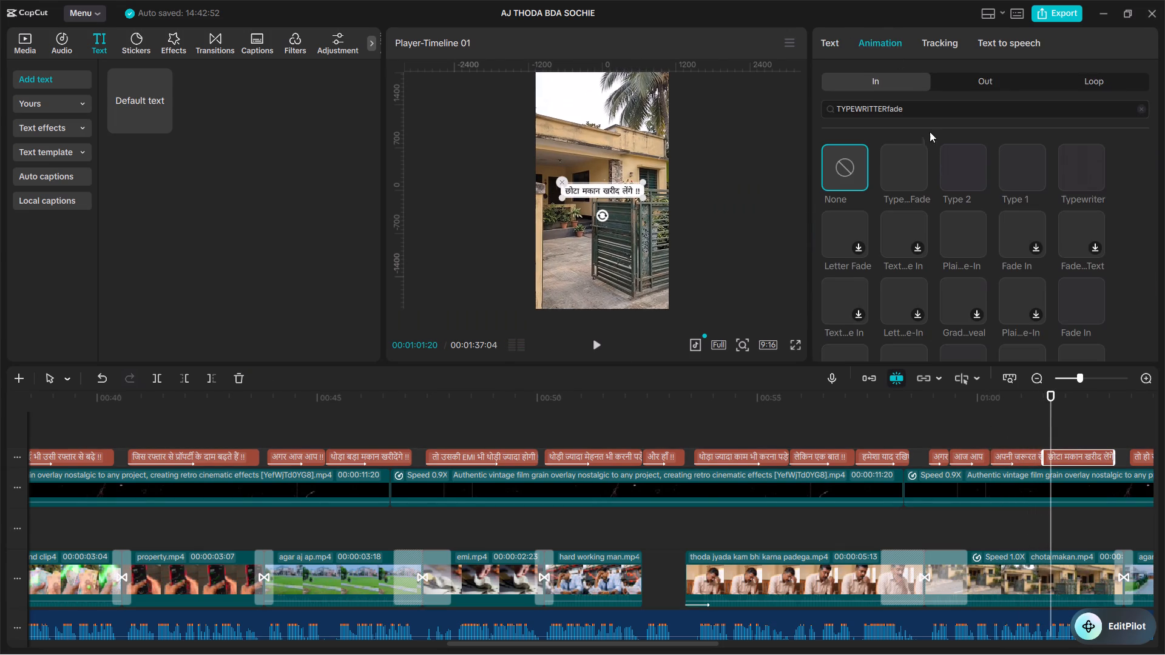
click(964, 165)
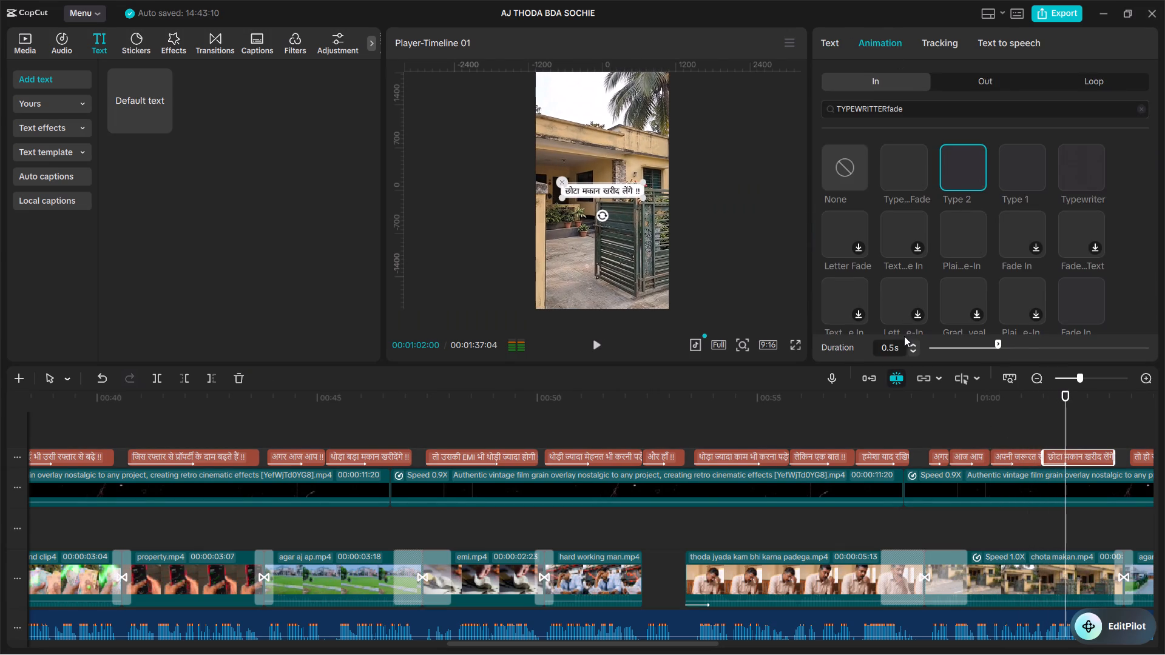
triple_click(915, 344)
double_click(915, 344)
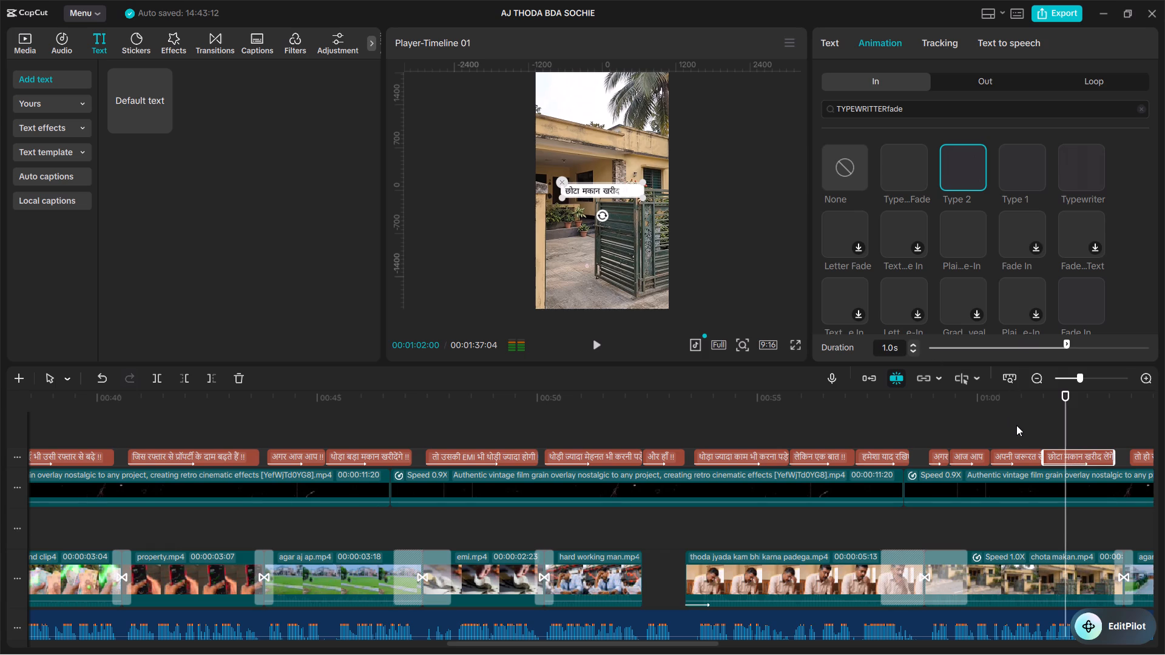
click(1016, 425)
key(space)
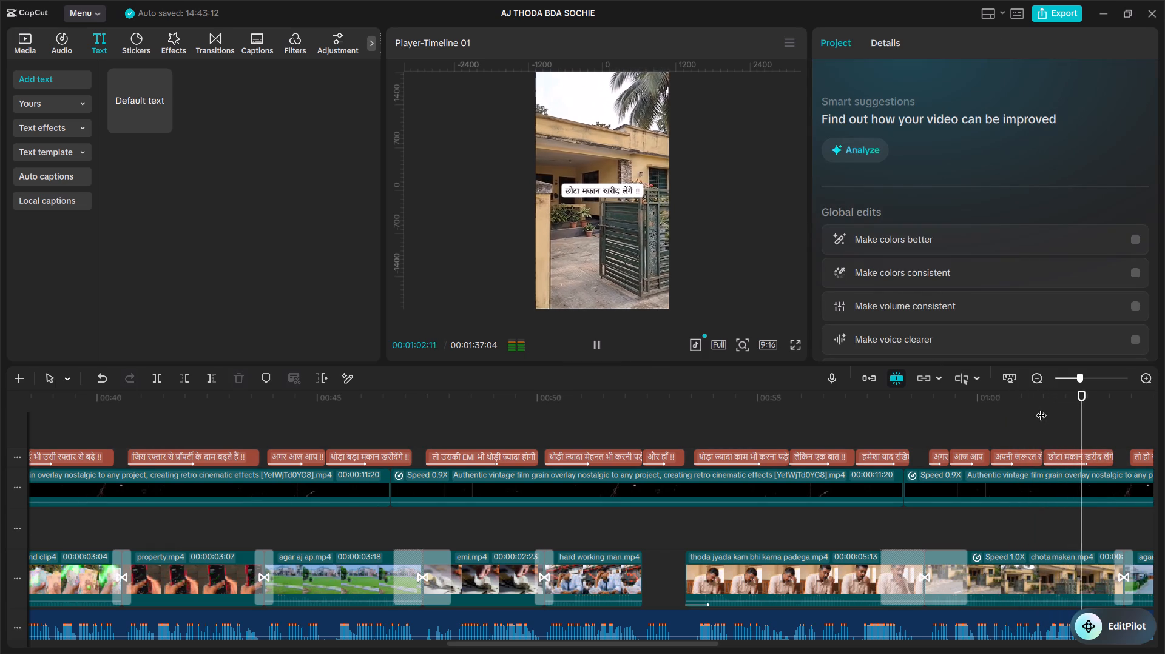
key(space)
Listen to the caption "तो हो सकता है !!" and apply the Type 2 In animation to it.
alt+scroll(1036, 401, down, 6)
alt+scroll(984, 440, down, 5)
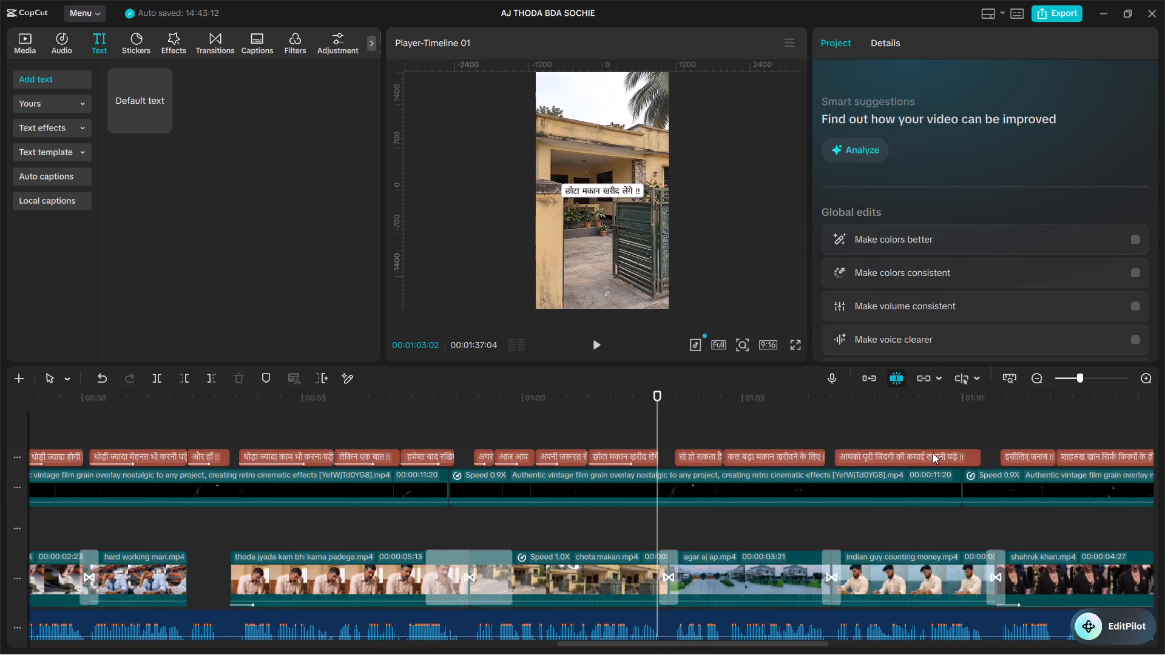
alt+scroll(849, 450, down, 3)
alt+scroll(778, 443, down, 12)
alt+scroll(766, 434, up, 13)
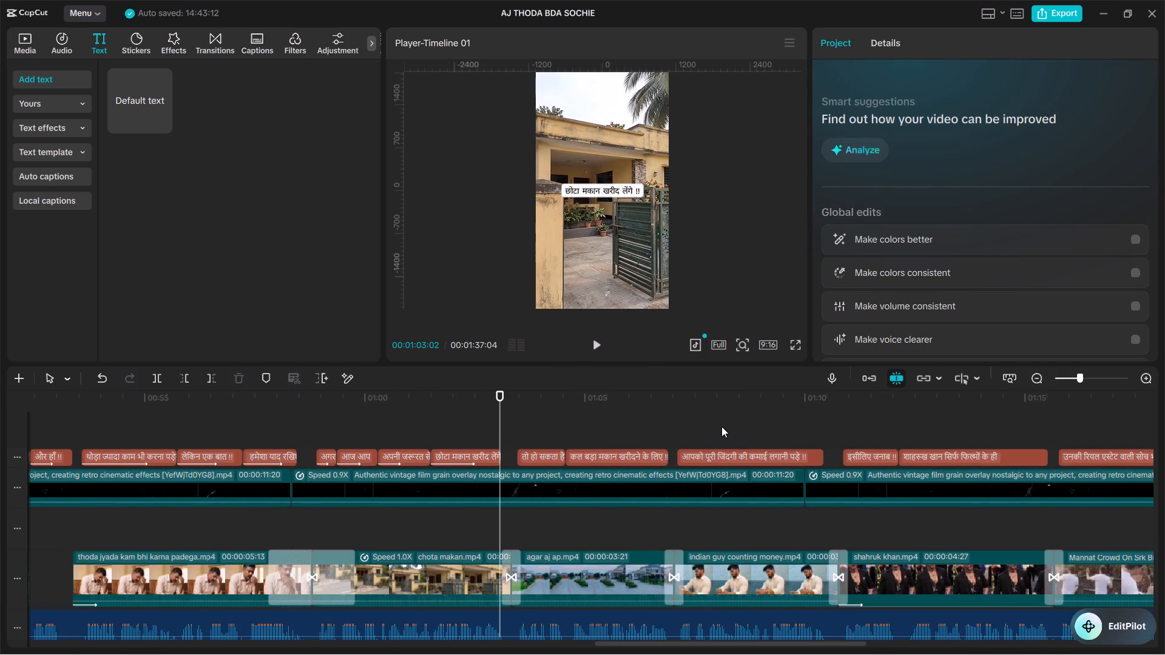
click(535, 460)
key(space)
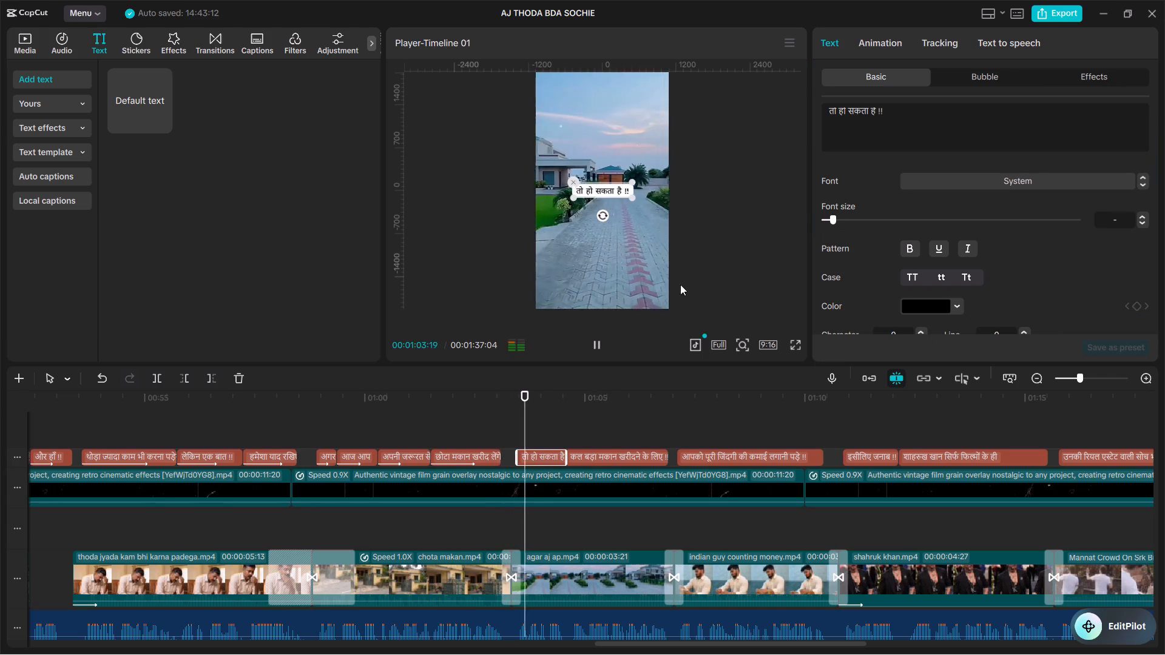
key(space)
click(868, 43)
click(963, 167)
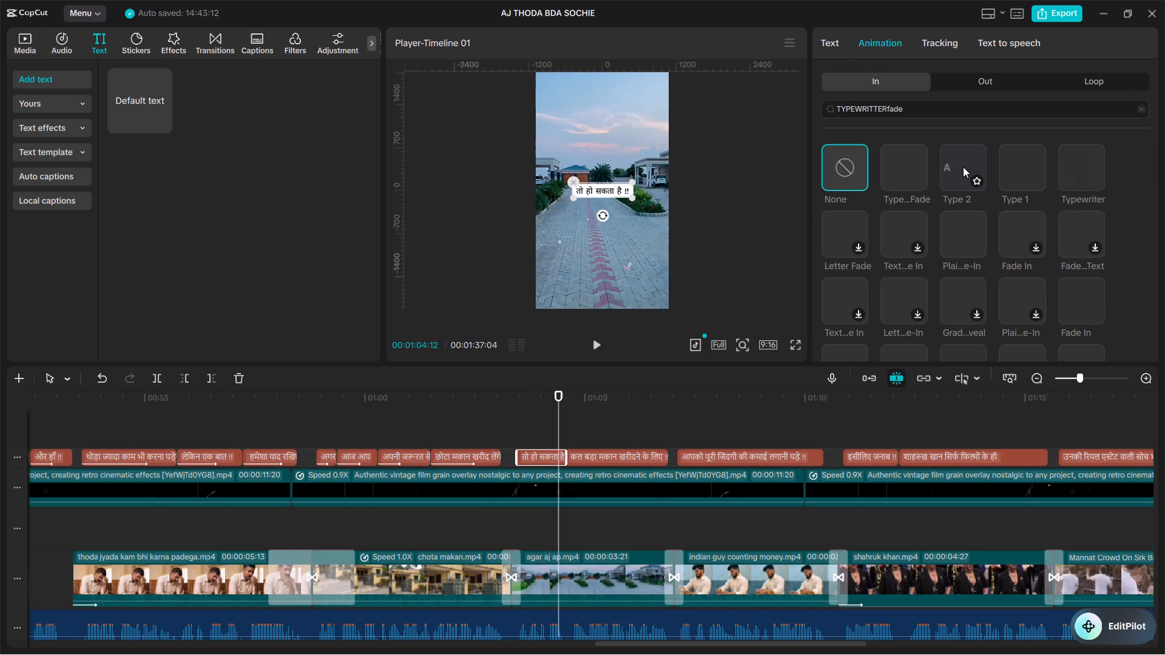
Raise the In animation duration of "तो हो सकता है !!" to 0.9 s, trim it back slightly and replay the caption.
triple_click(911, 344)
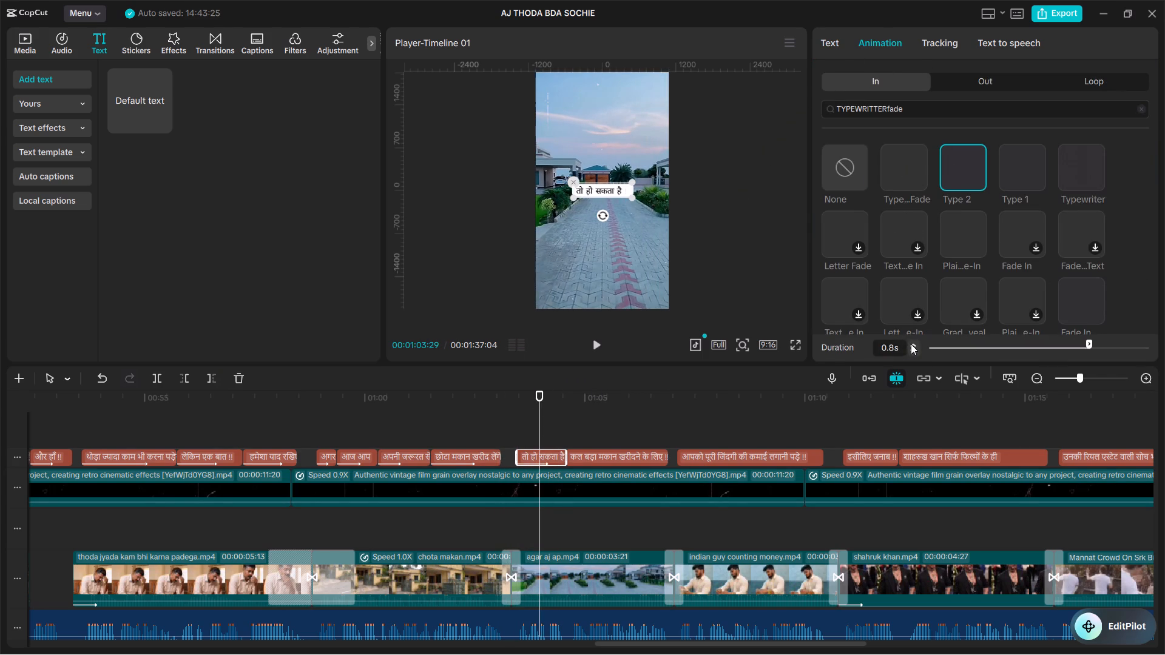
click(911, 344)
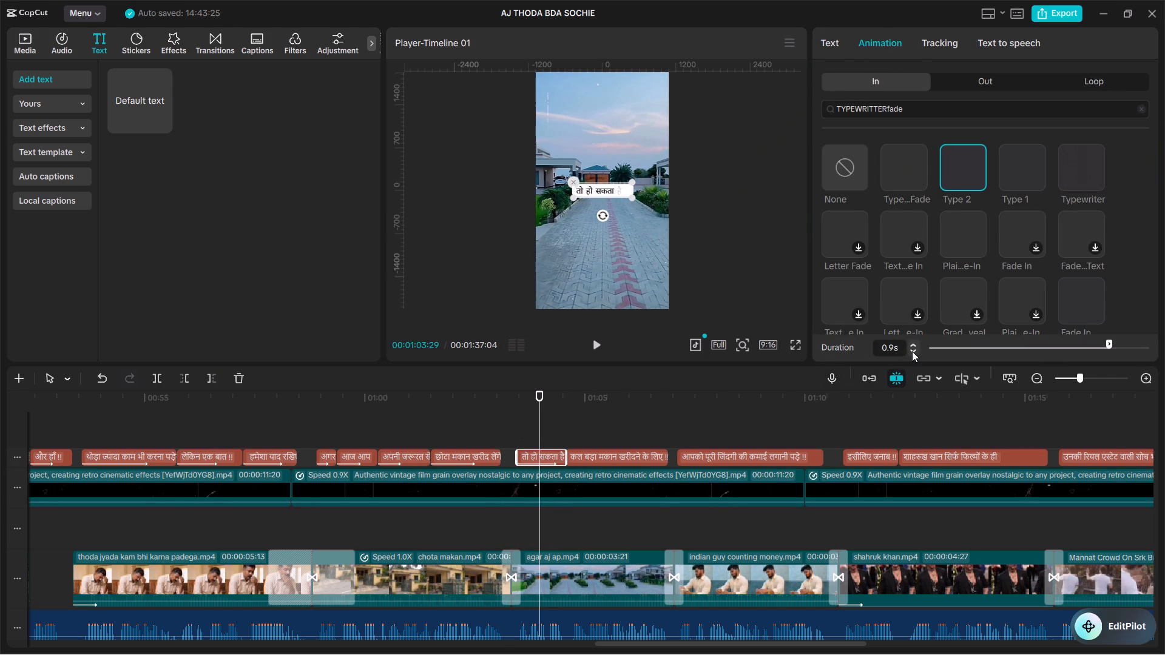
double_click(912, 351)
click(515, 429)
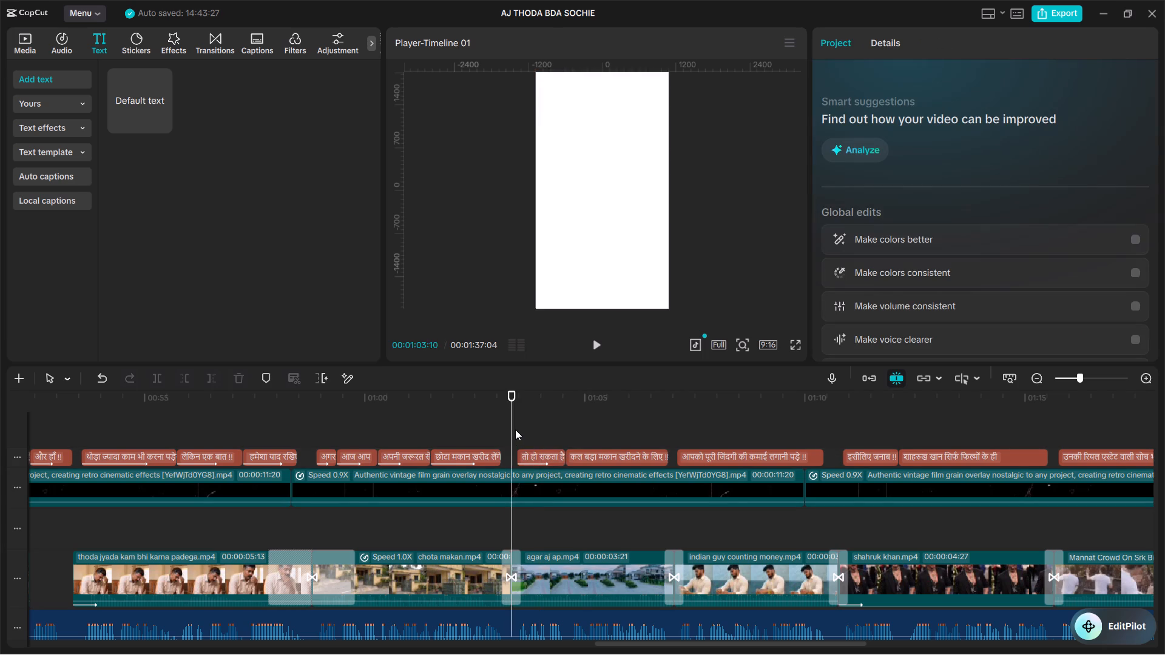
key(space)
key(space)
Give the caption "कल बड़ा मकान खरीदने के लिए !!" the Type 2 In animation with a 0.9 s duration.
click(594, 458)
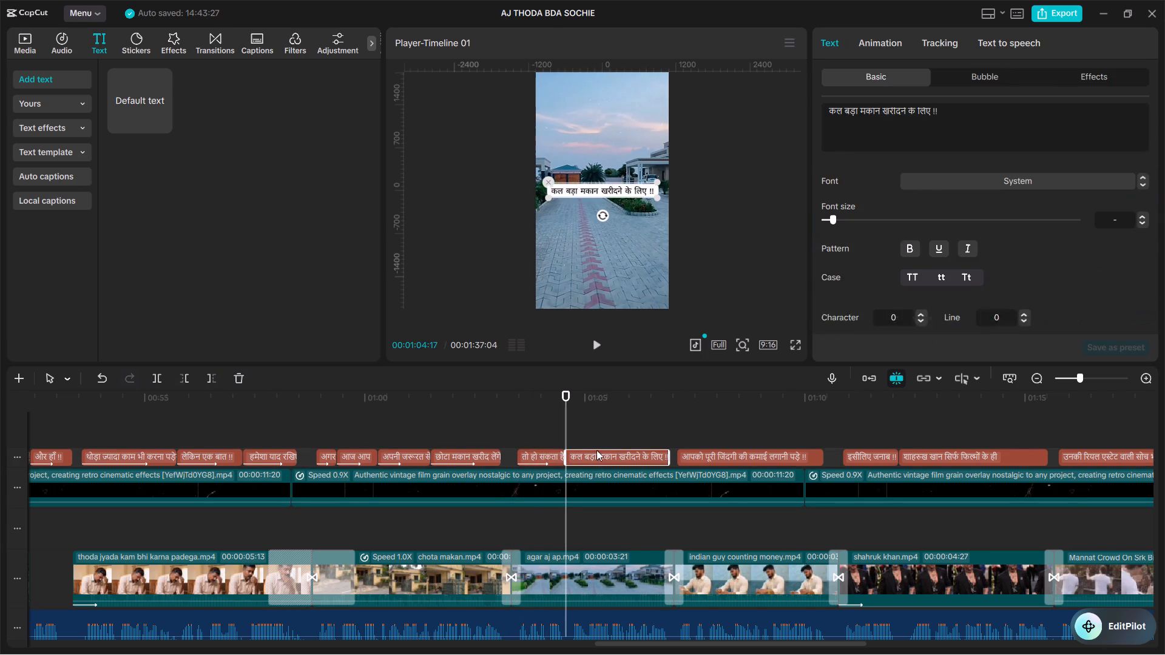
click(877, 46)
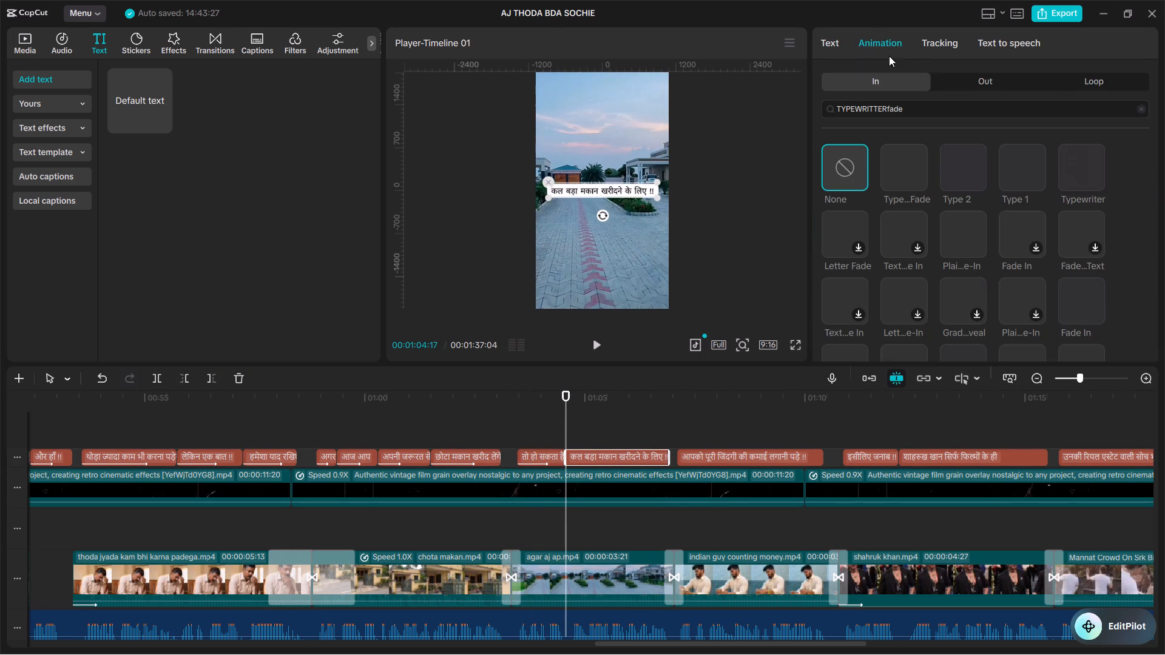
click(958, 161)
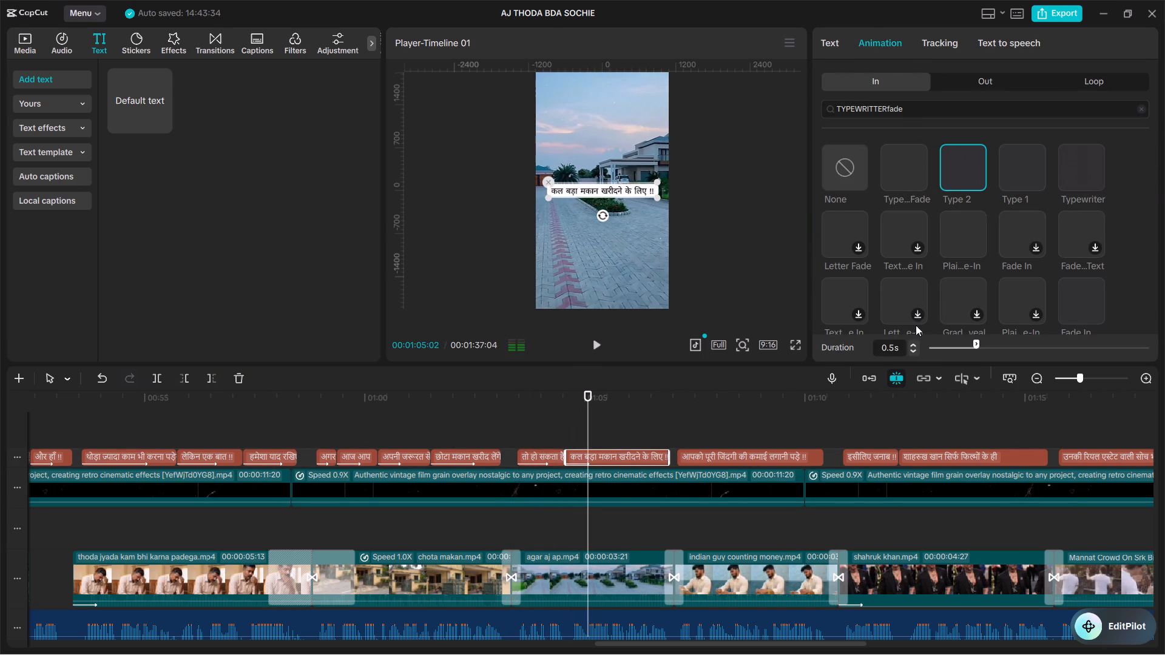
triple_click(912, 343)
click(912, 343)
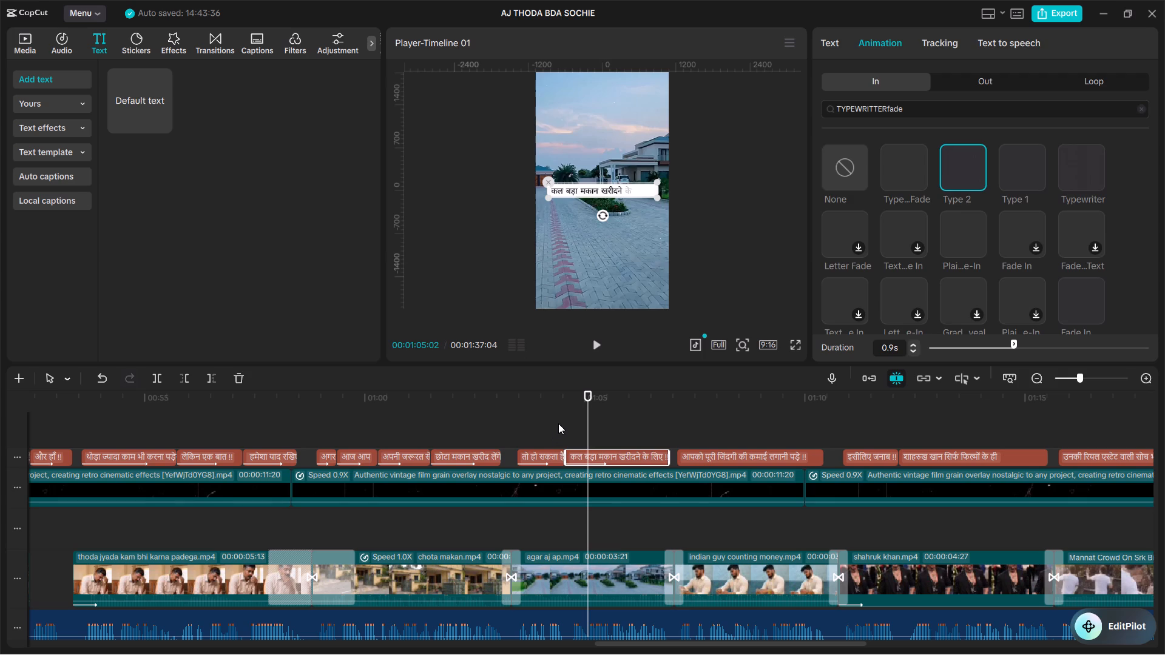
Replay the caption "कल बड़ा मकान खरीदने के लिए !!", lengthen its In animation slightly beyond 0.9 s and play it again.
click(564, 419)
key(space)
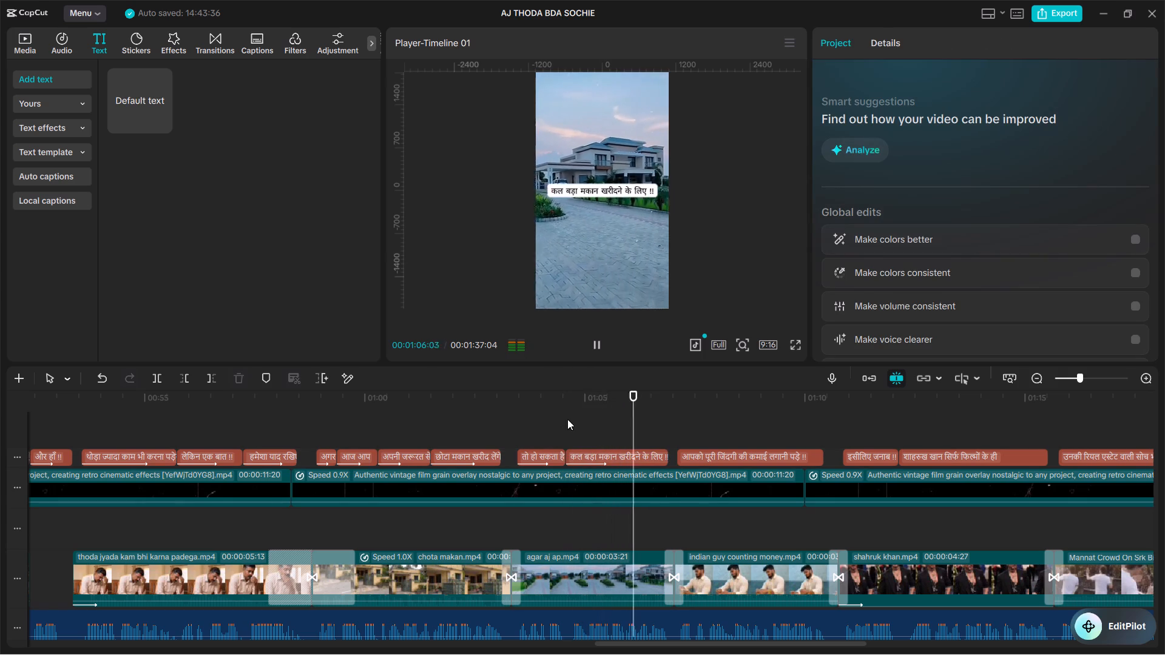
key(space)
click(602, 452)
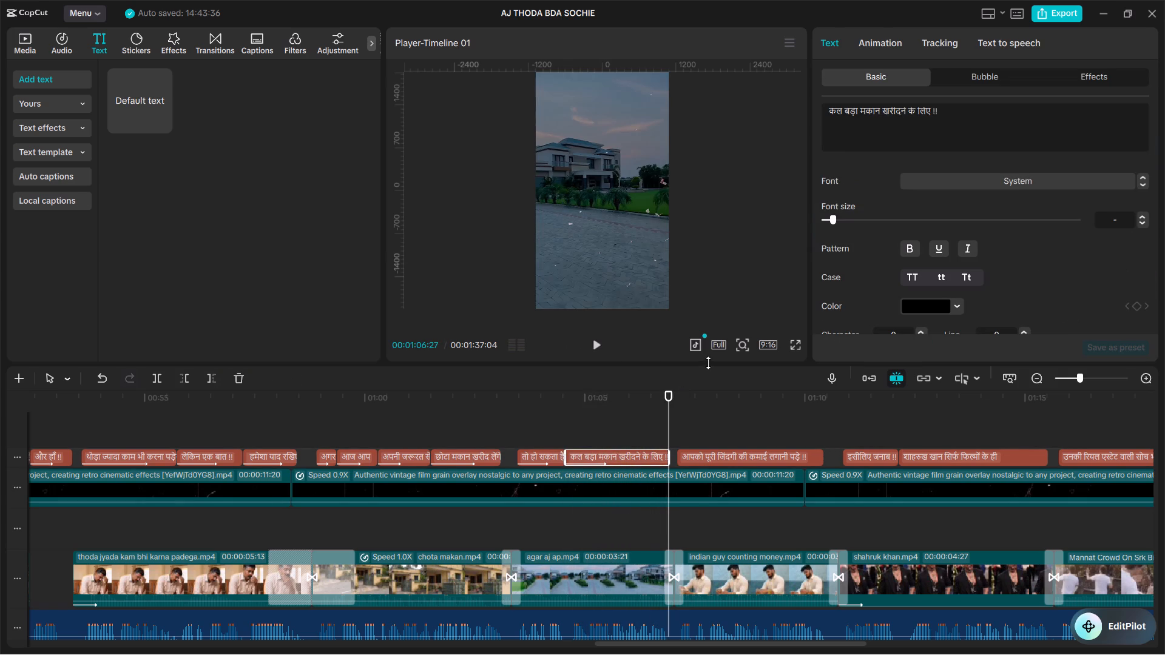
click(896, 40)
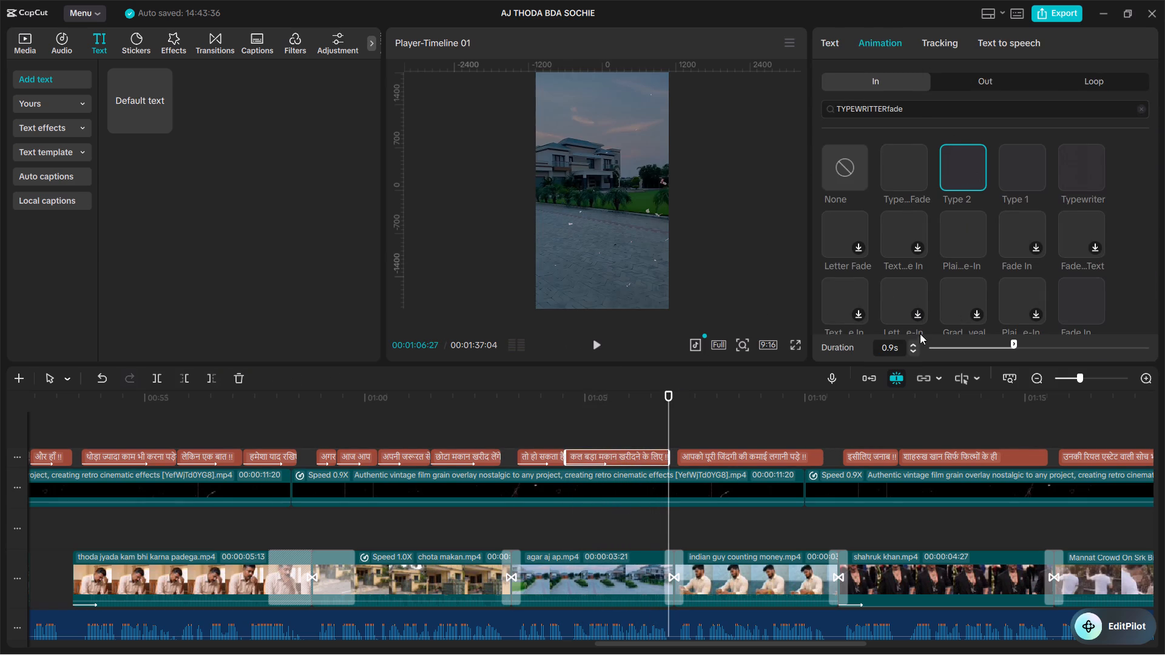
triple_click(910, 345)
click(560, 415)
key(space)
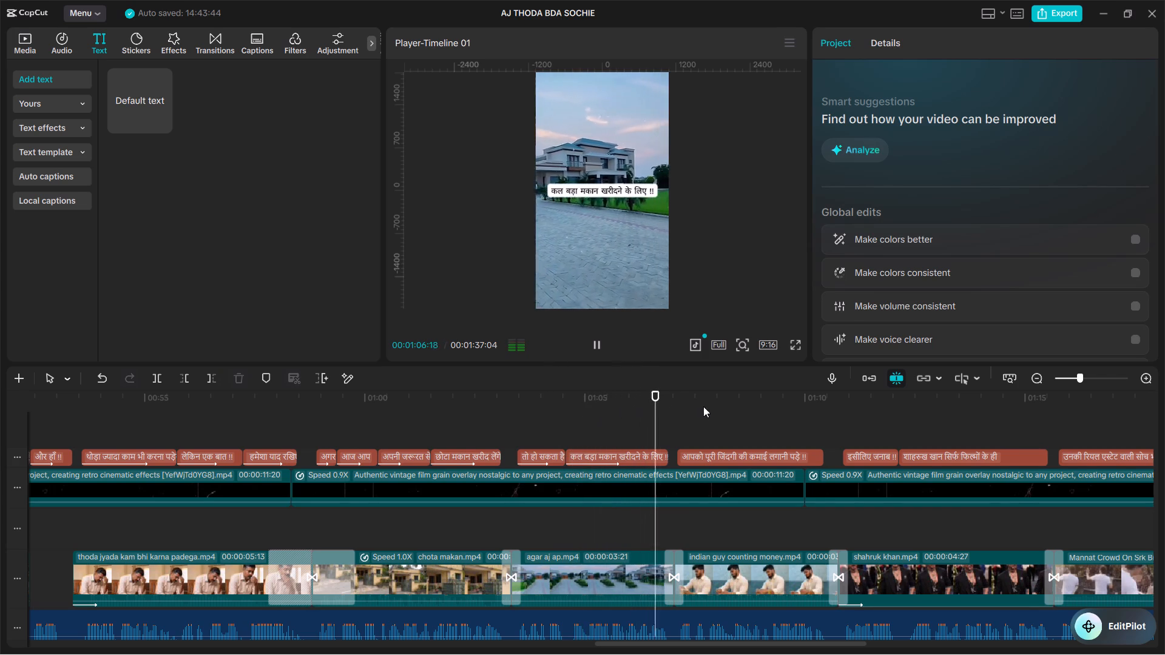
Give the caption "आपको पूरी जिंदगी की कमाई लगानी पड़े !!" the Type 2 In animation with a 1.6 s duration and play on.
click(690, 452)
key(space)
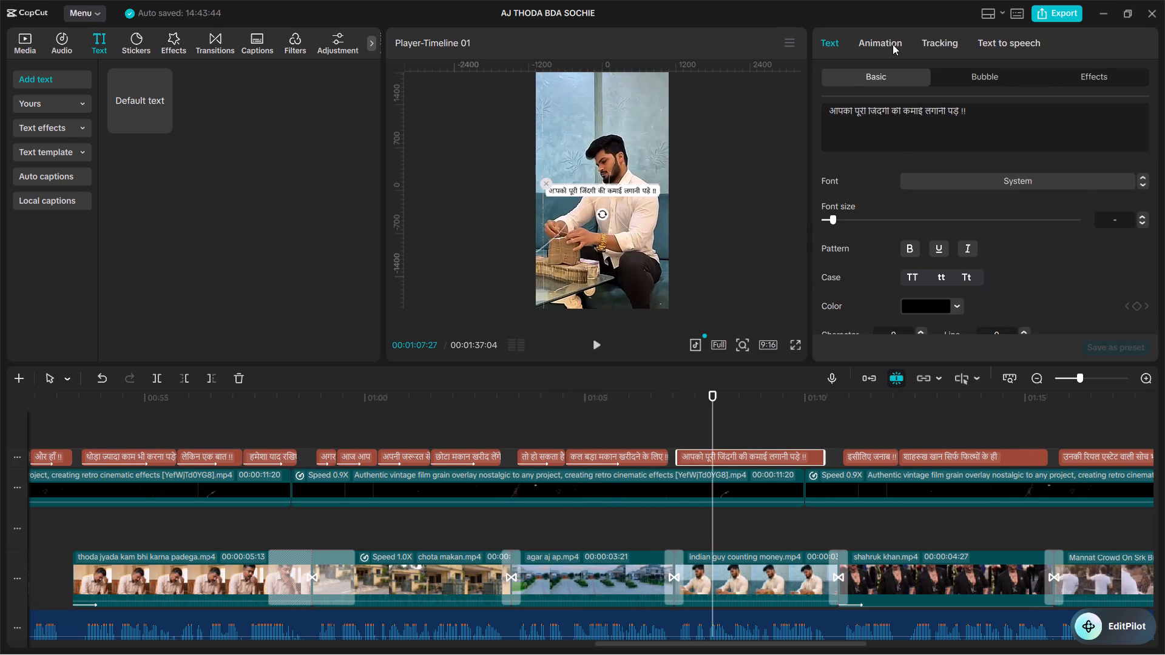
click(888, 41)
click(965, 161)
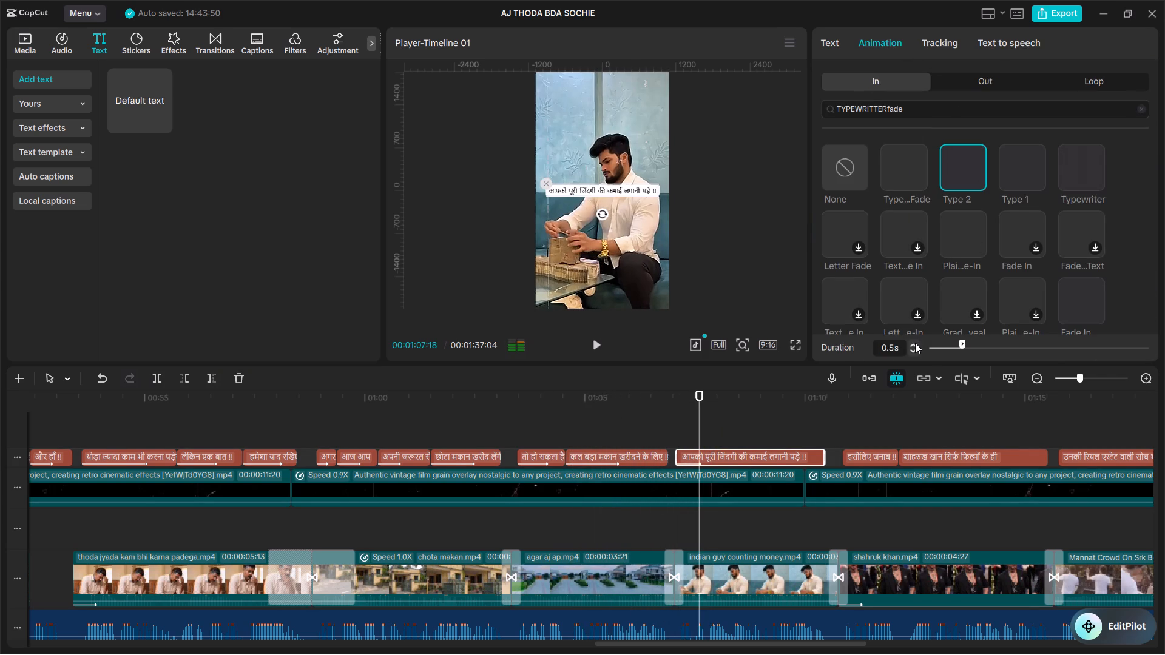
triple_click(915, 343)
double_click(915, 343)
key(space)
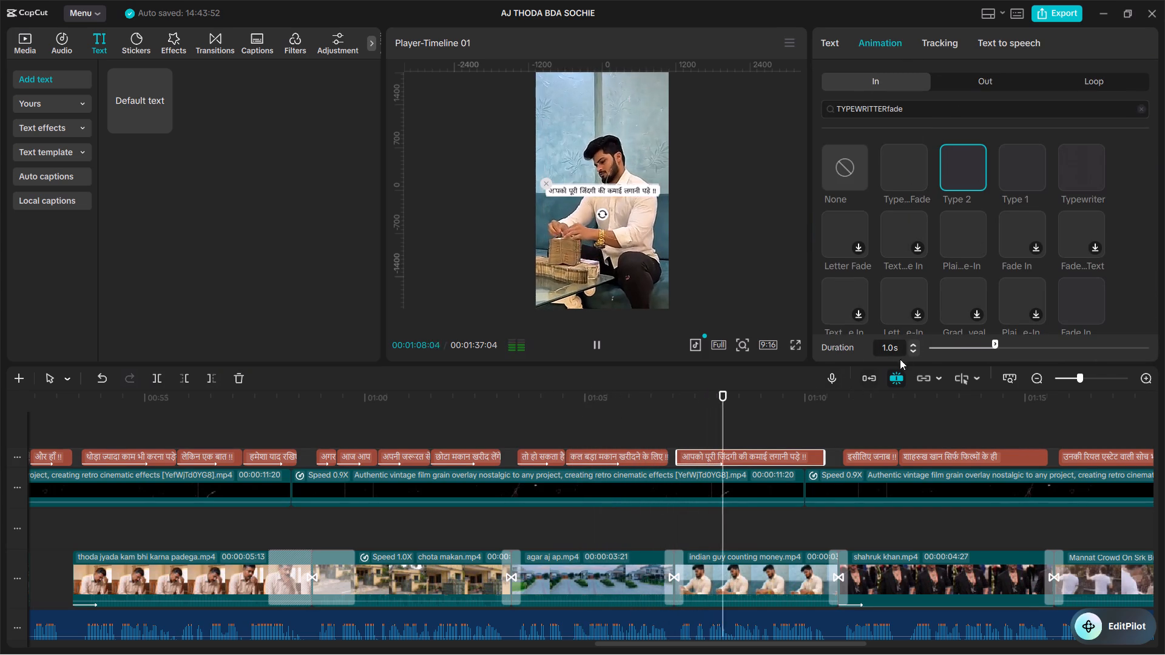
triple_click(911, 346)
triple_click(911, 346)
key(space)
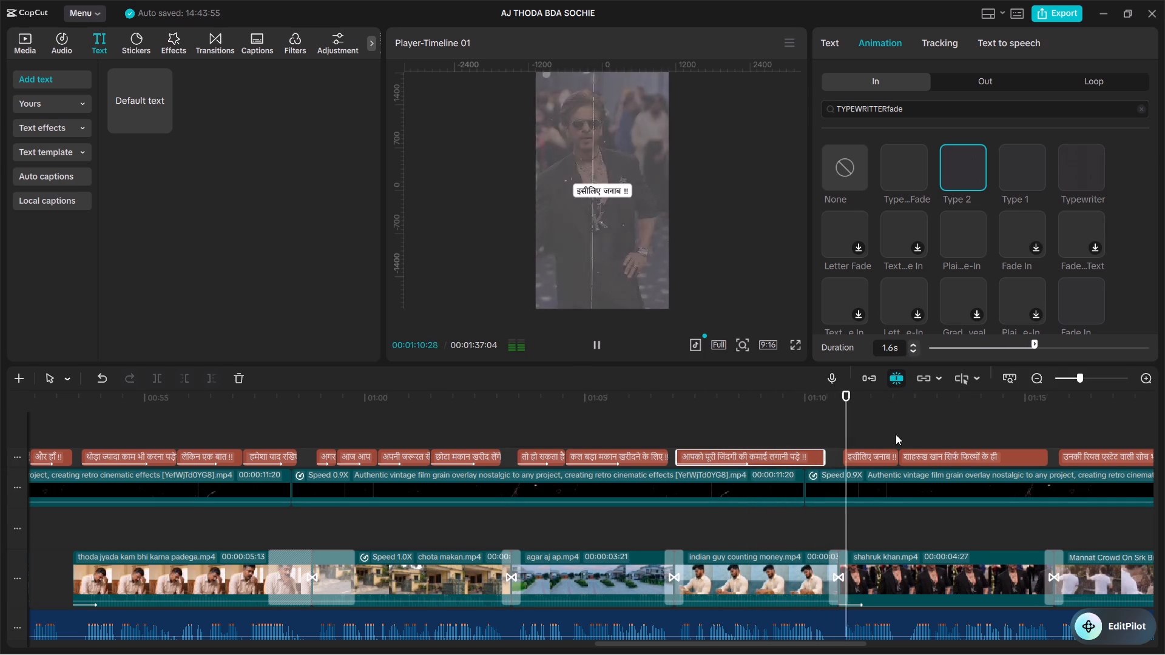
Give the caption "इसीलिए जनाब !!" the Type 2 In animation, lengthen it slightly beyond 0.5 s and replay the caption.
click(871, 458)
key(space)
click(879, 39)
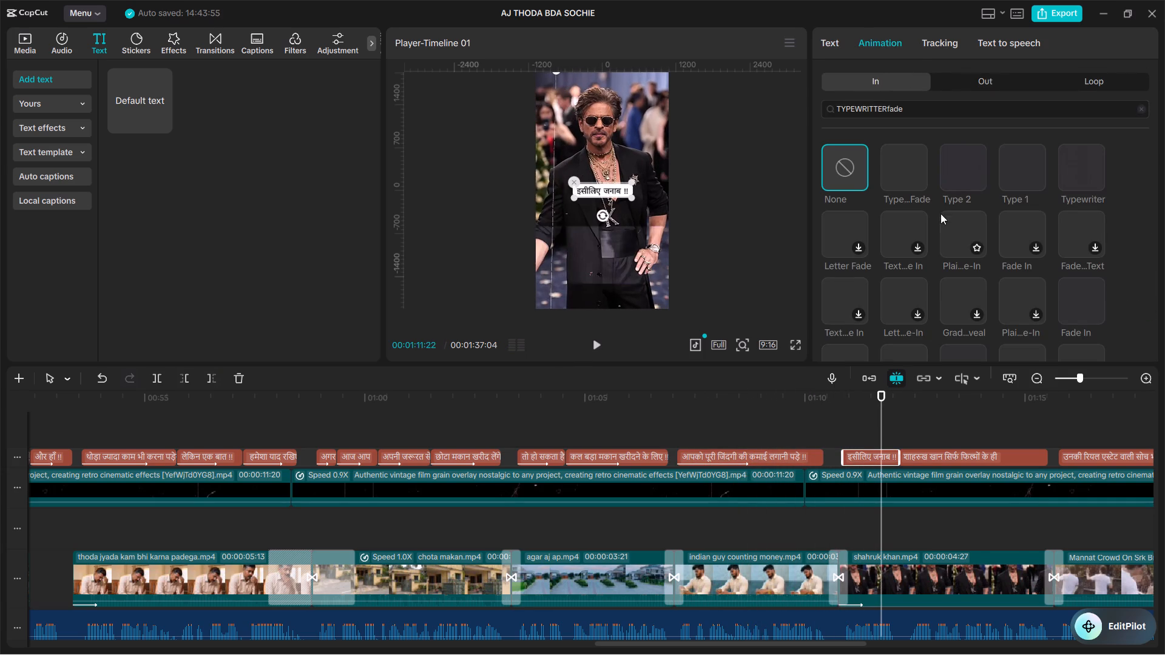
click(965, 174)
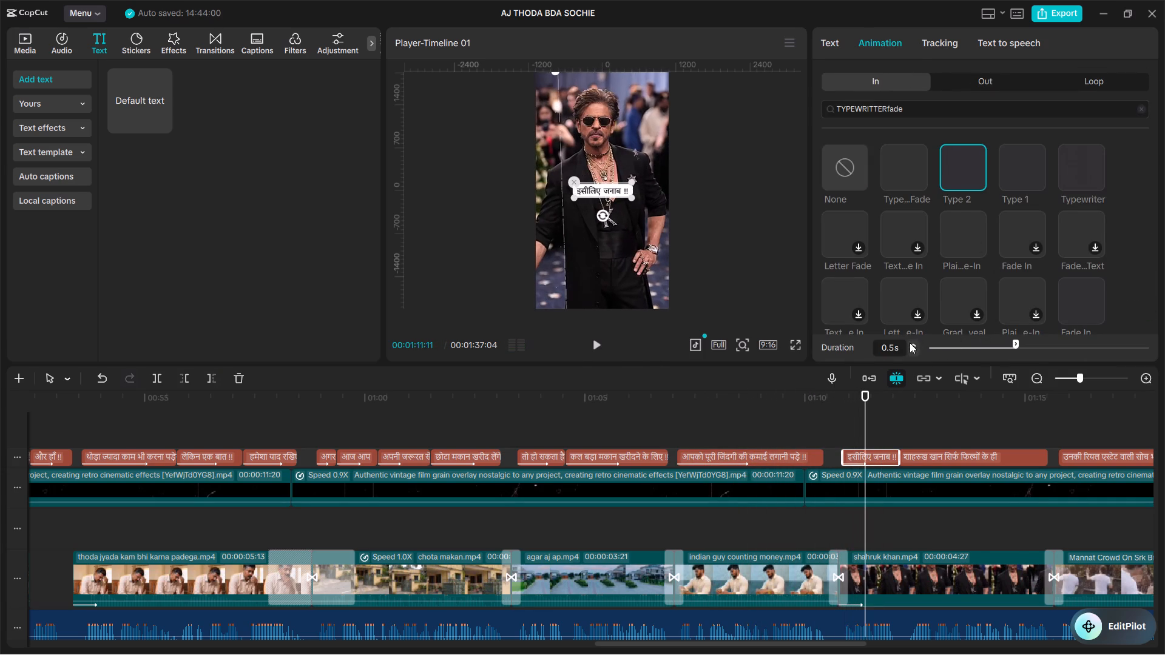
click(910, 343)
click(839, 428)
key(space)
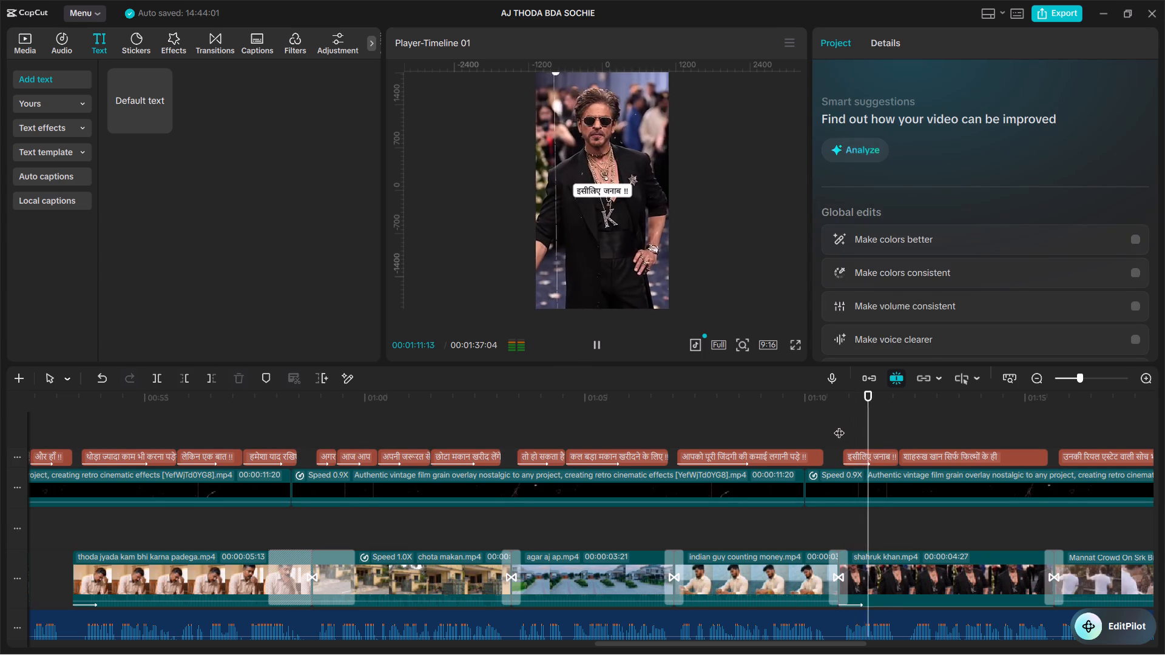
key(space)
Give the caption "शाहरुख खान सिर्फ फिल्मों के ही किंग खान नहीं हैं !!" the Type 2 In animation, lengthen it slightly beyond 0.9 s and replay it.
click(907, 456)
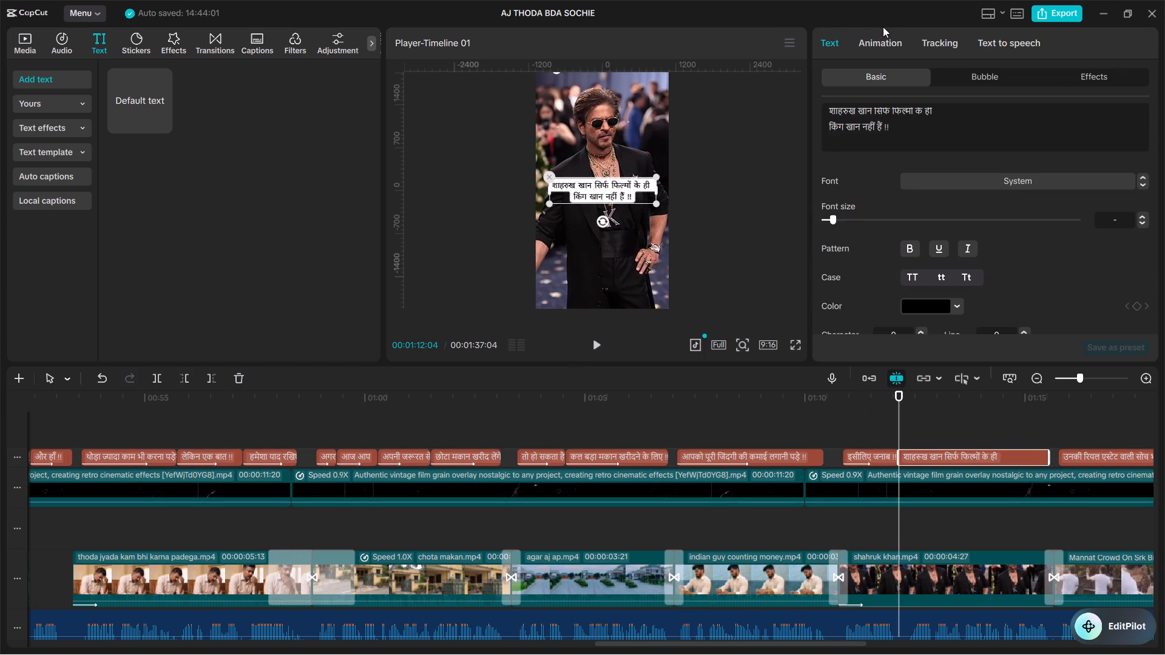
click(888, 39)
click(954, 167)
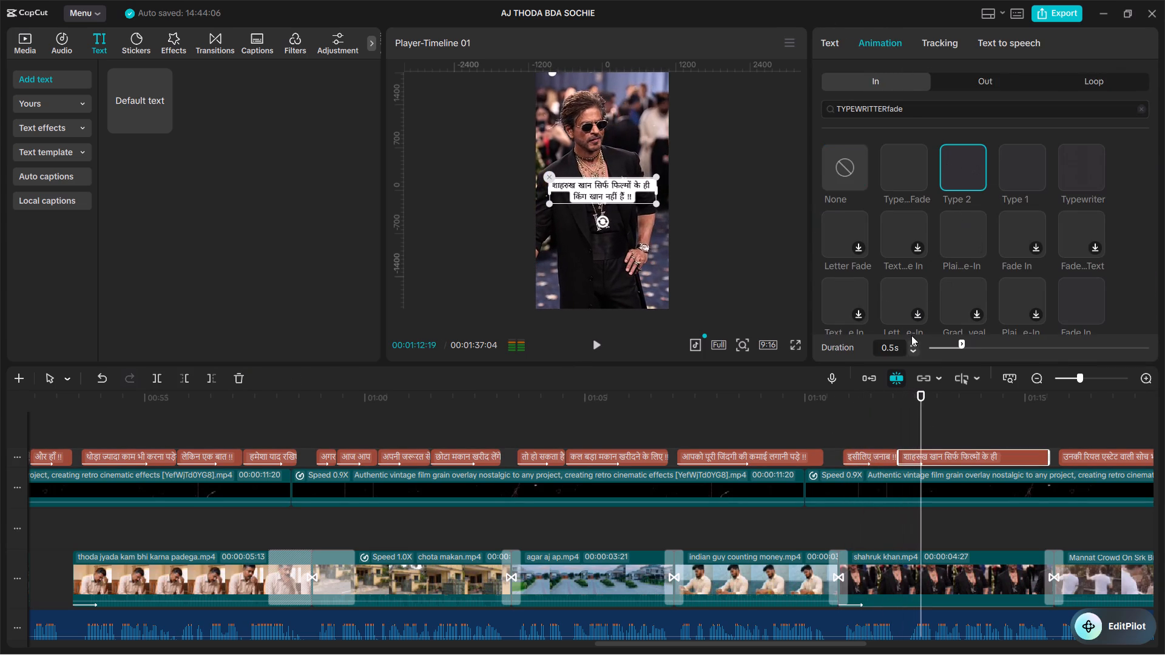
triple_click(913, 344)
click(913, 344)
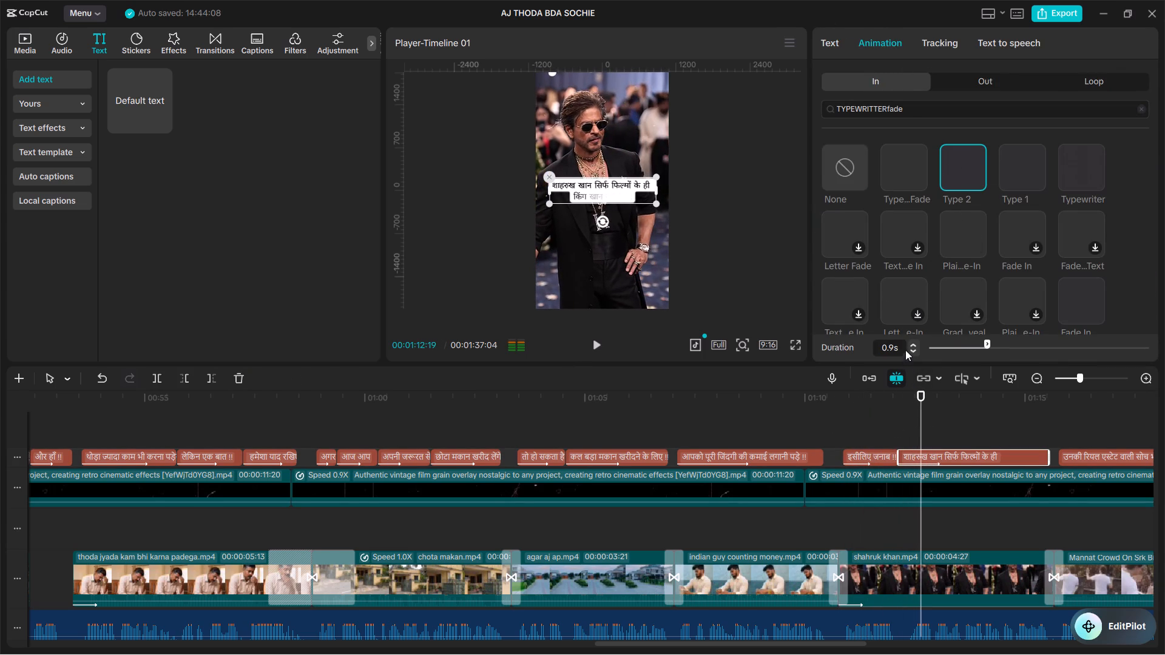
double_click(911, 343)
drag(908, 423, 902, 425)
key(space)
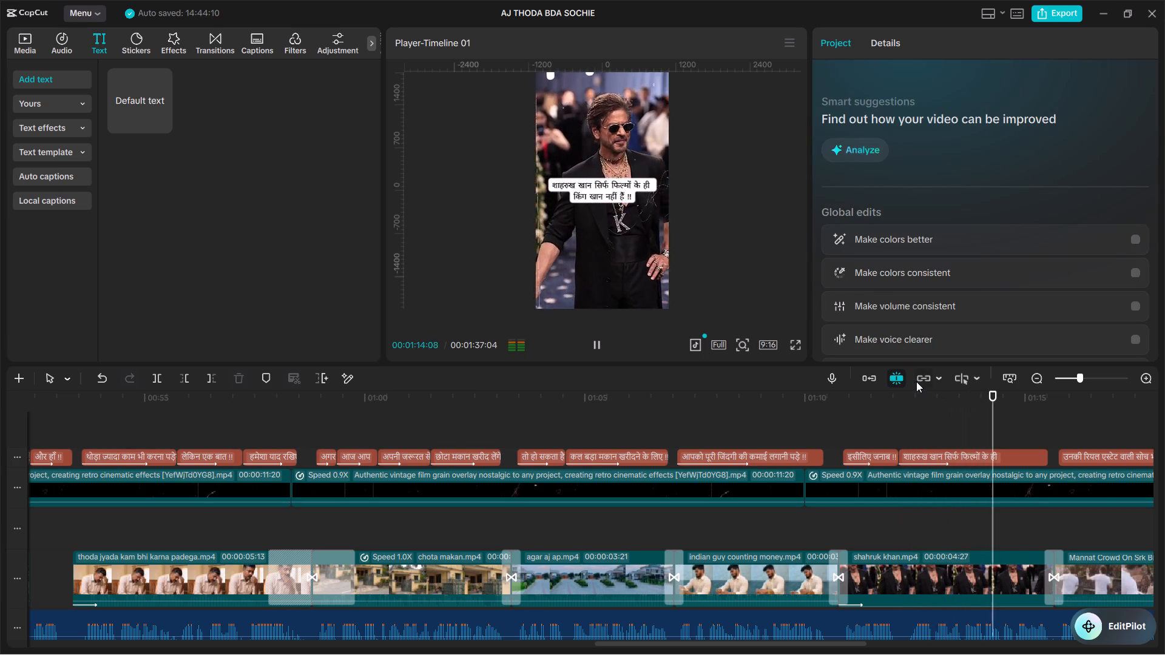
Give the caption "उनकी रियल एस्टेट वाली सोच भी !!" the Type 2 In animation with a 1.0 s duration and replay it.
alt+scroll(978, 402, down, 8)
alt+scroll(870, 442, down, 4)
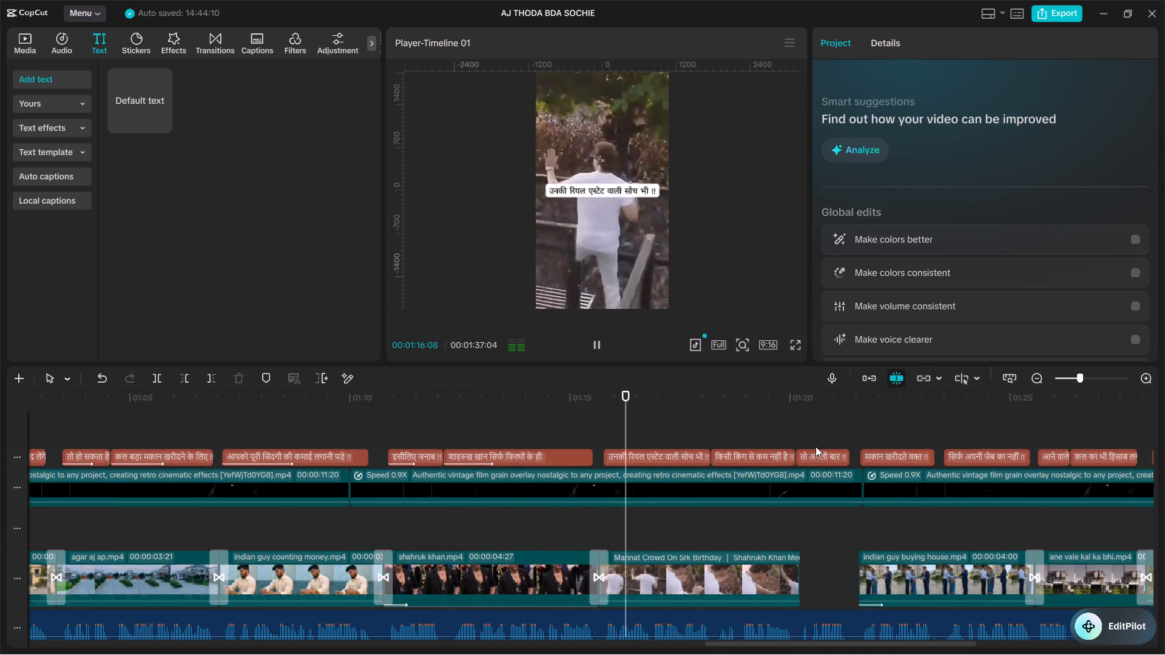
alt+scroll(786, 446, down, 2)
click(461, 458)
key(space)
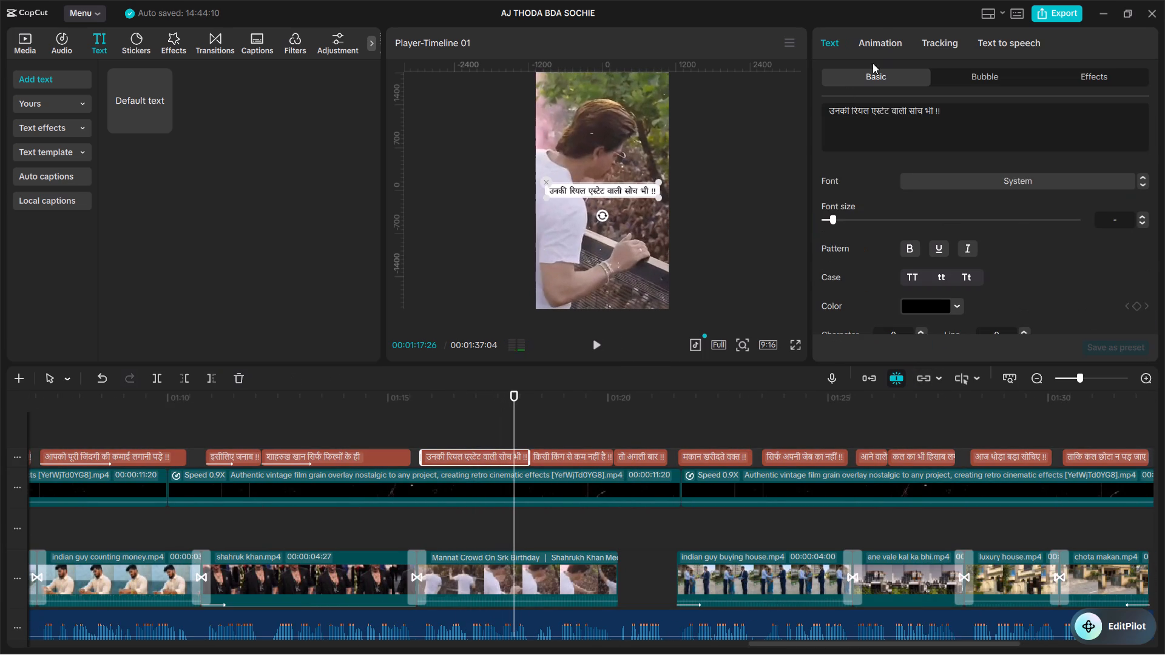
click(879, 49)
click(963, 156)
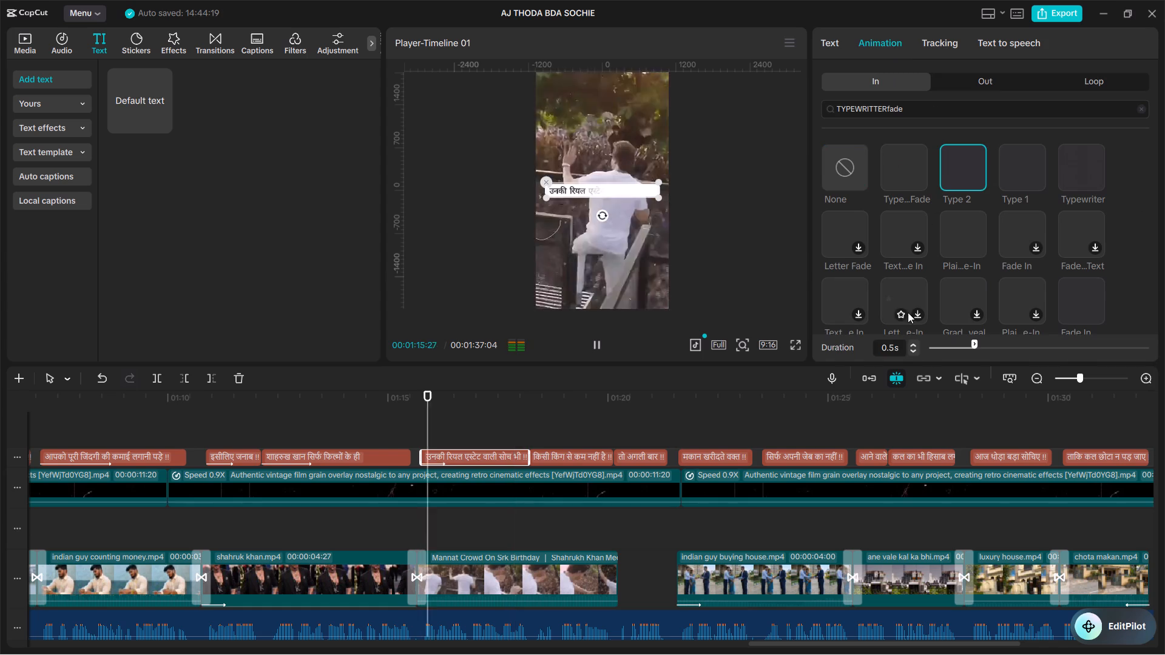
triple_click(914, 344)
double_click(914, 344)
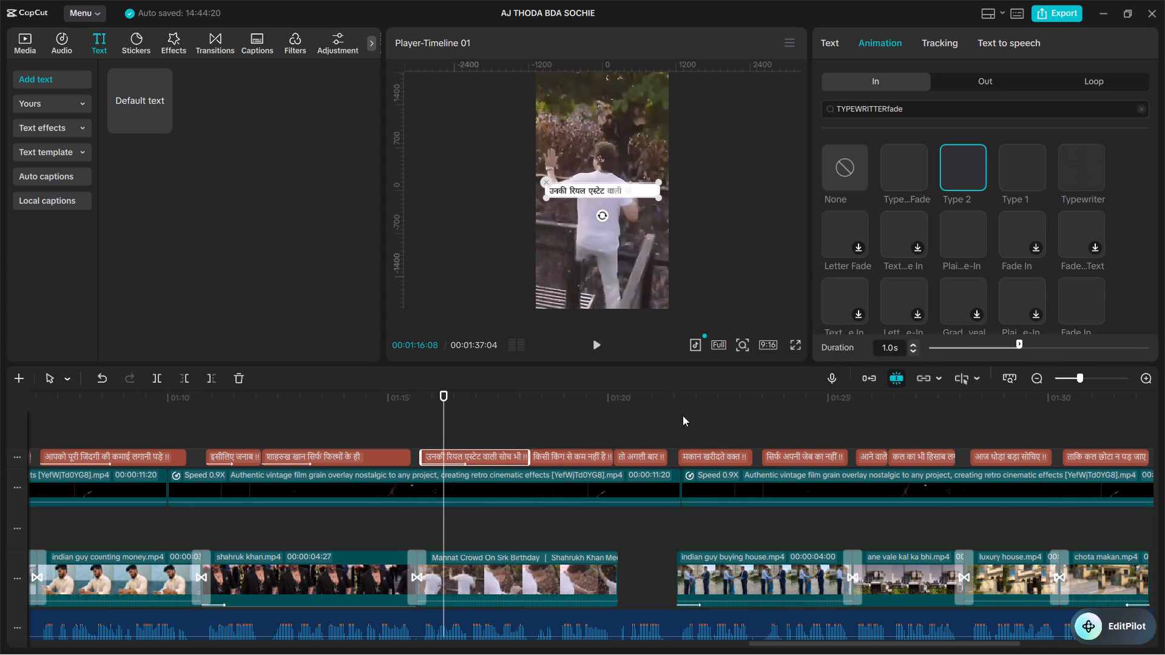
key(space)
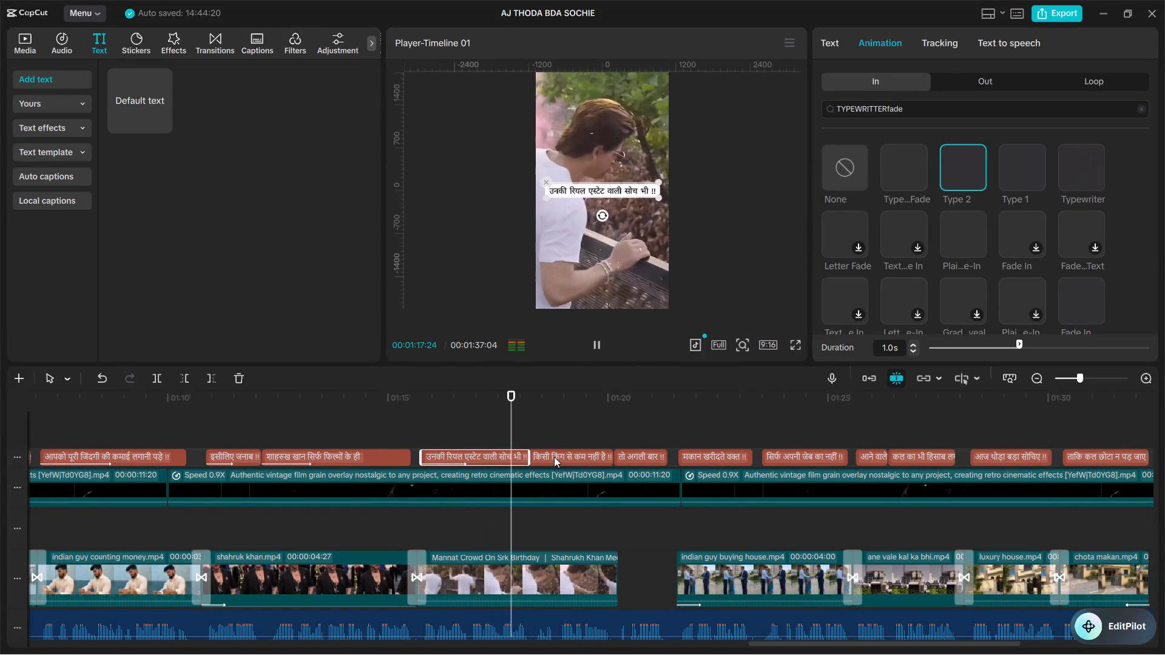
Give the caption "किसी किंग से कम नहीं है !!" the Type 2 In animation with a 1.0 s duration and play it.
click(554, 457)
key(space)
click(868, 42)
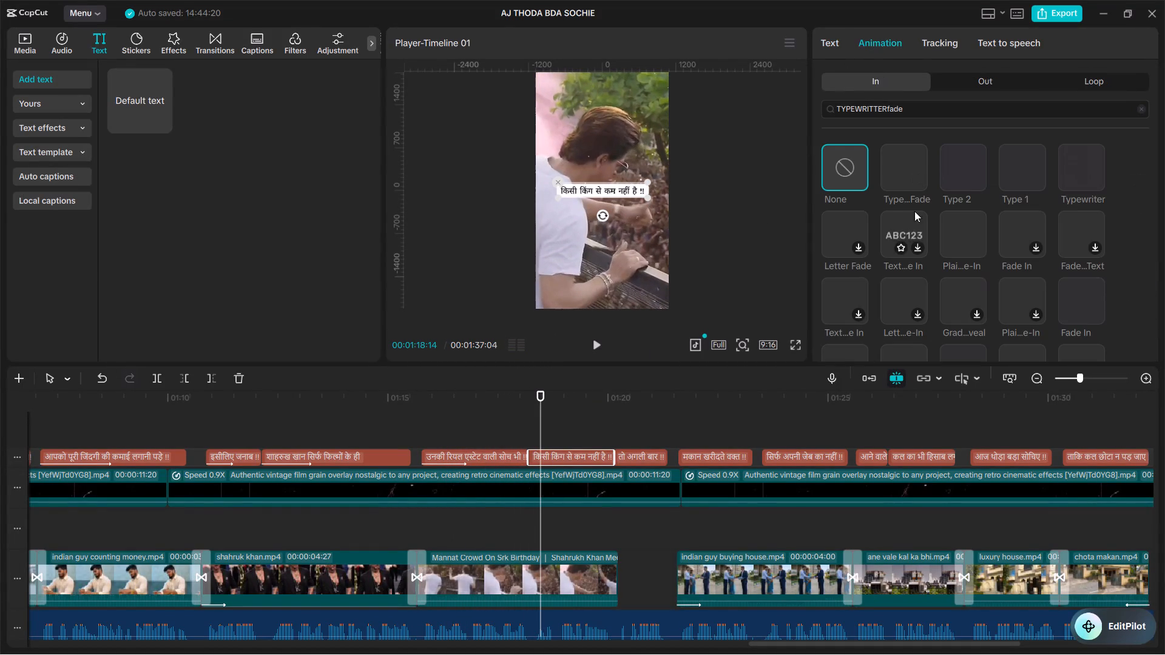
click(959, 163)
triple_click(912, 344)
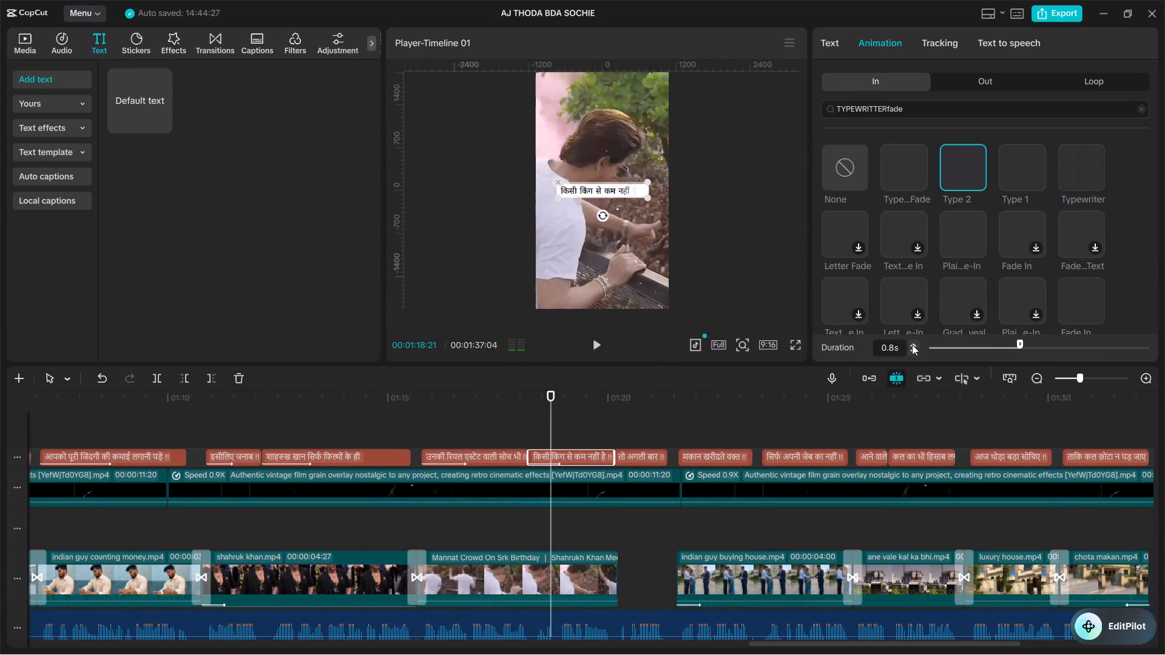
double_click(912, 344)
key(space)
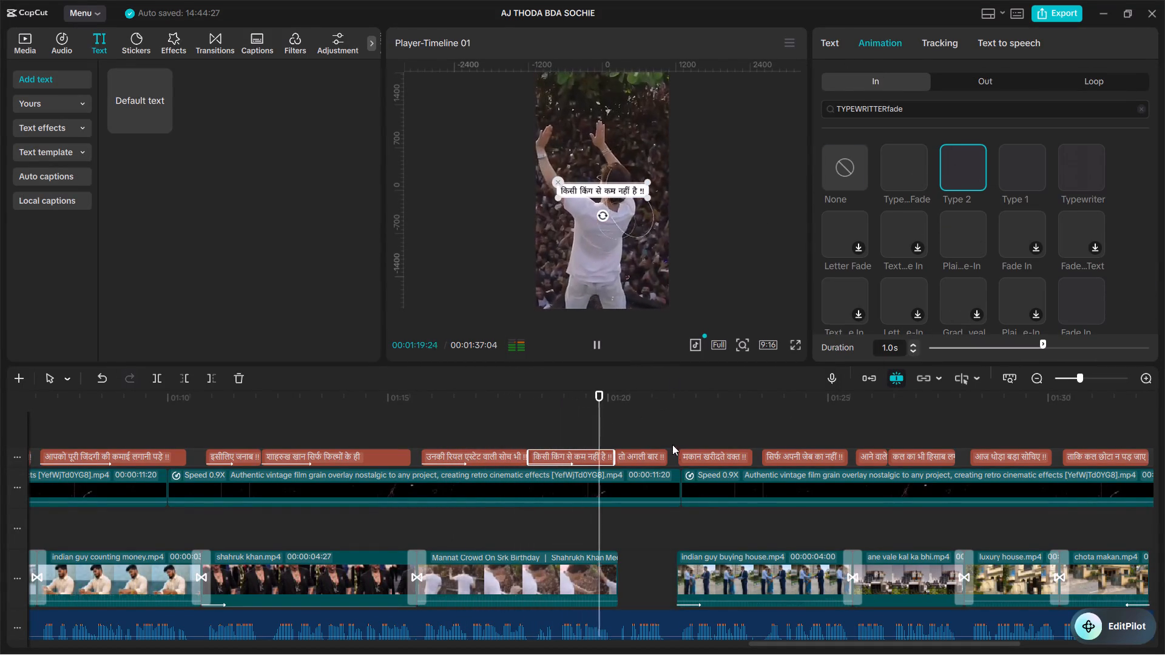
key(space)
Give the caption "तो अगली बार !!" the Type 2 In animation, raise its duration to 1.0 s, trim it back slightly and replay it.
click(650, 464)
click(883, 32)
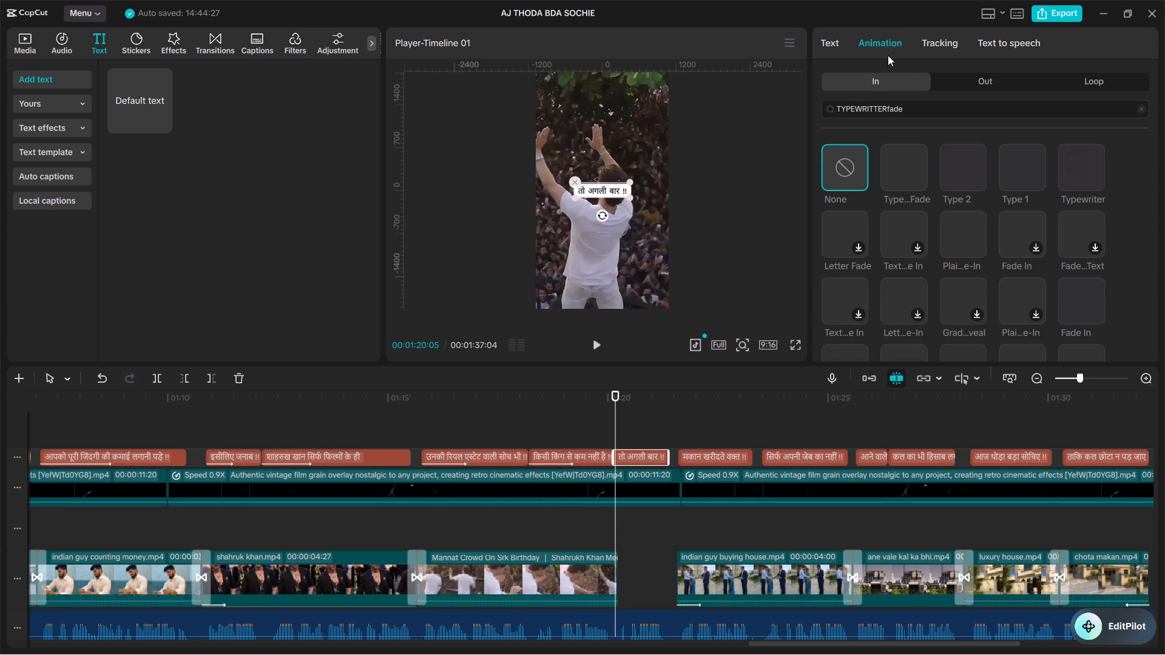
click(951, 159)
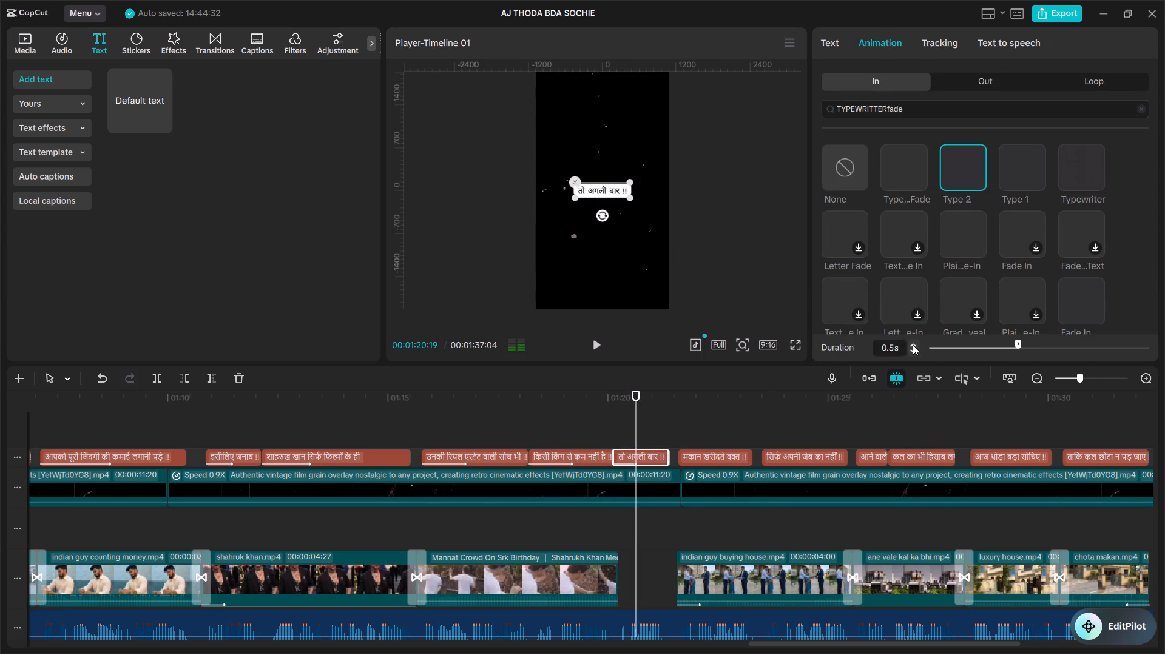
triple_click(914, 344)
double_click(914, 344)
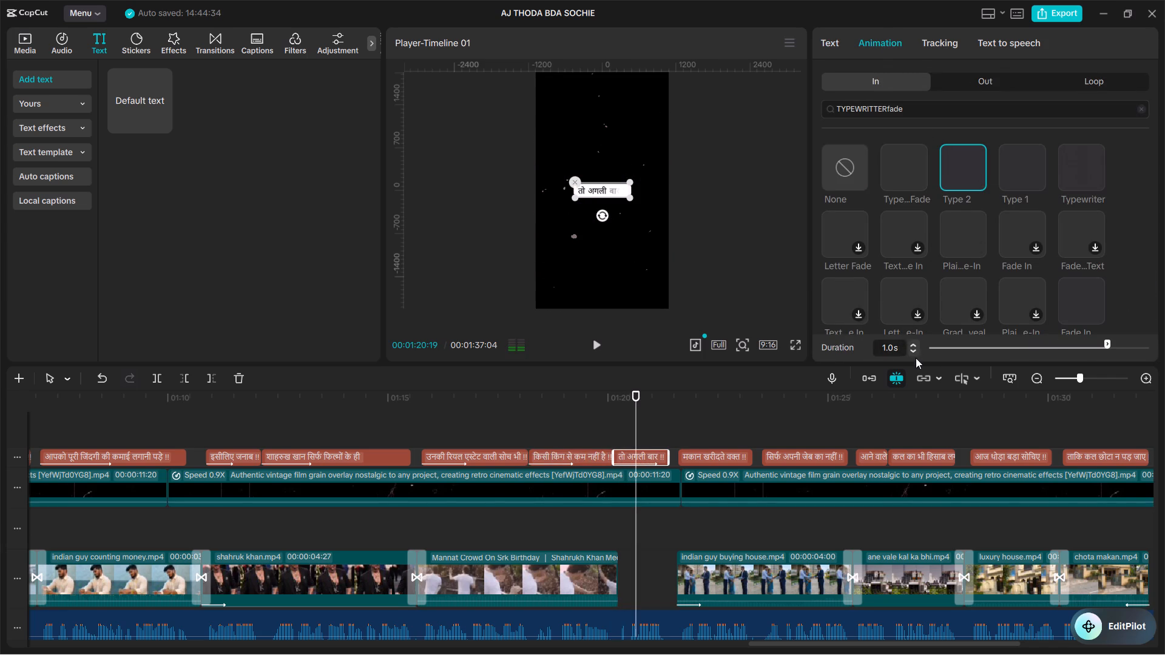
triple_click(914, 351)
click(613, 428)
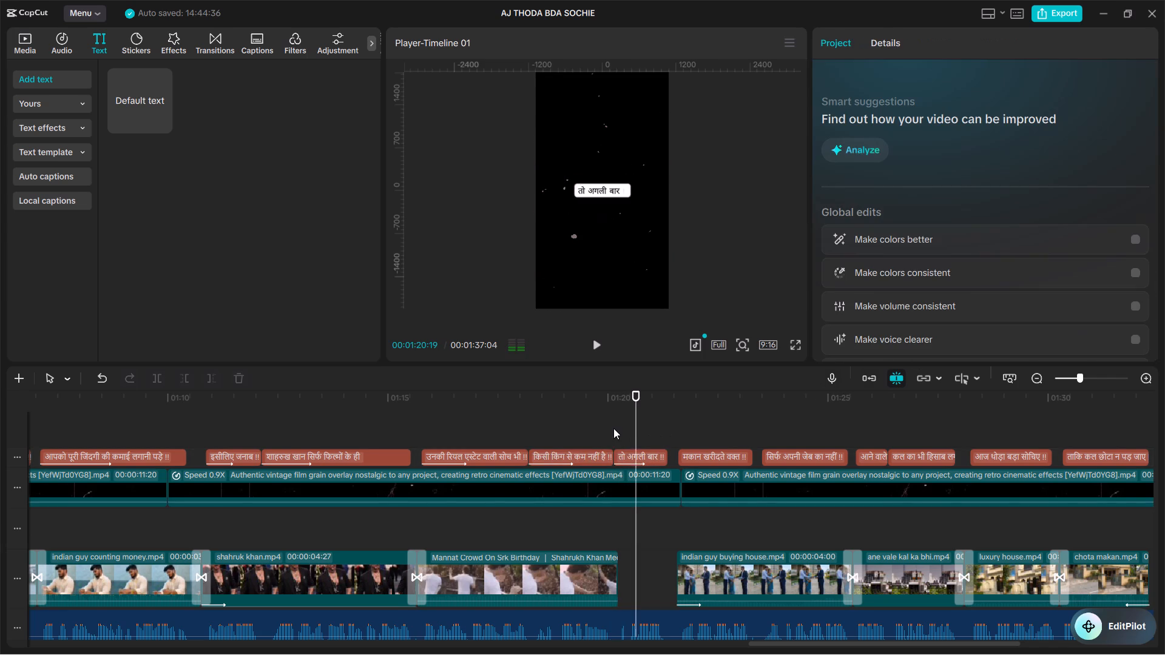
key(space)
key(space)
Search the In animations for "TYPEWRITTERfade", apply Type 2 to the caption "मकान खरीदते वक्त !!" with a 0.9 s duration and replay it.
click(697, 462)
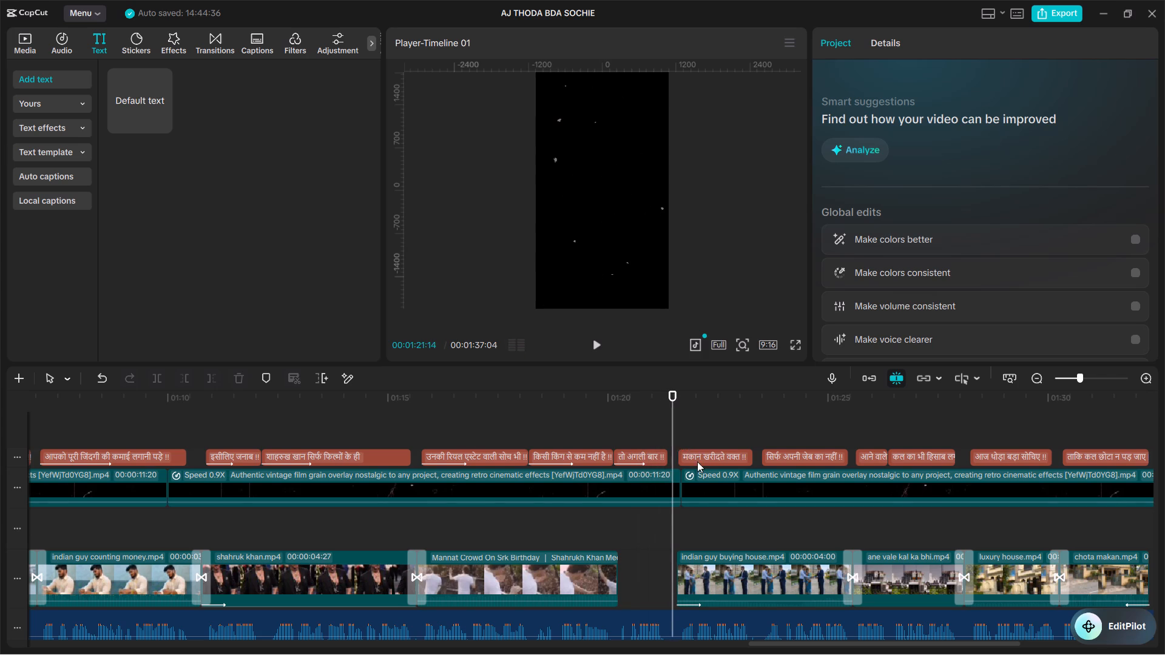
click(870, 39)
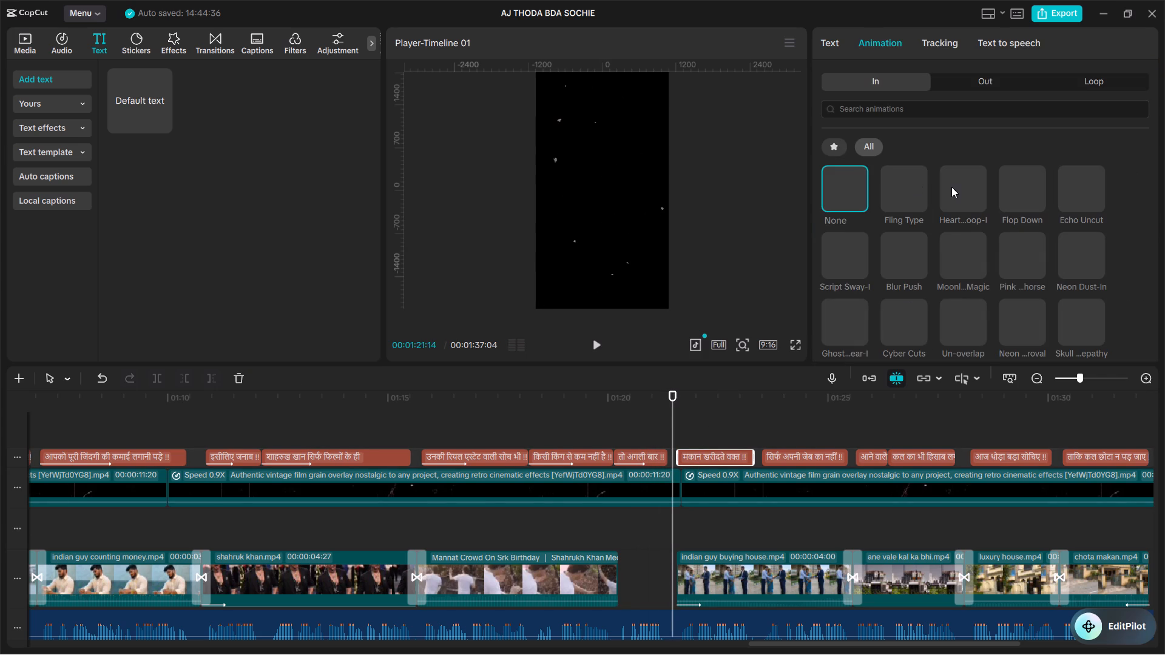
click(936, 108)
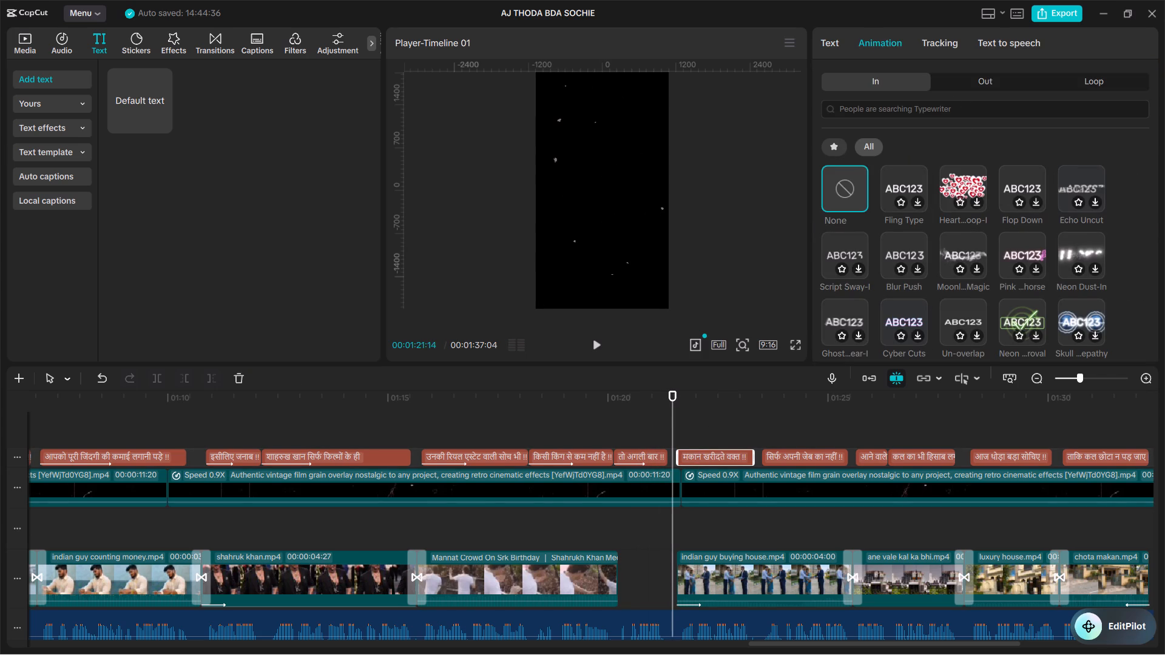
click(873, 147)
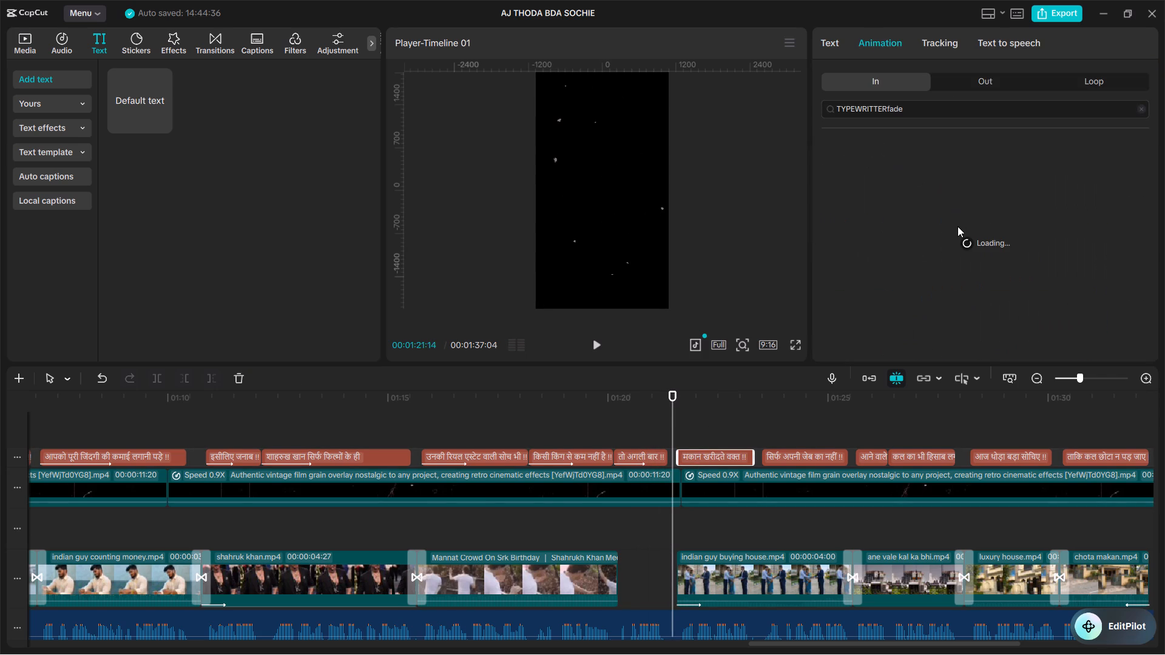
click(951, 163)
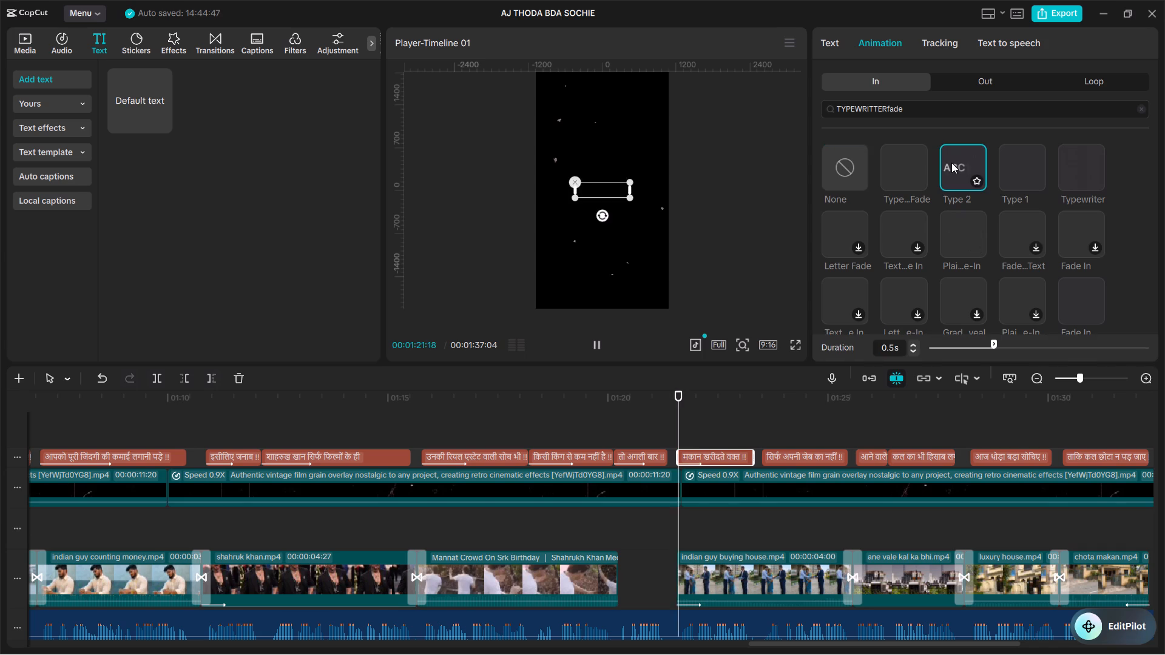
triple_click(914, 345)
click(914, 344)
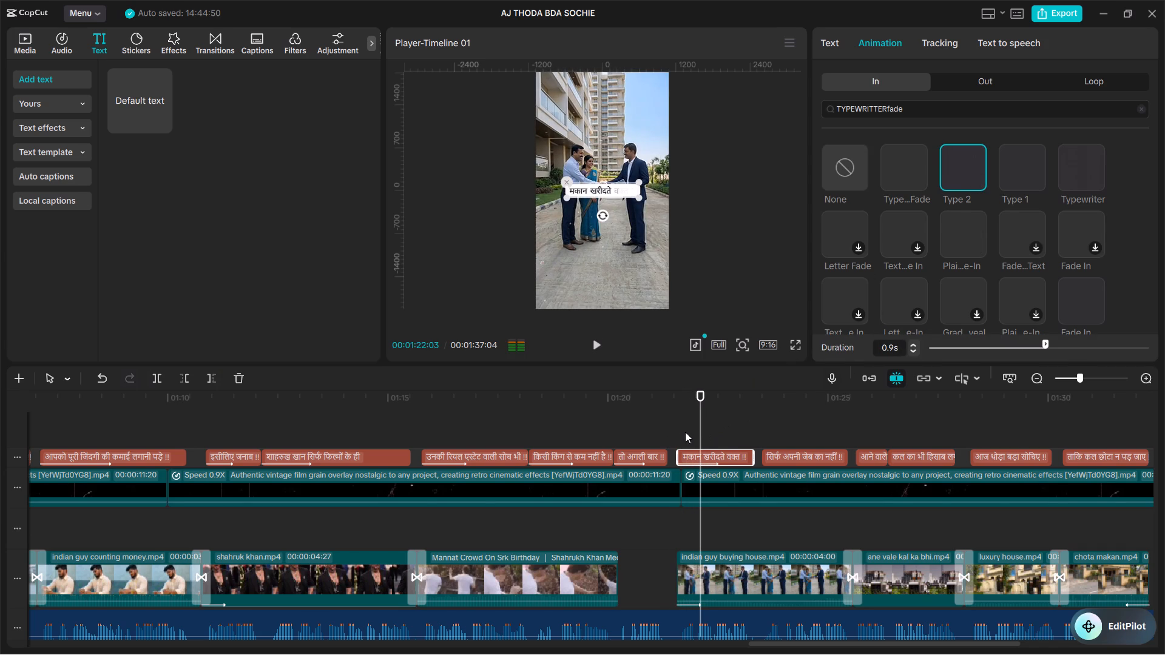
click(679, 426)
key(space)
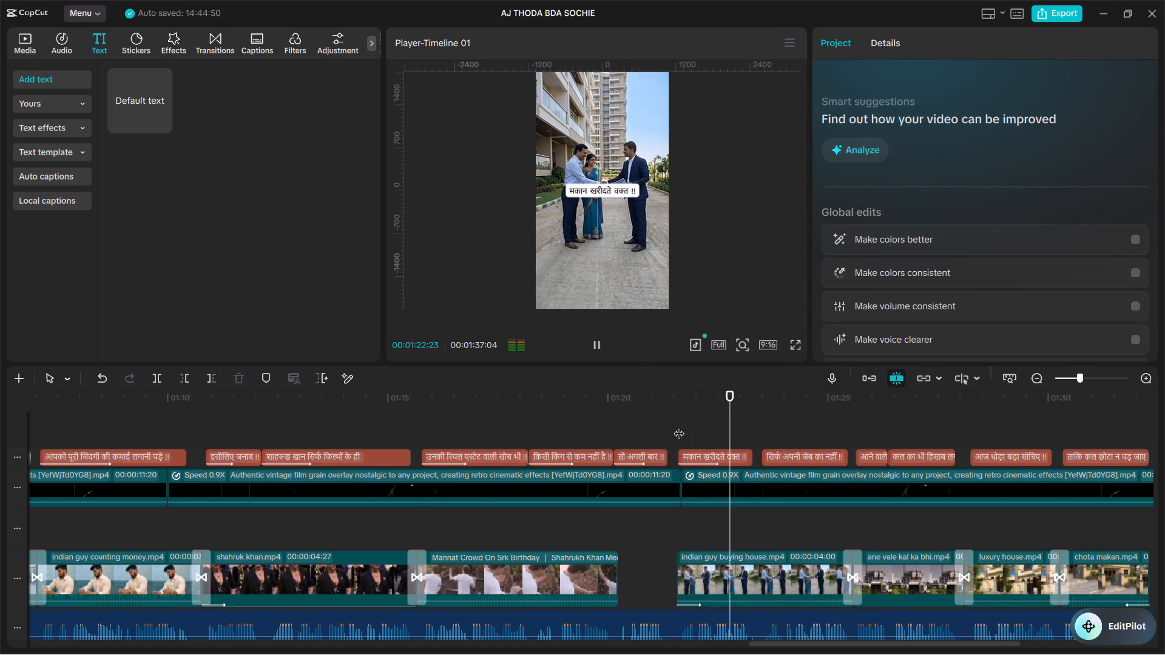
key(space)
click(676, 437)
key(space)
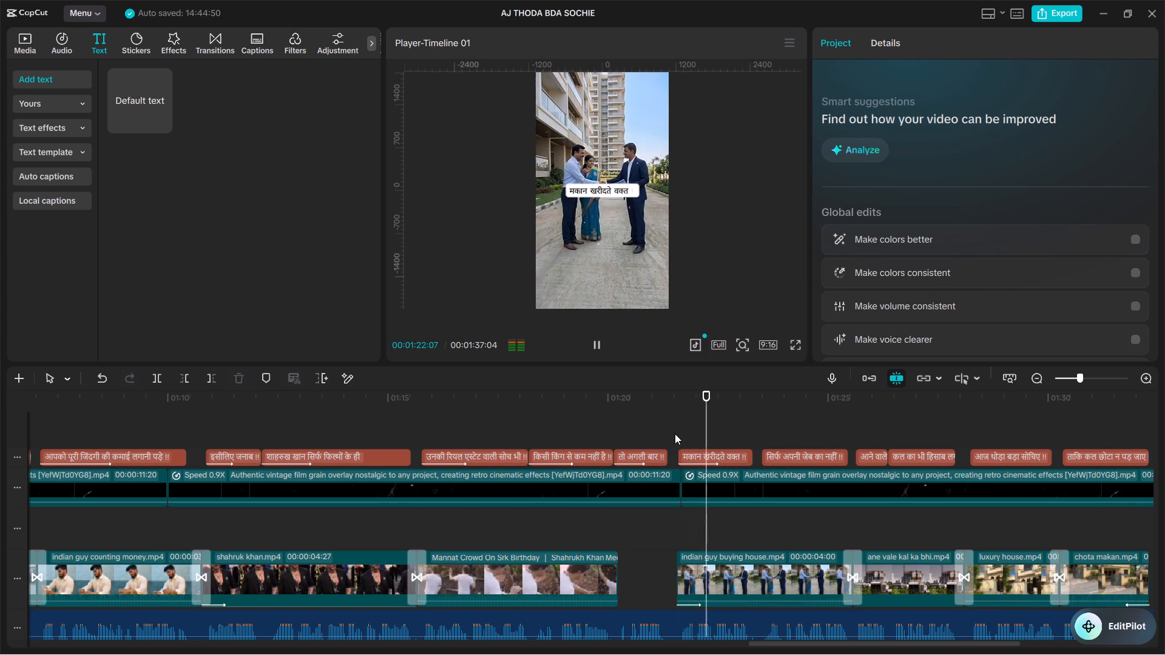
Give the caption "सिर्फ अपनी जेब का नहीं !!" the Type 2 In animation with a 1.0 s duration and play it.
key(space)
click(783, 461)
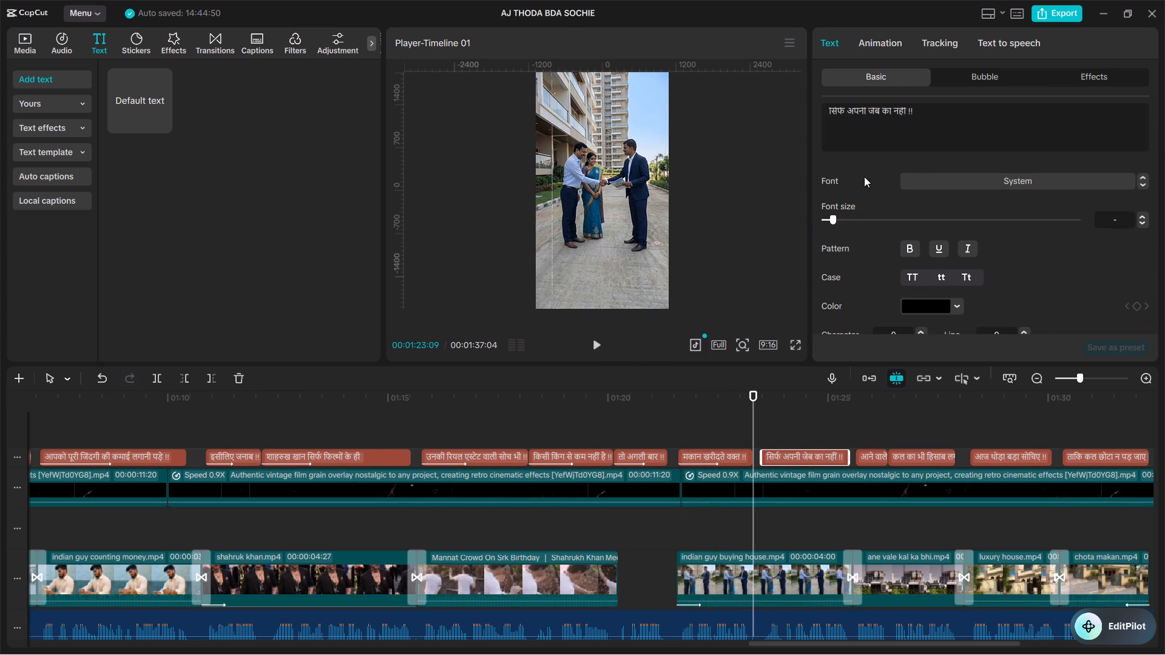
click(890, 39)
click(950, 170)
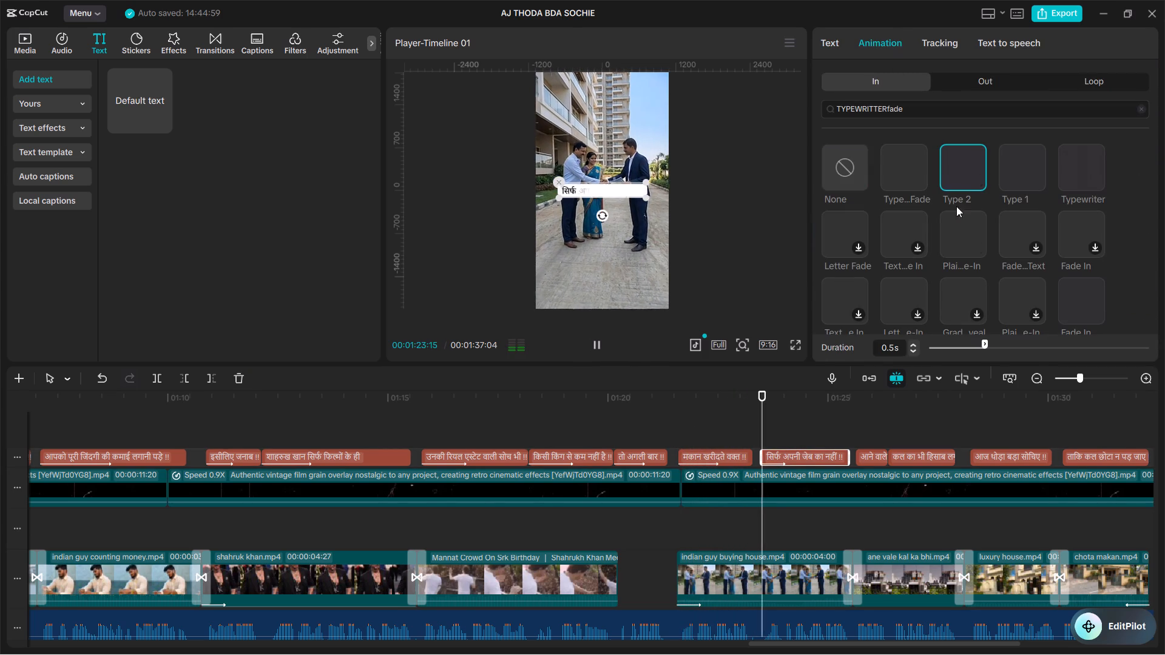
triple_click(913, 345)
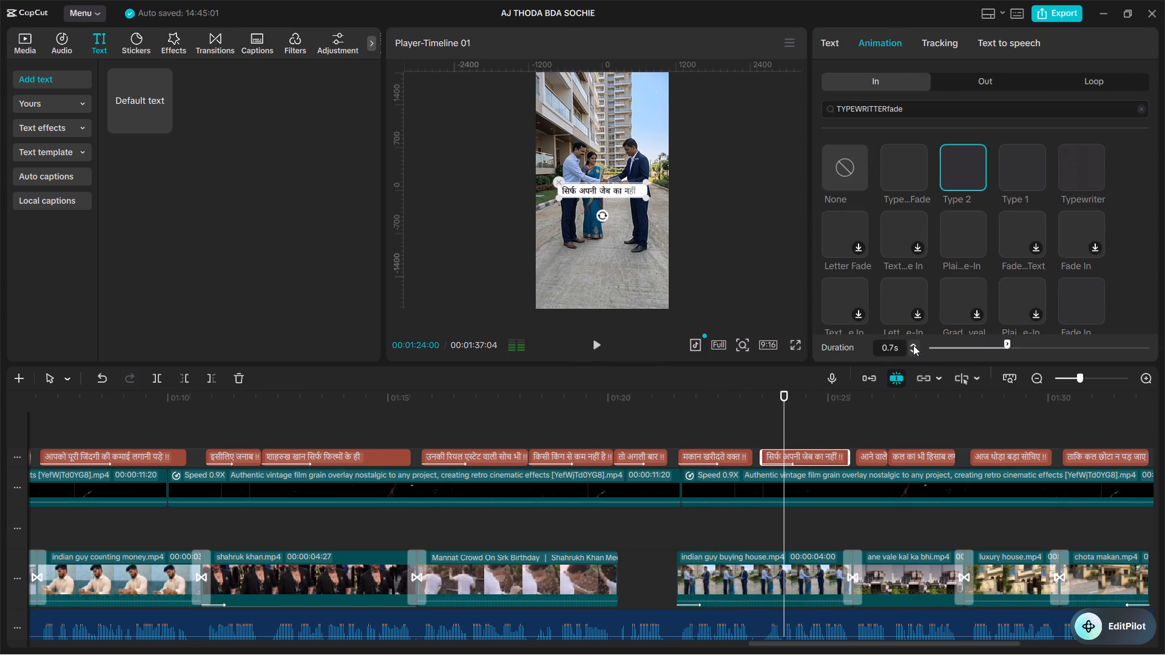
click(913, 345)
click(913, 345)
key(space)
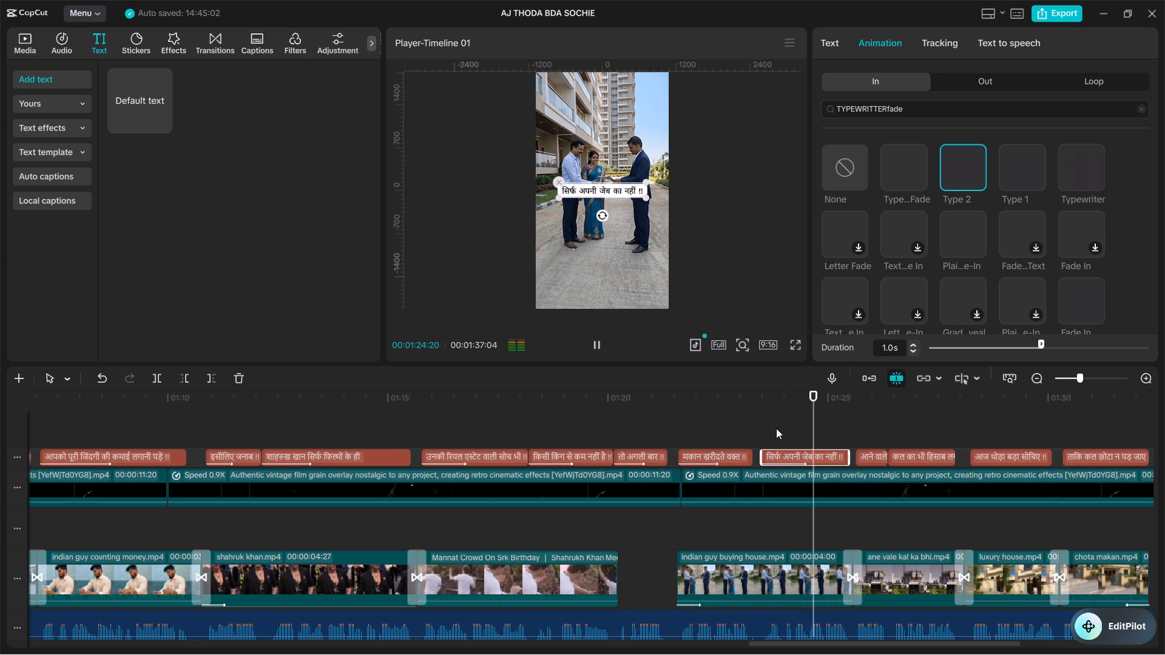
Give the caption "आने वाले !!" the Type 2 In animation at its default 0.5 s duration.
click(869, 455)
key(space)
click(877, 35)
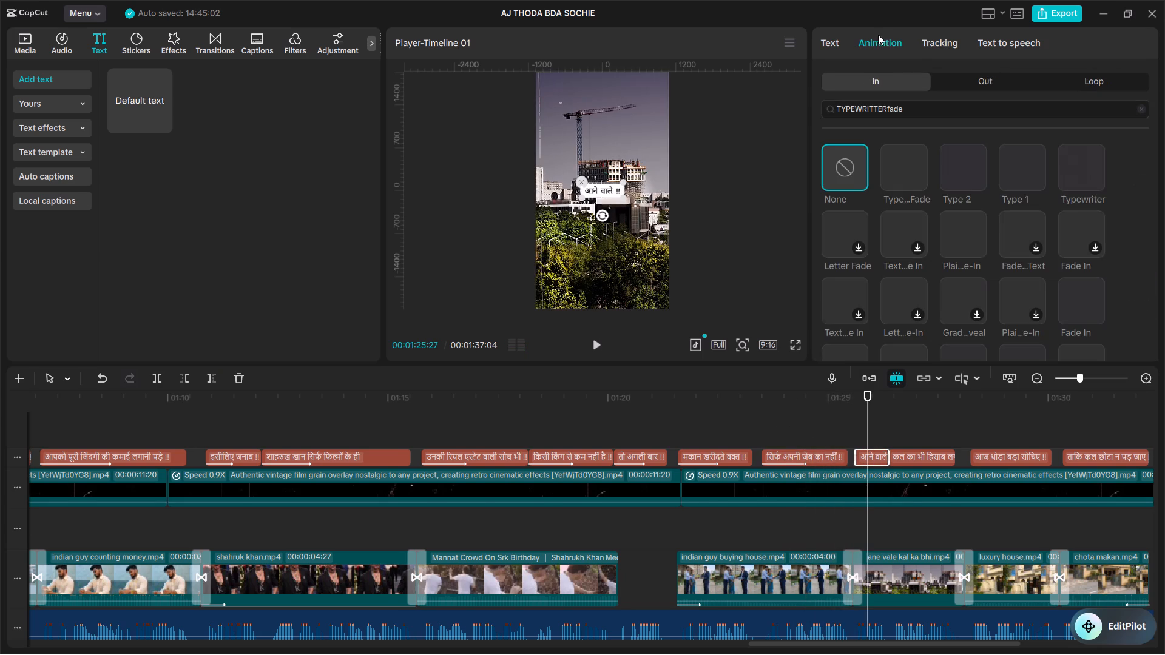
click(949, 171)
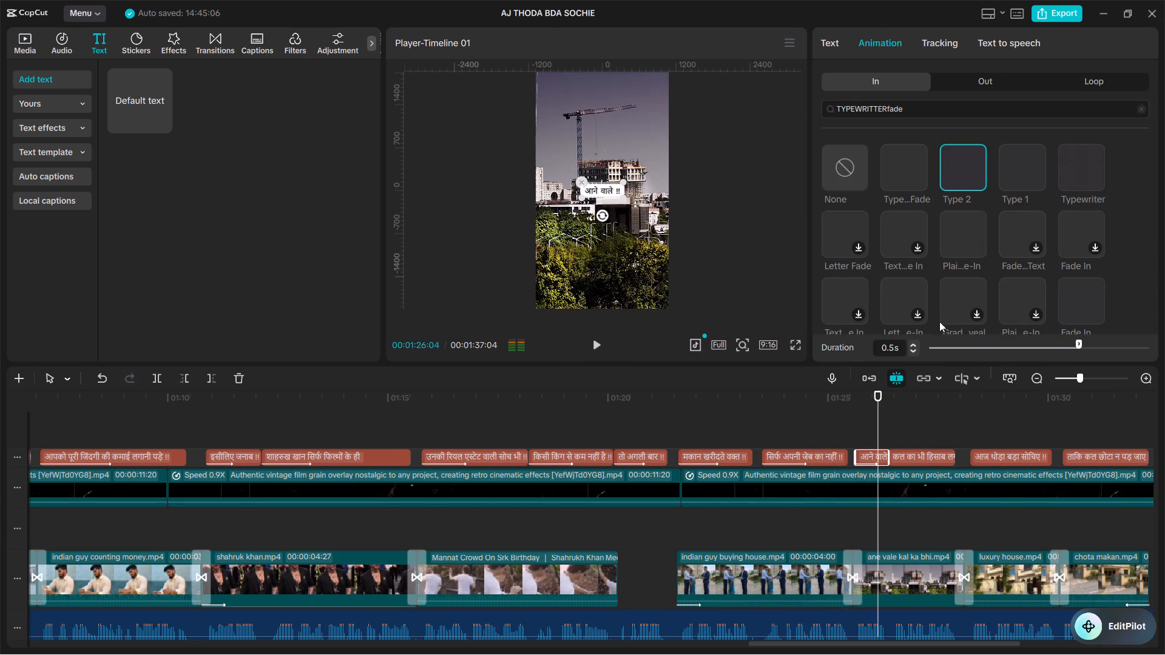
Give the caption "कल का भी हिसाब लगाइए !!" the Type 2 In animation with a 0.9 s duration and replay it from its start.
click(915, 458)
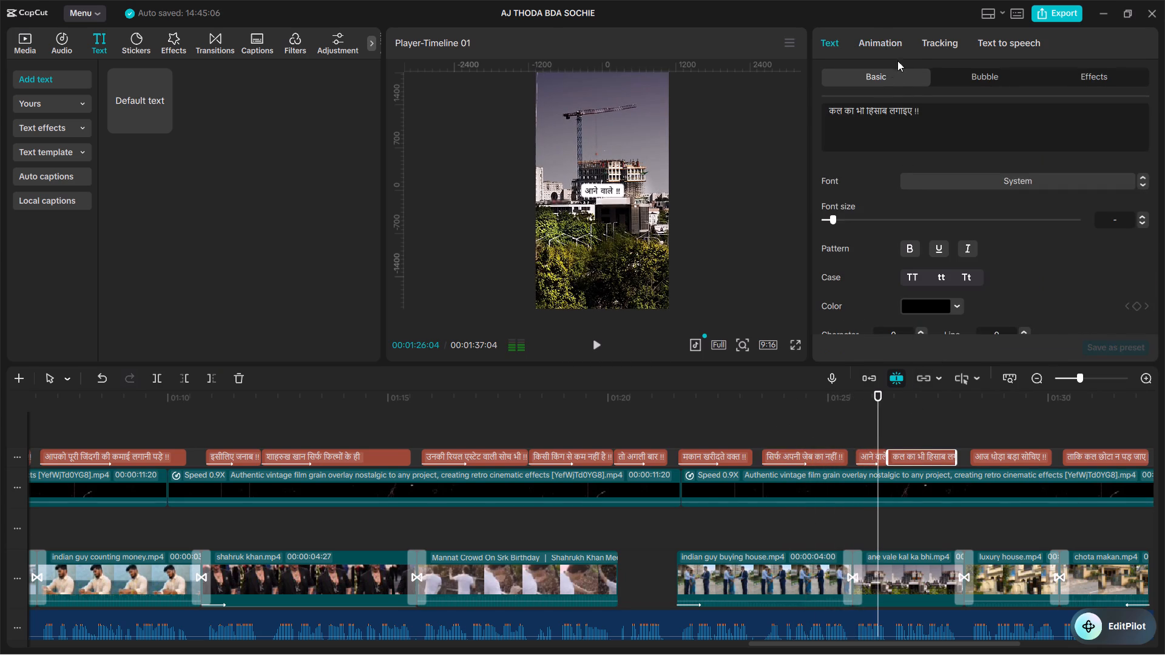
click(891, 38)
click(951, 163)
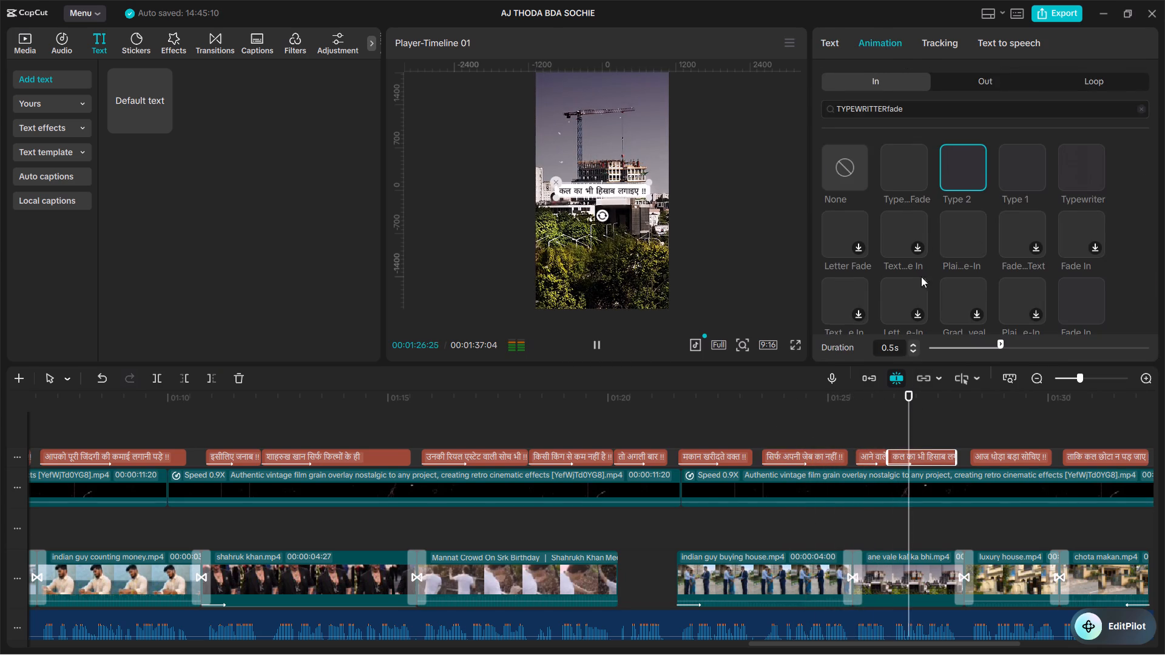
triple_click(913, 348)
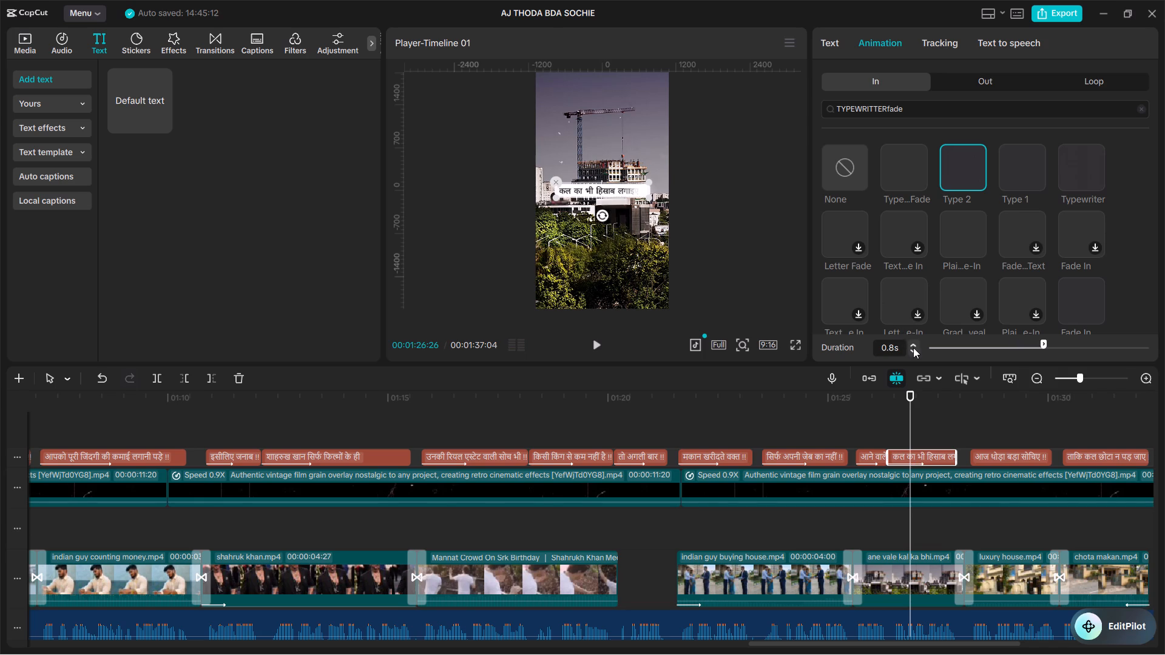
click(913, 348)
key(space)
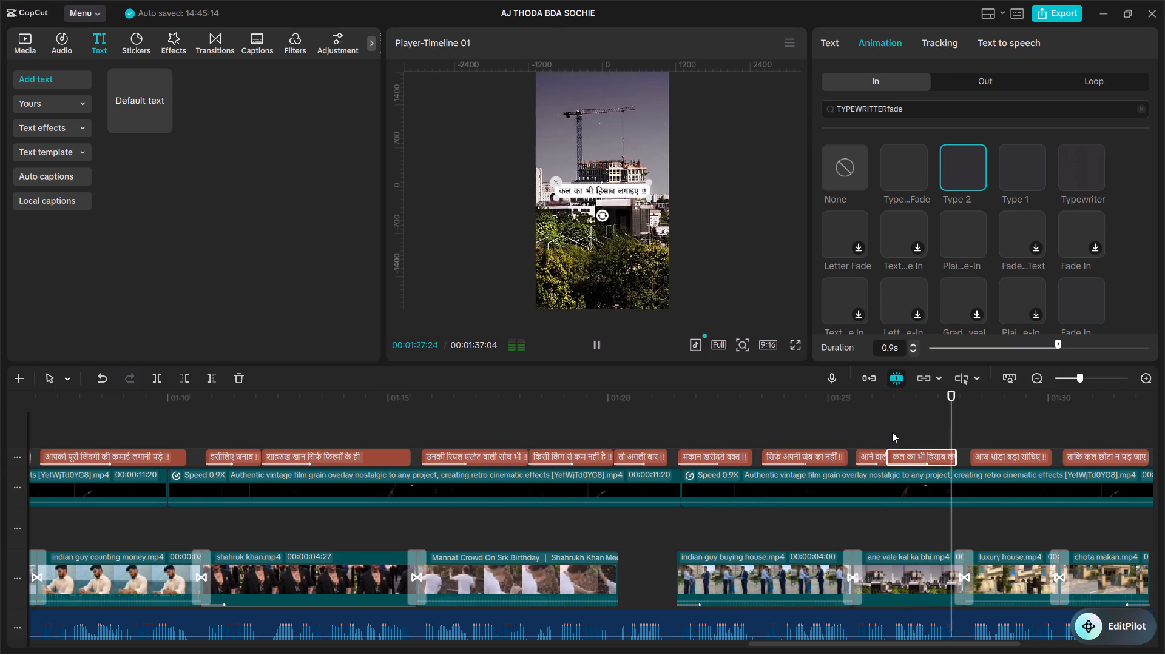
click(892, 431)
key(space)
alt+scroll(937, 445, down, 4)
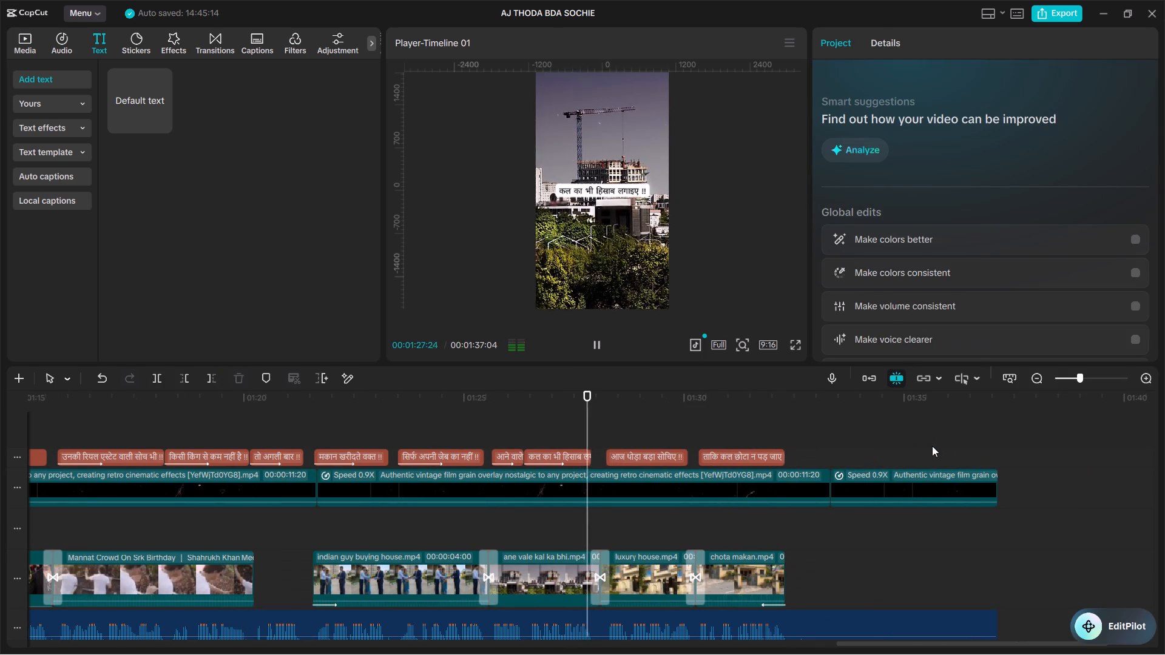
key(space)
double_click(527, 424)
key(space)
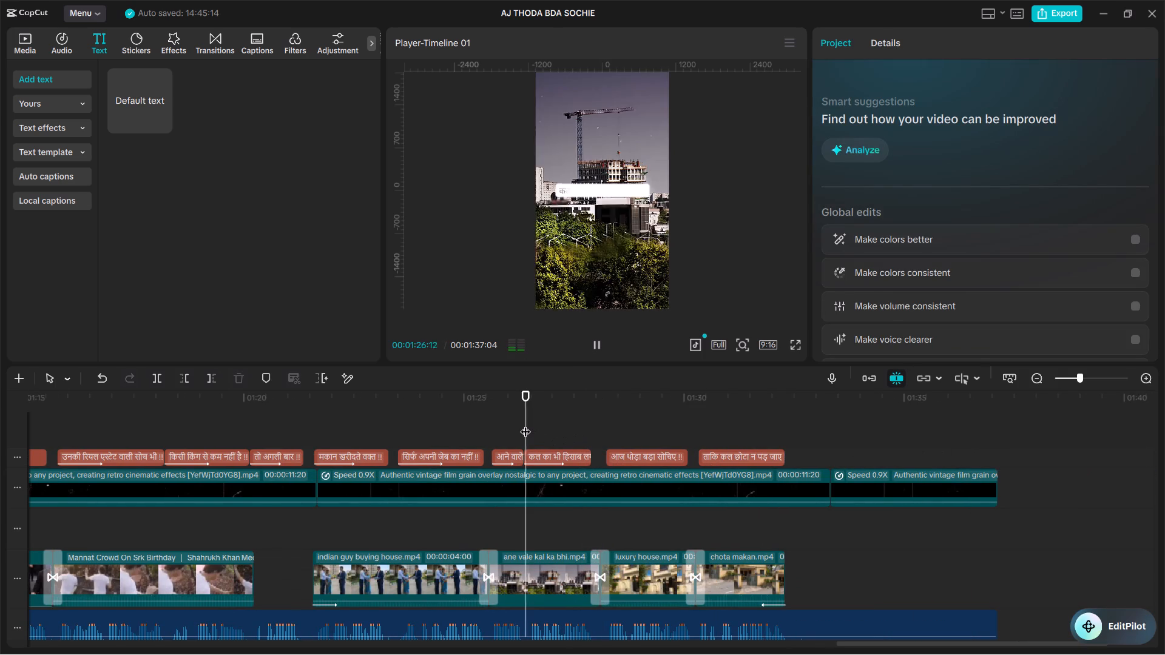
key(space)
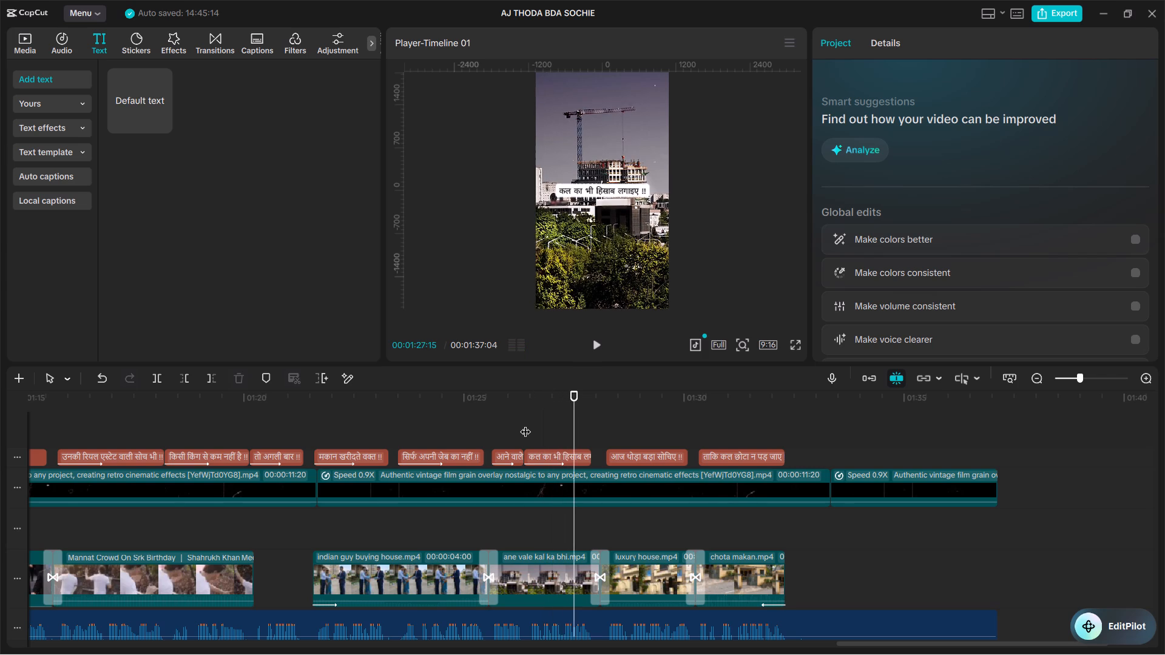
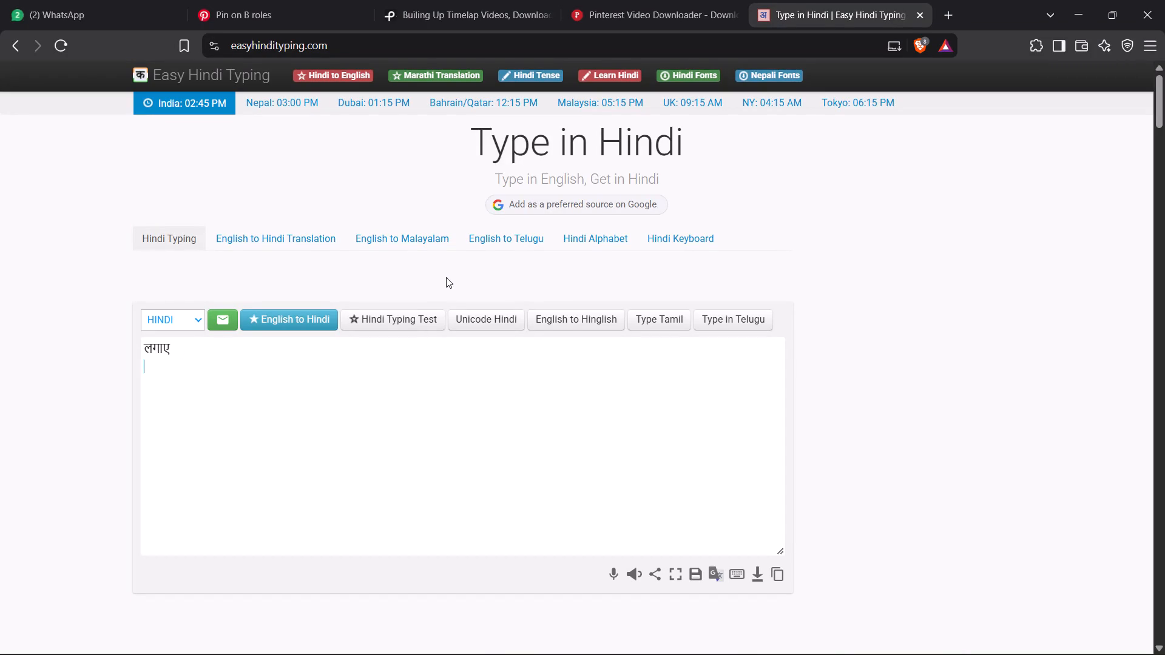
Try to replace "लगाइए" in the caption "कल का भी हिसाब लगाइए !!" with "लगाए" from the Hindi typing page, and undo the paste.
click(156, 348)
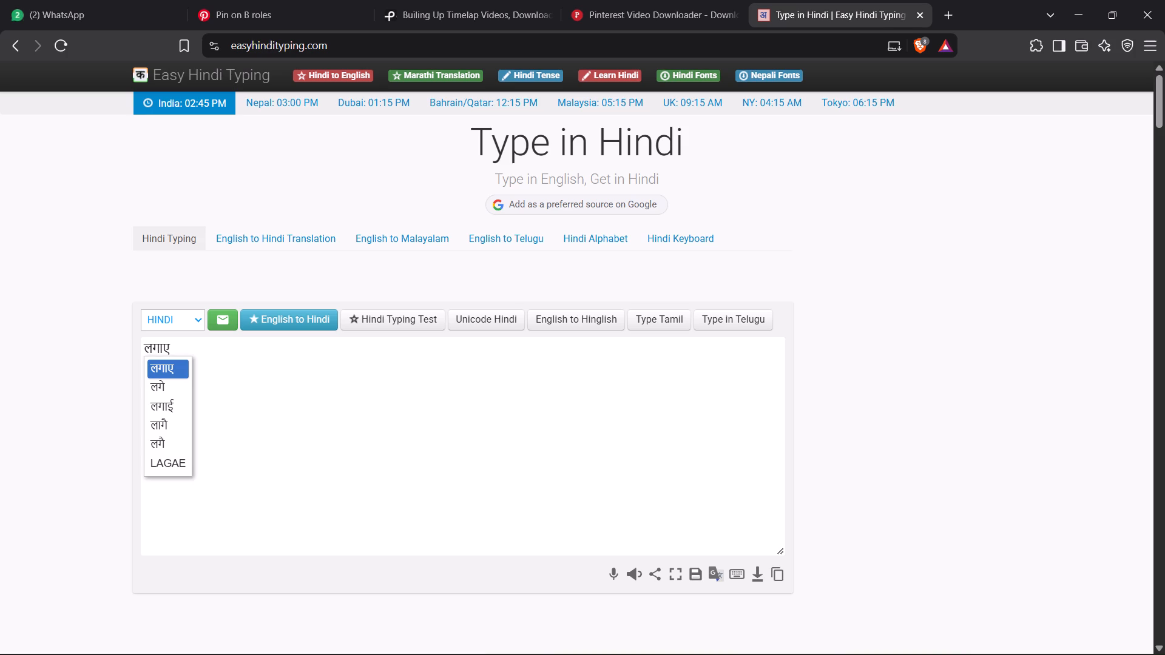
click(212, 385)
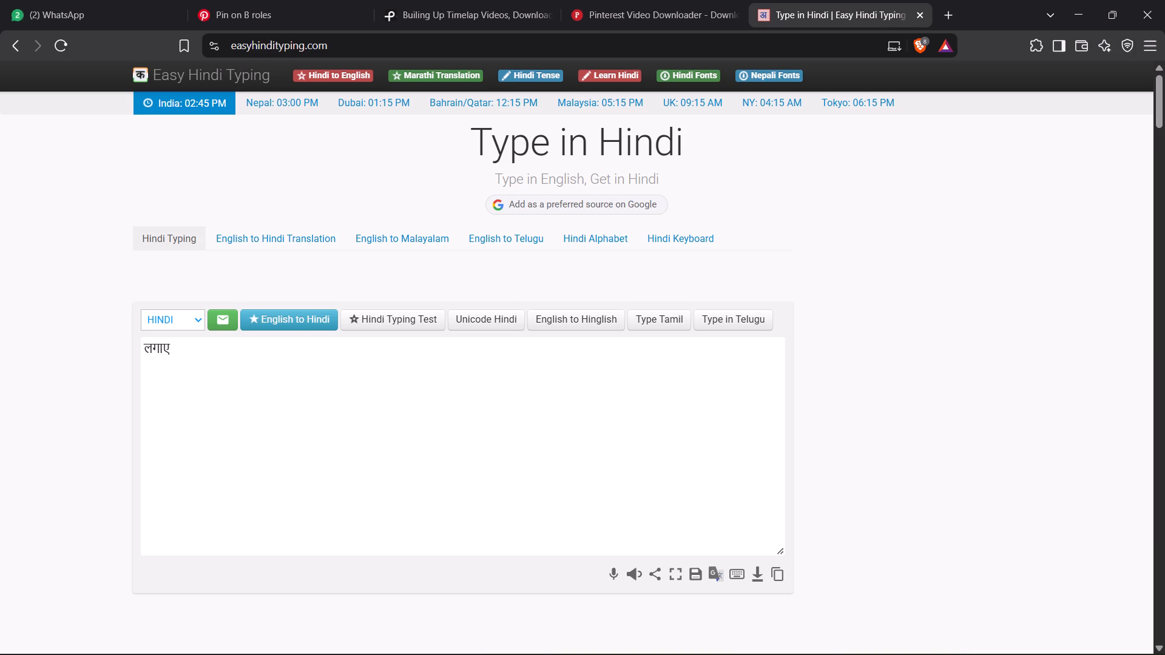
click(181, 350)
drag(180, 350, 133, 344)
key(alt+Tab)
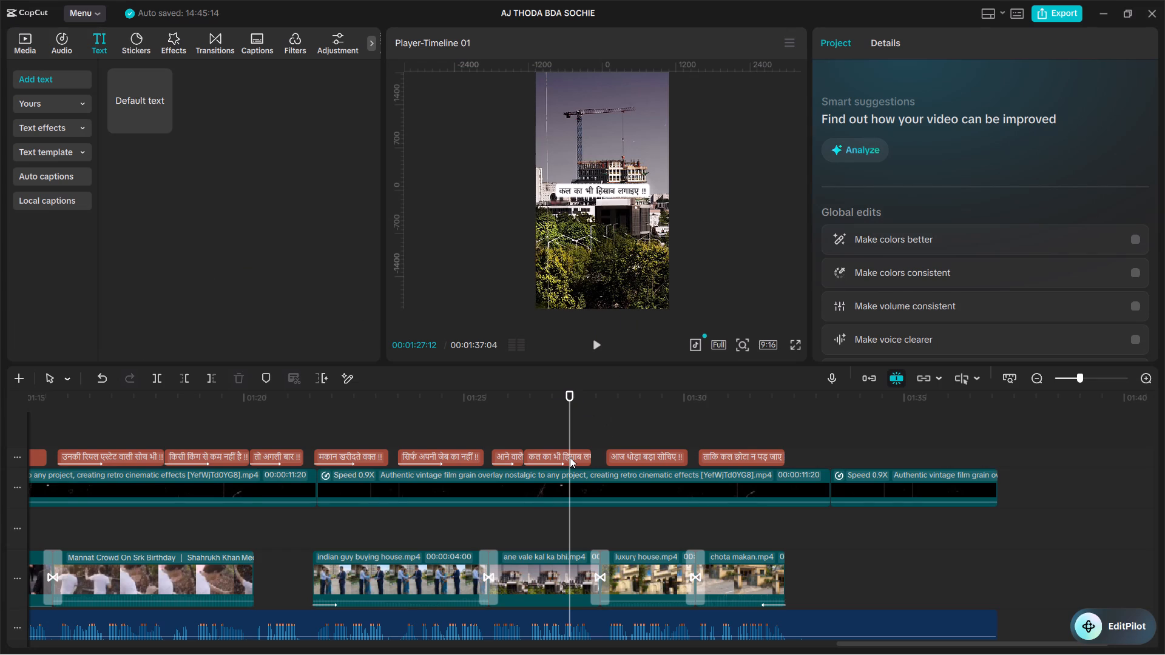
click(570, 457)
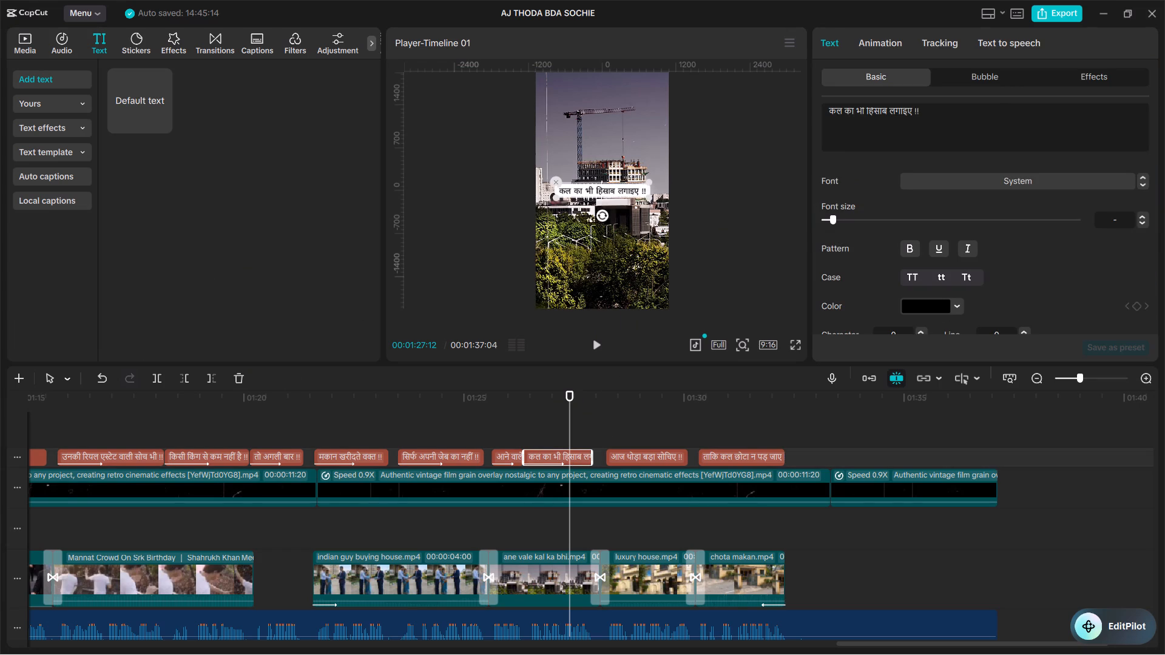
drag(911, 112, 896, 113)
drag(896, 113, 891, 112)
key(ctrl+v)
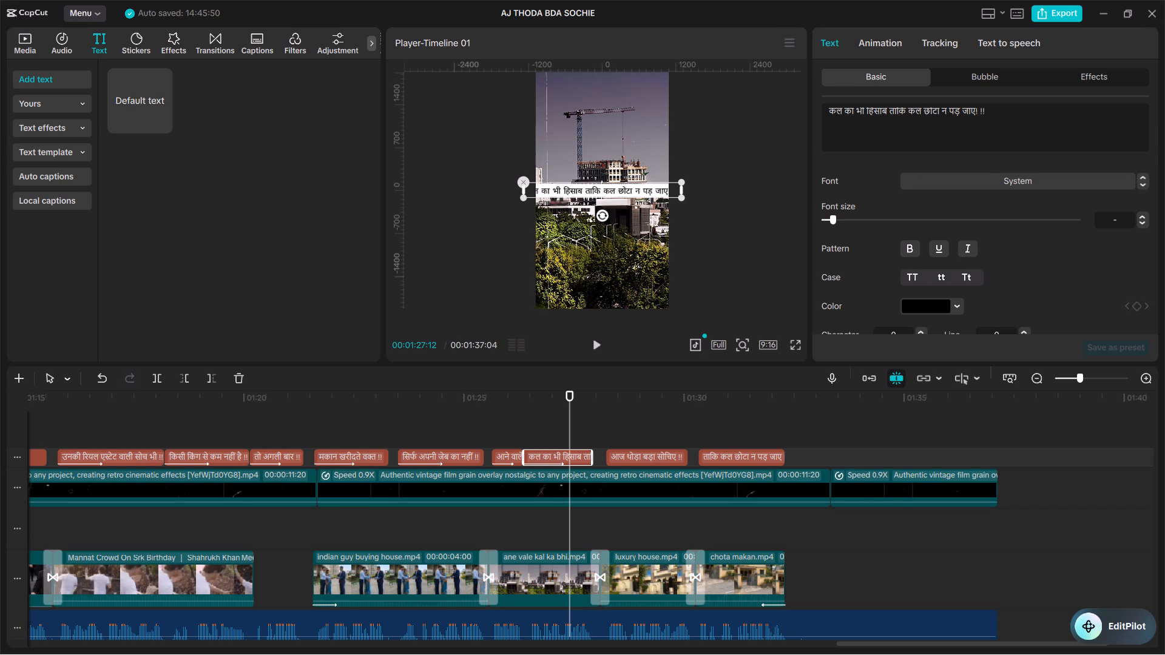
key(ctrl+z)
Copy "लगाए" from the Hindi typing page, replace "लगाइए" with it in the caption "कल का भी हिसाब लगाइए !!", and play the rest.
key(alt+Tab)
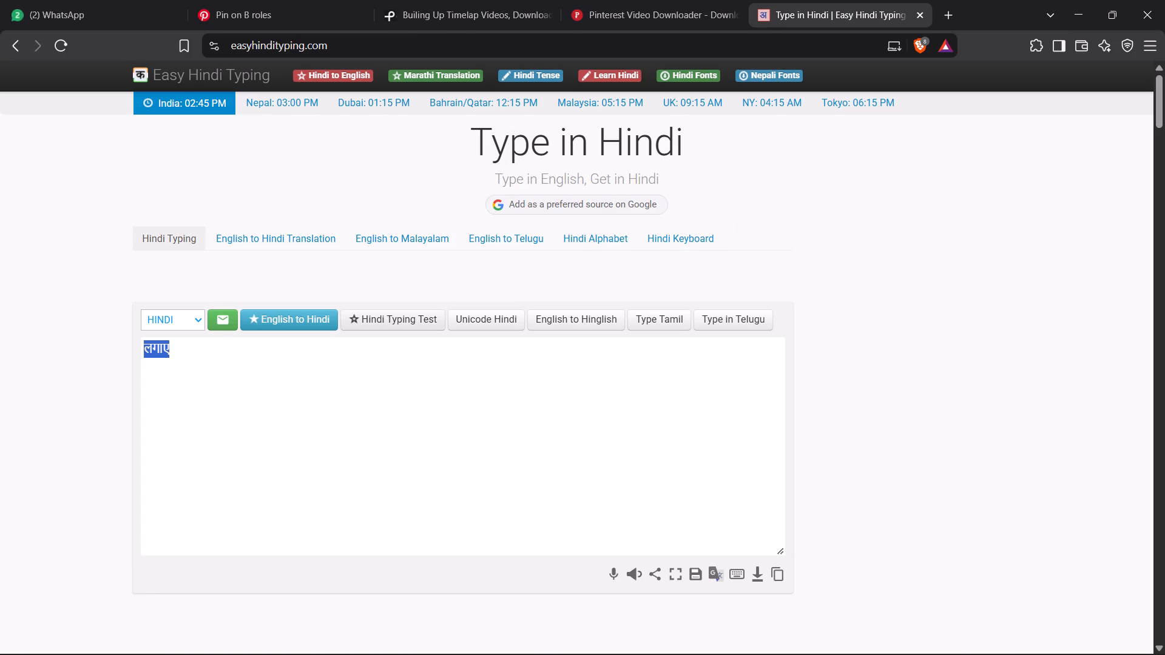
right_click(163, 351)
click(229, 89)
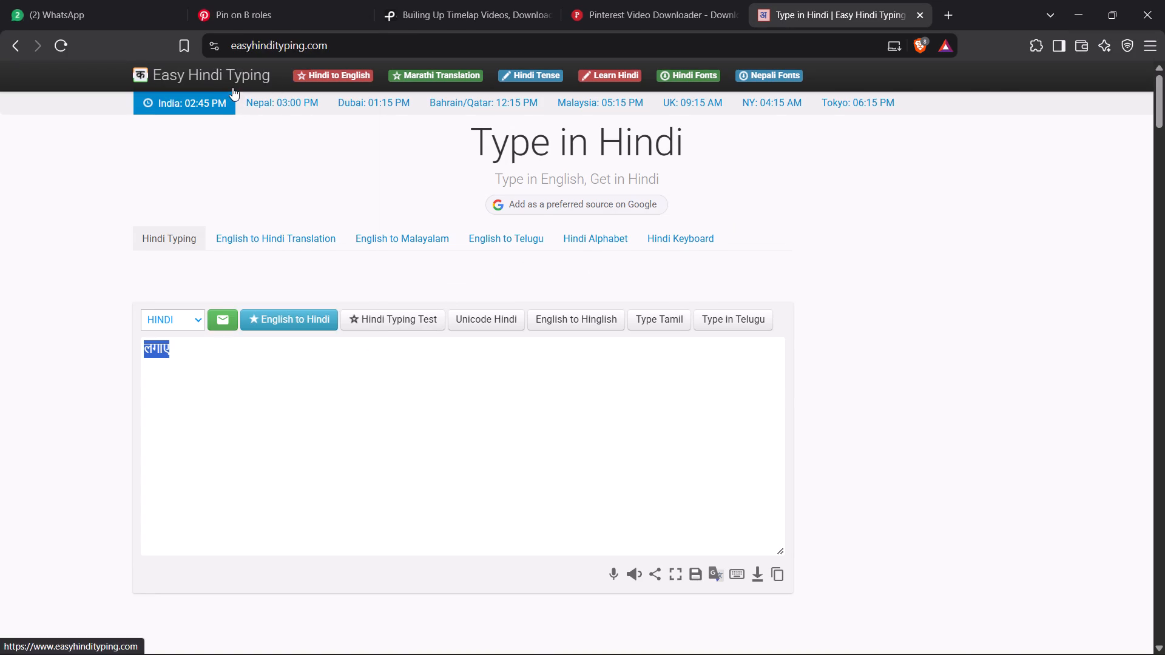
key(alt+Tab)
double_click(902, 107)
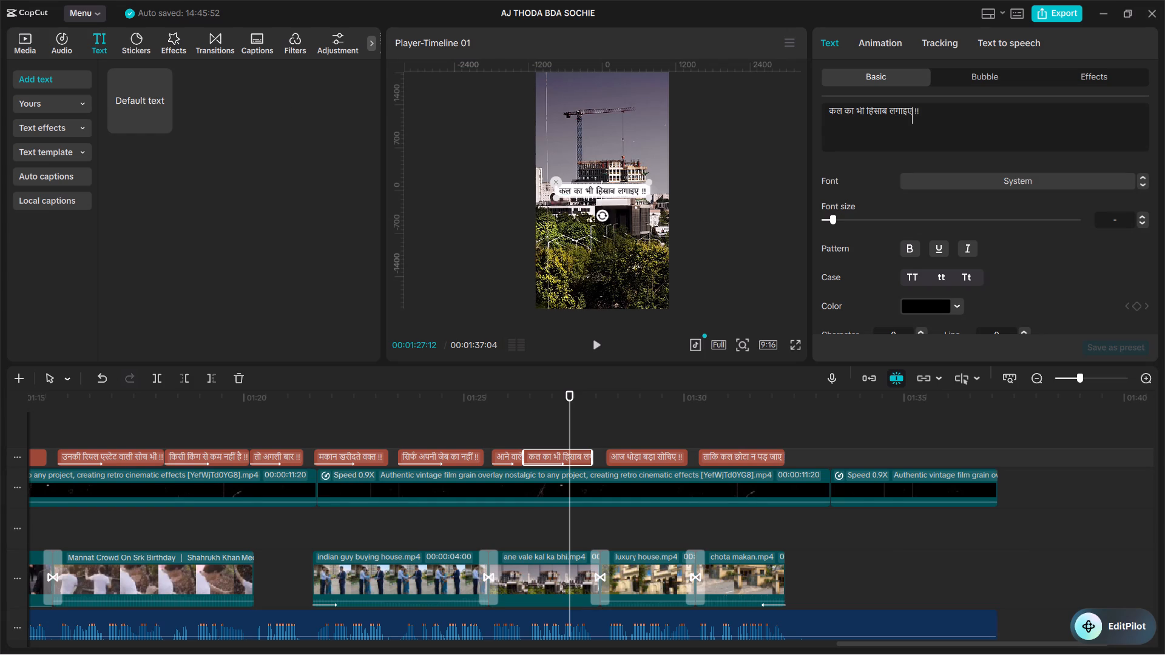
double_click(902, 112)
key(ctrl+v)
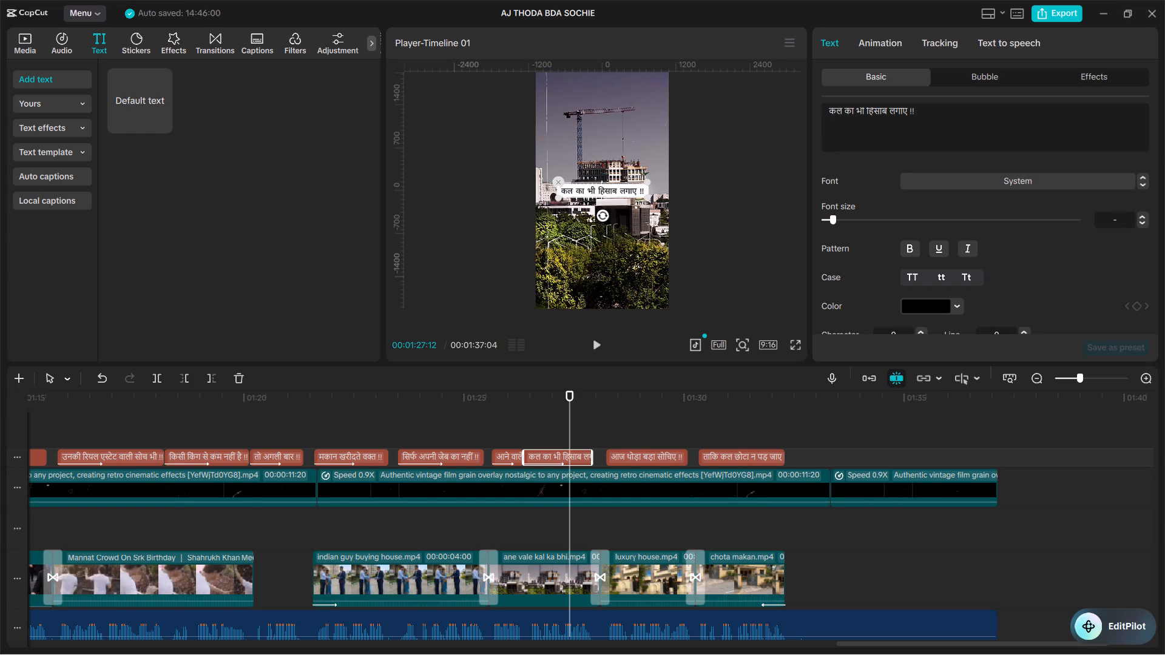
click(524, 423)
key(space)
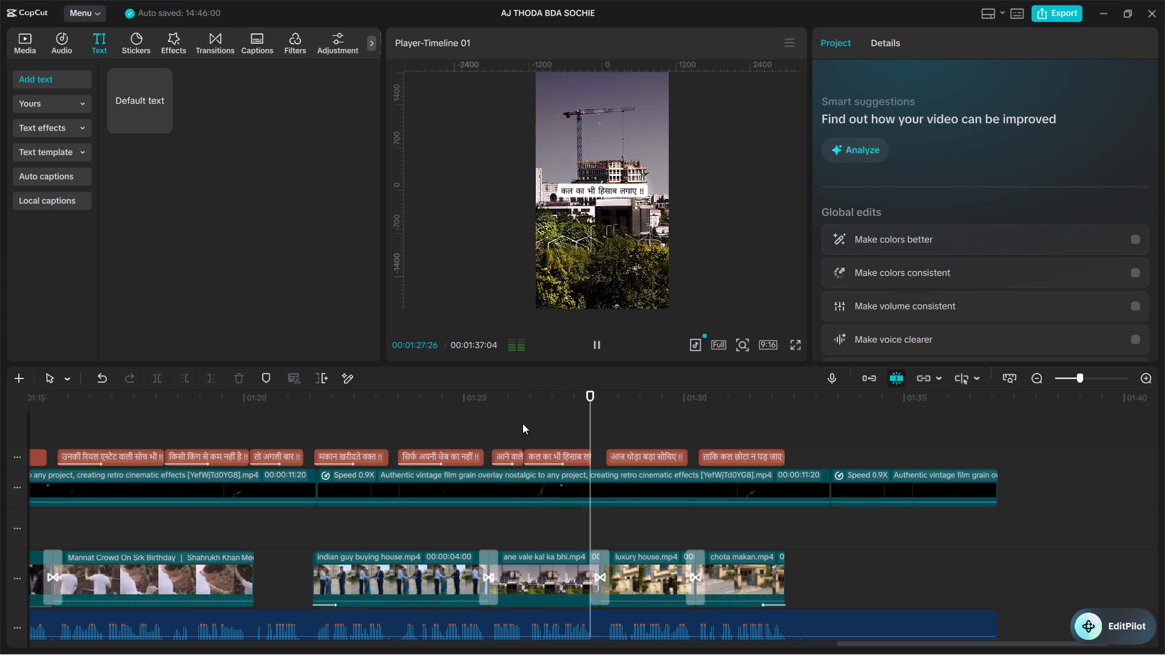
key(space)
Give the caption "आज थोड़ा बड़ा सोचिए !!" the Type 2 In animation with a 0.9 s duration and play it.
click(544, 428)
drag(542, 428, 523, 421)
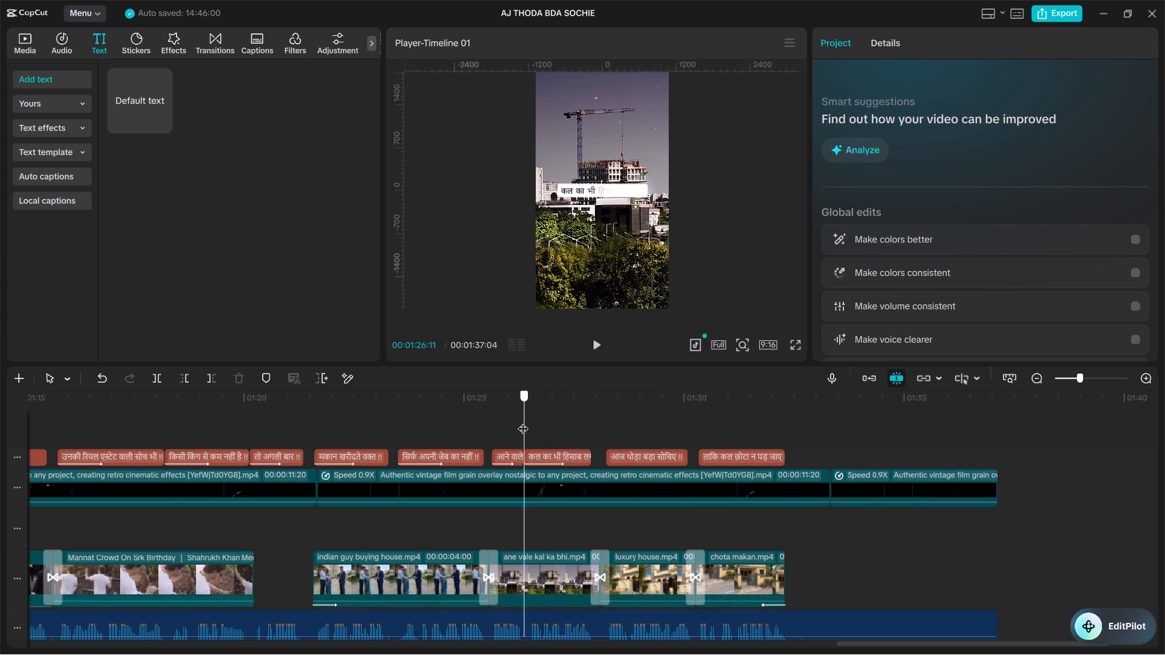
drag(523, 421, 607, 443)
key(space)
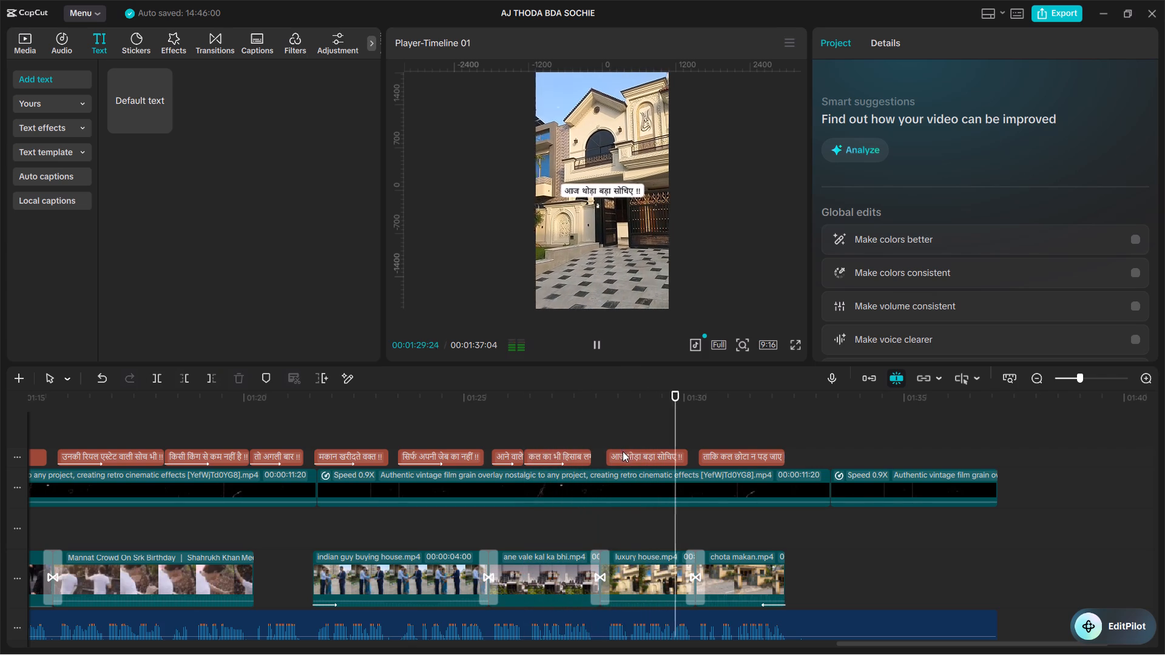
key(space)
click(634, 458)
click(884, 44)
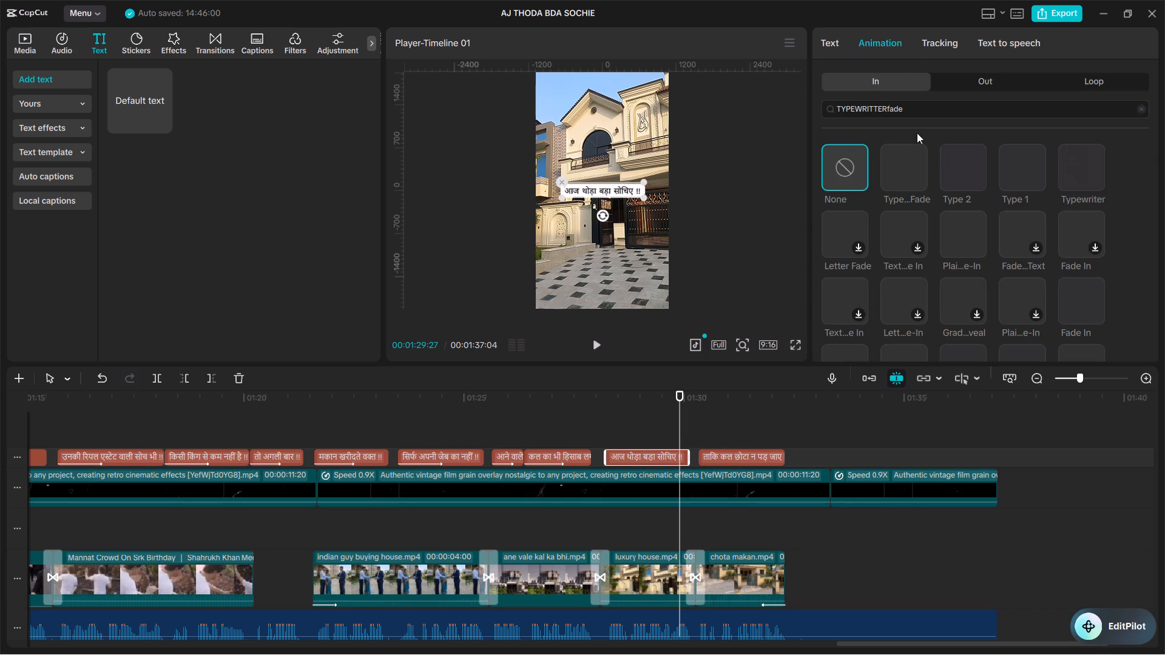
click(958, 160)
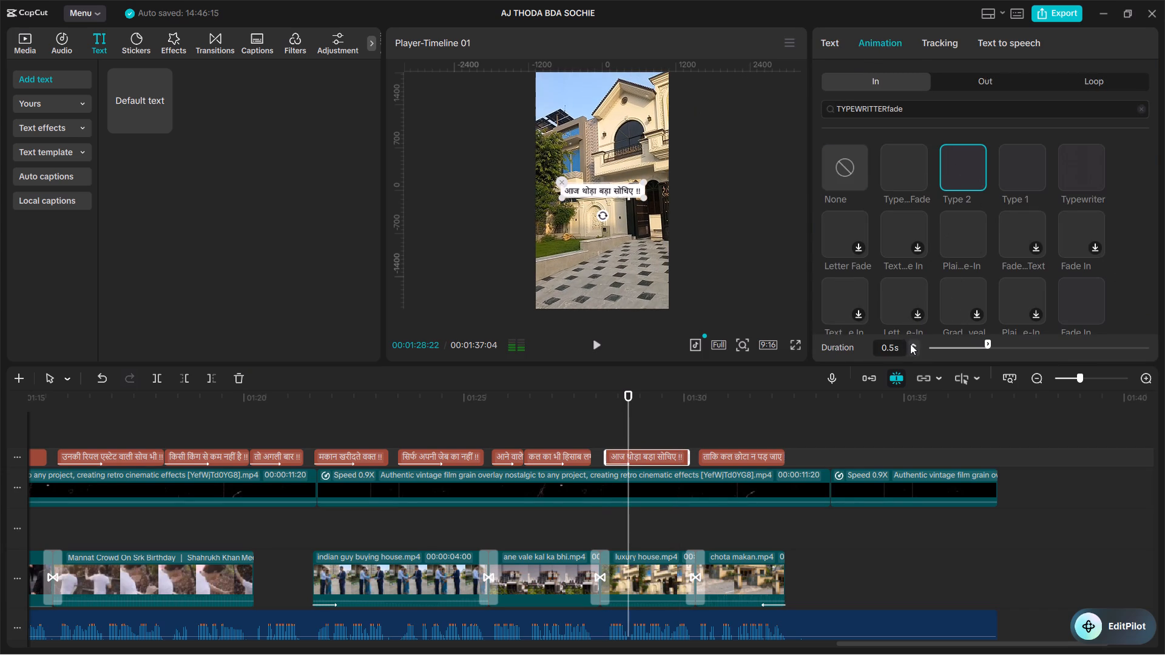
triple_click(914, 343)
click(914, 343)
click(598, 426)
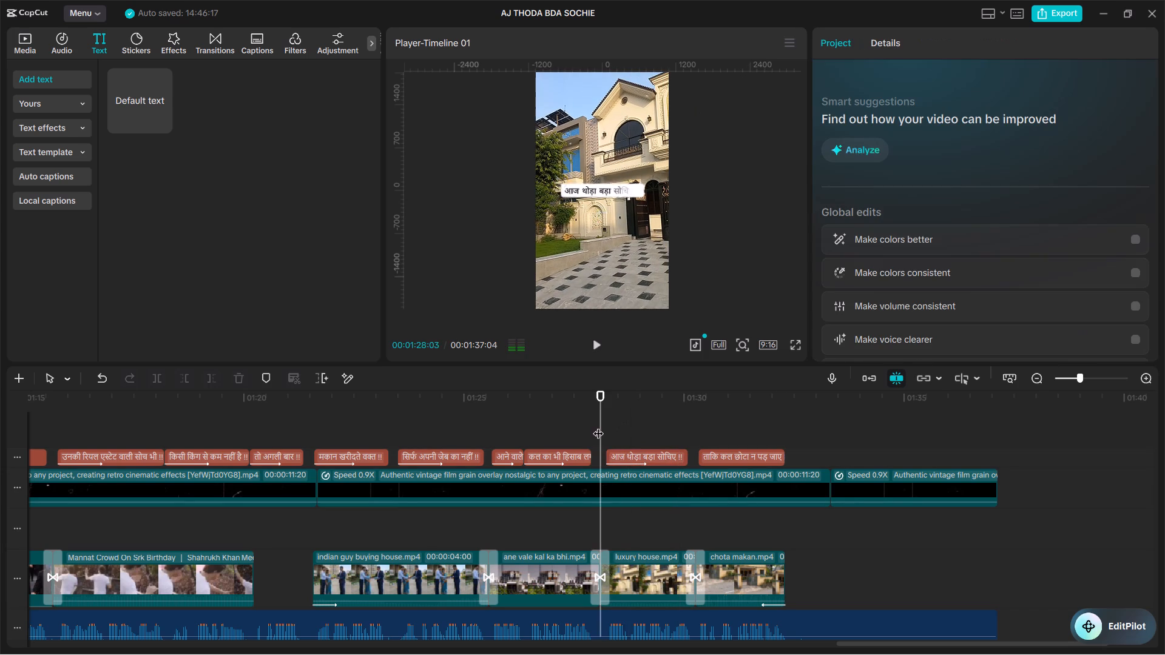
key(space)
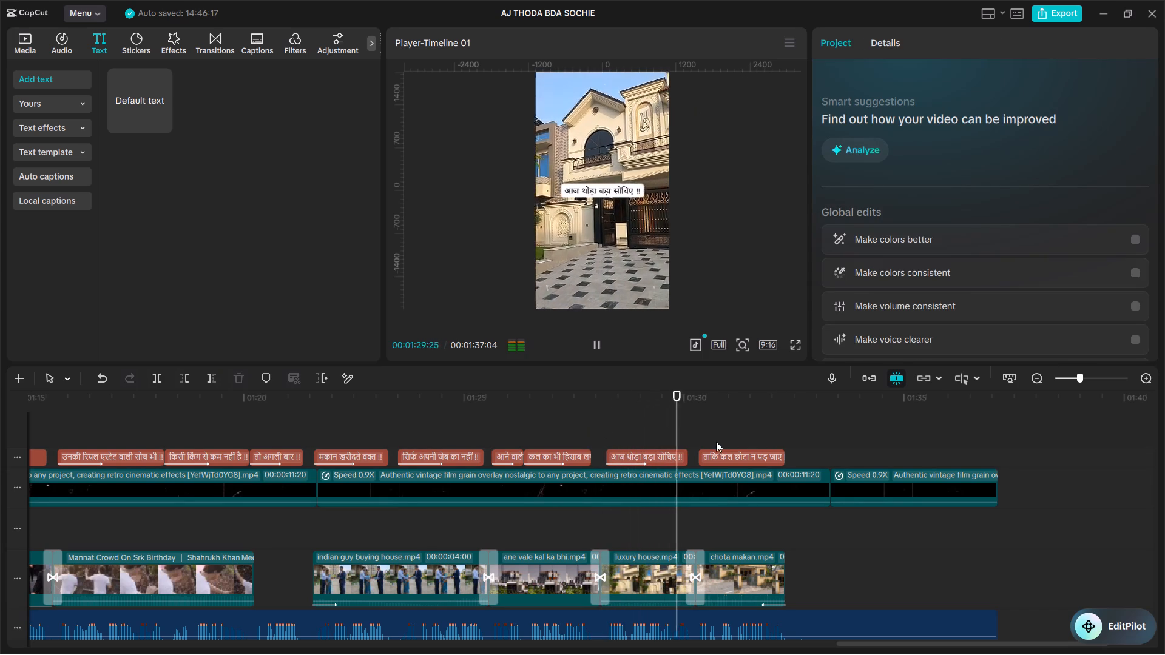
Give the caption "ताकि कल छोटा न पड़ जाए !!" the Type 2 In animation with a 1.0 s duration and play the ending.
click(711, 455)
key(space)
click(878, 44)
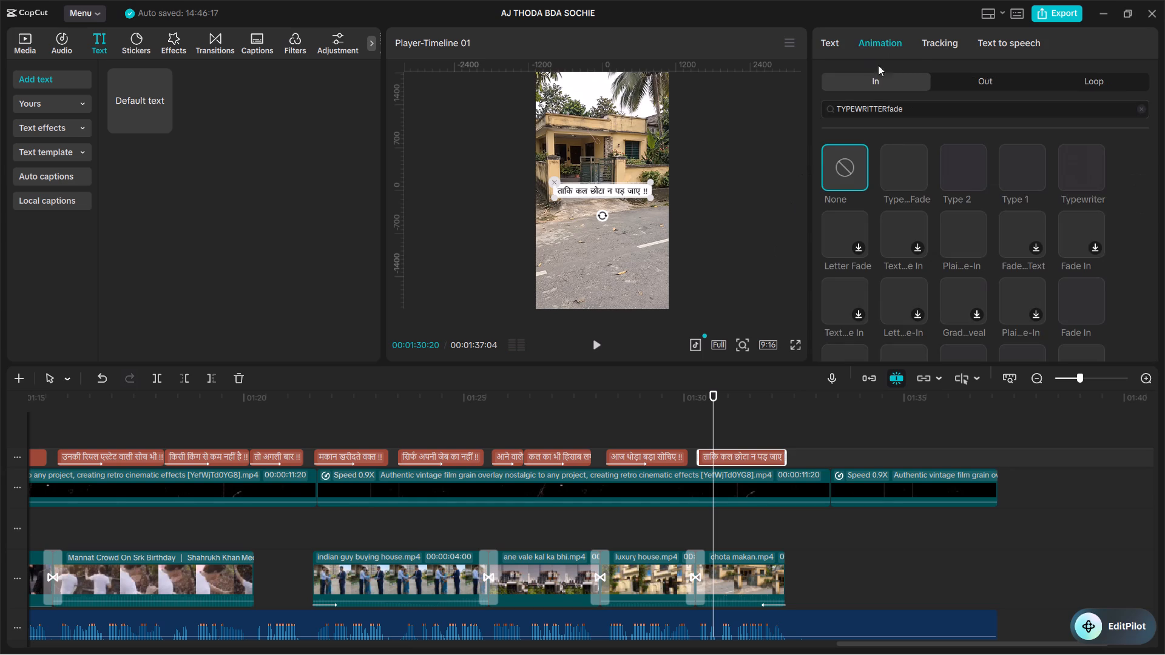
click(953, 150)
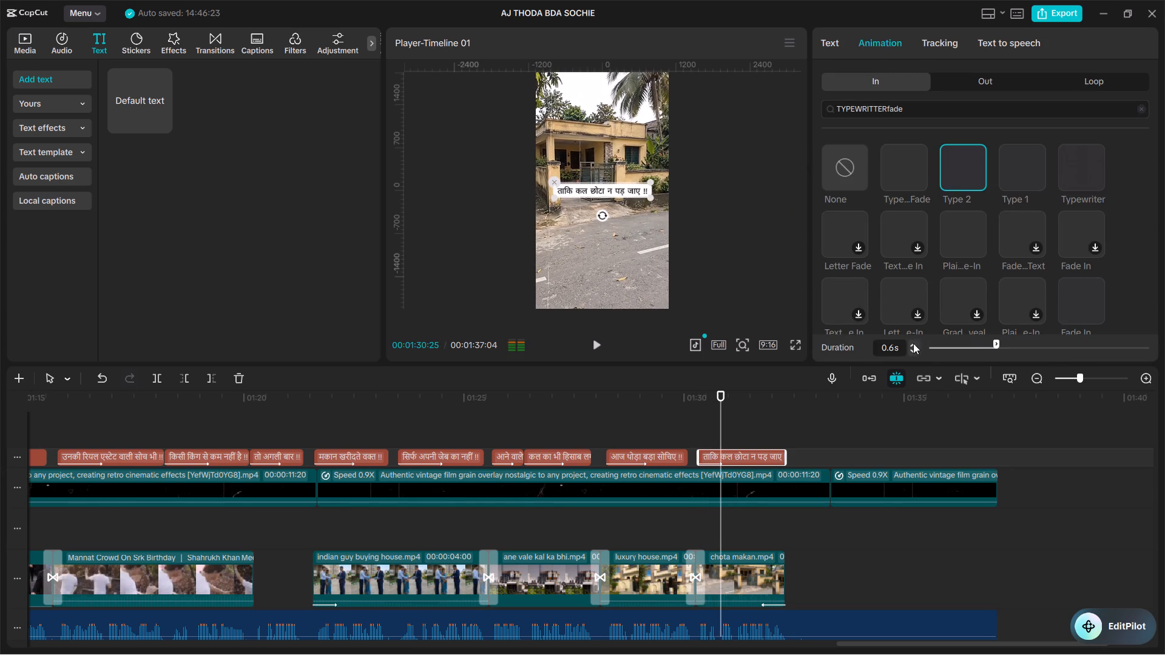
triple_click(913, 343)
click(914, 343)
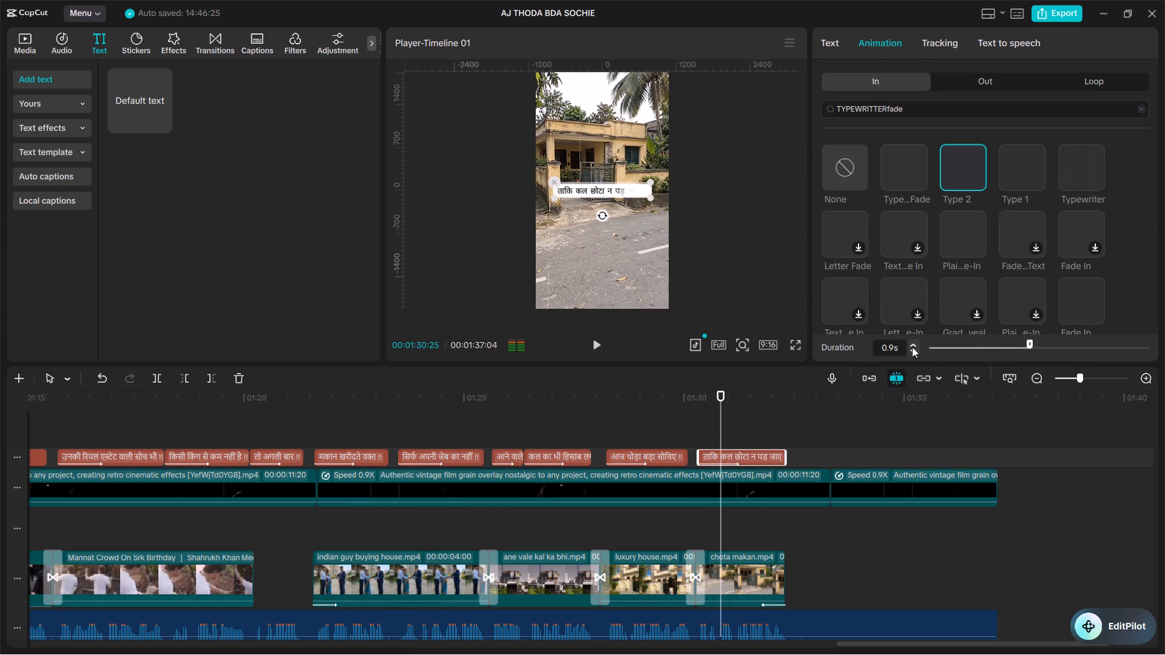
click(912, 344)
click(693, 412)
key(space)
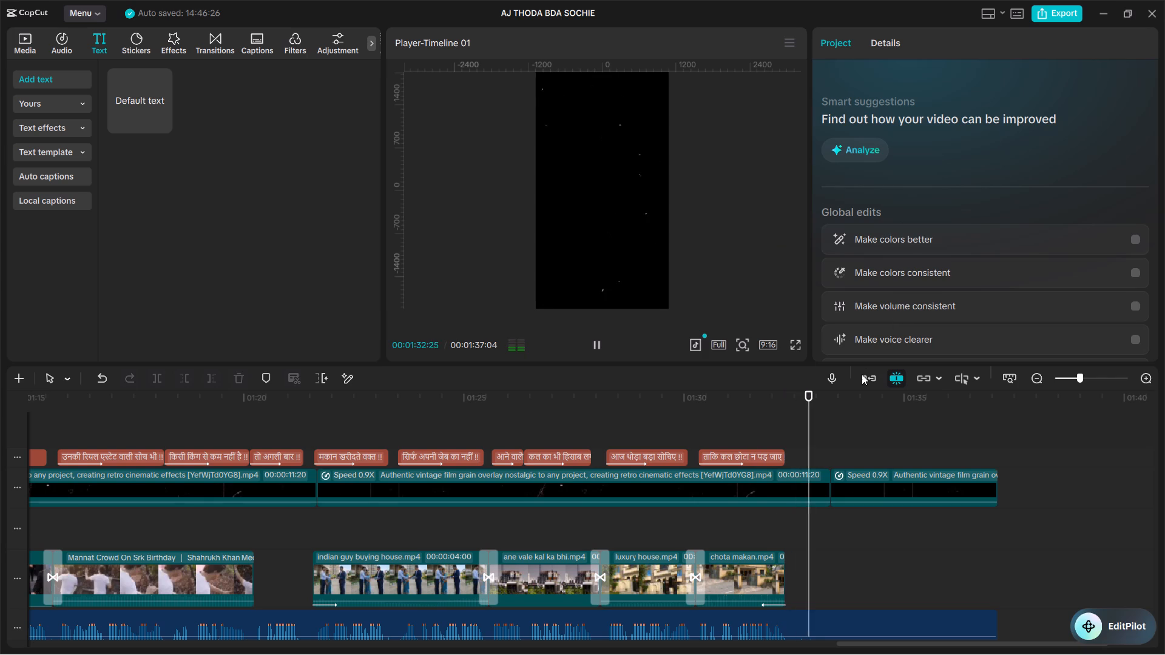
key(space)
click(774, 411)
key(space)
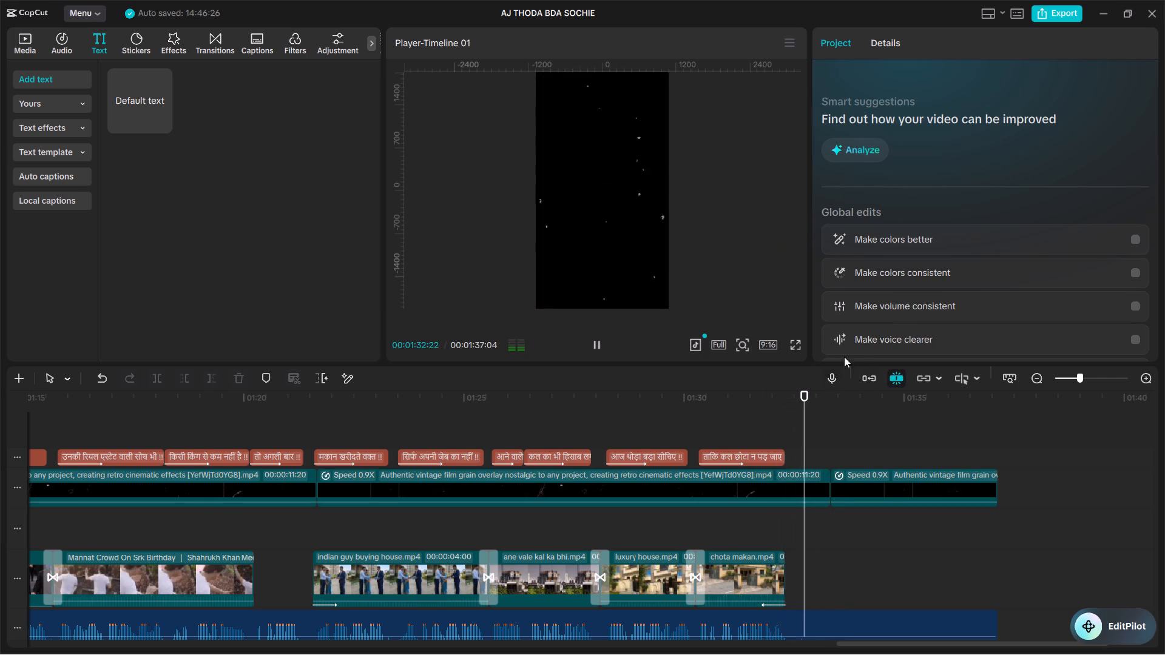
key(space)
Search the Out animations for "fade" and apply Fade Out at 0.5 s to the caption "ताकि कल छोटा न पड़ जाए !!".
click(736, 460)
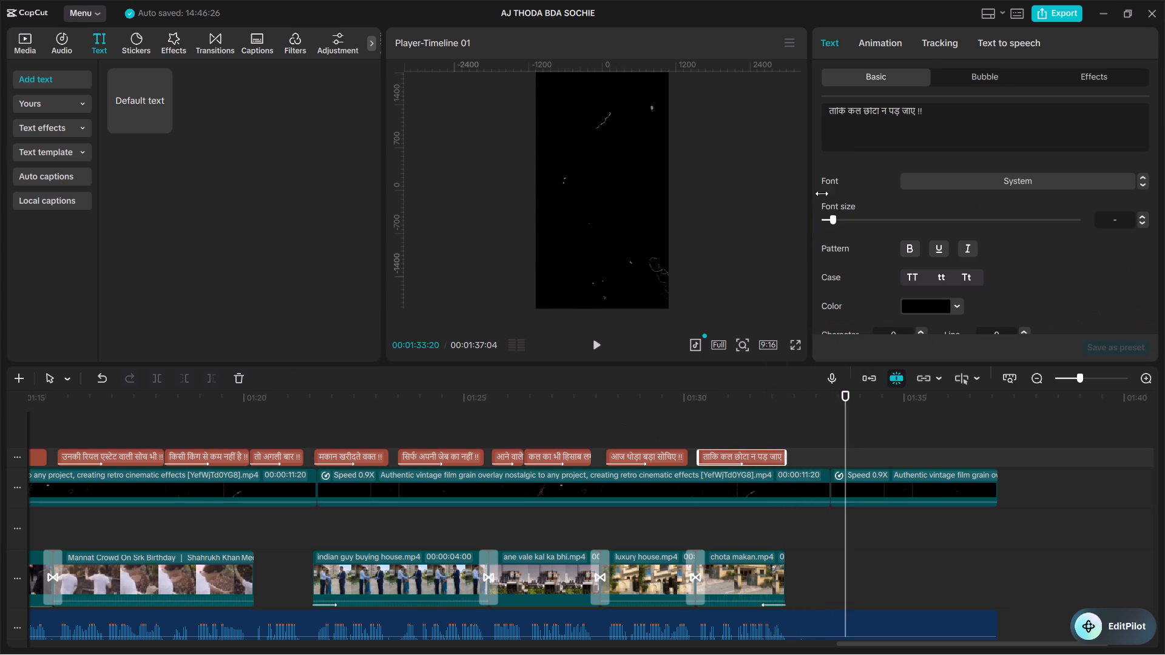
click(888, 43)
click(965, 82)
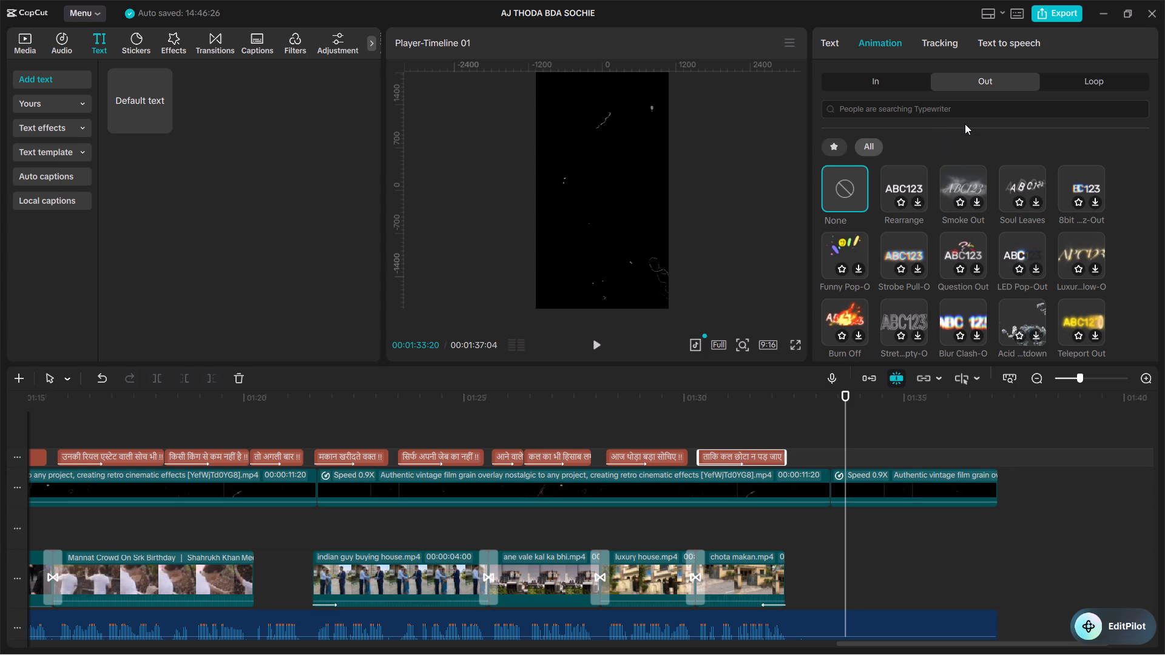
click(936, 110)
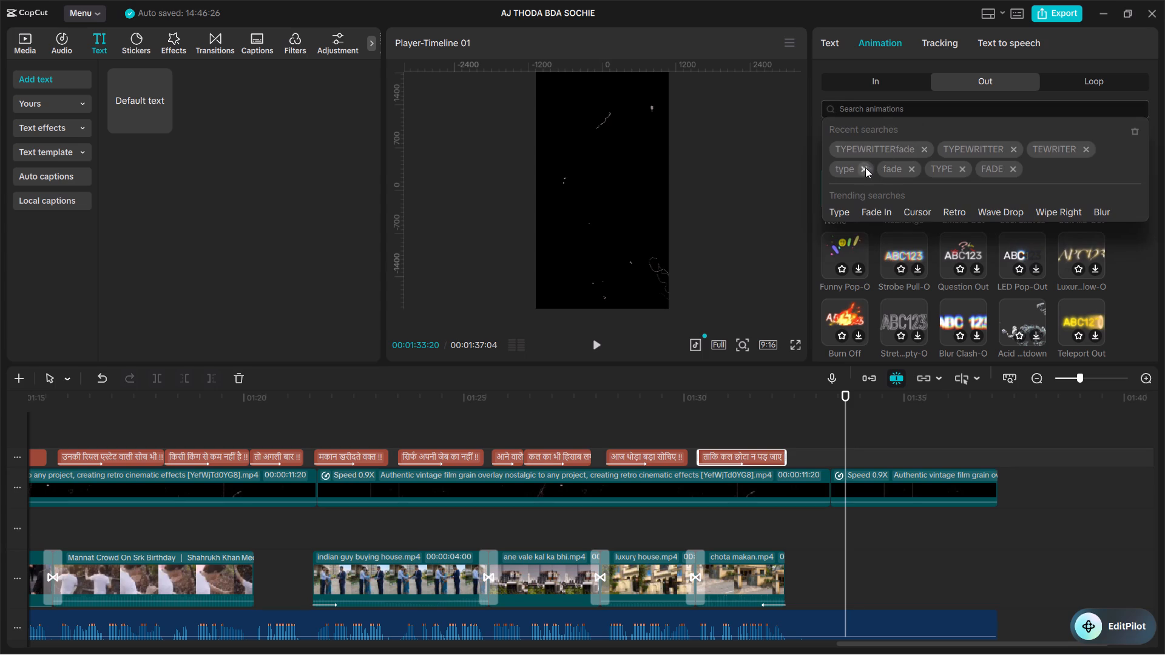
click(897, 167)
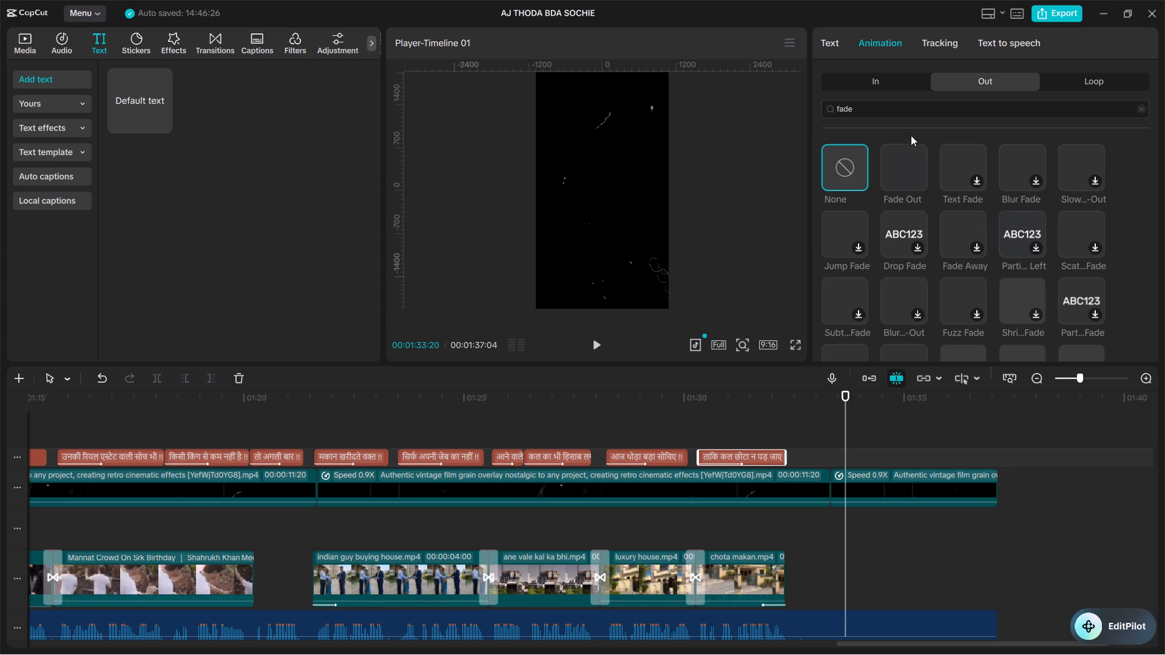
click(904, 164)
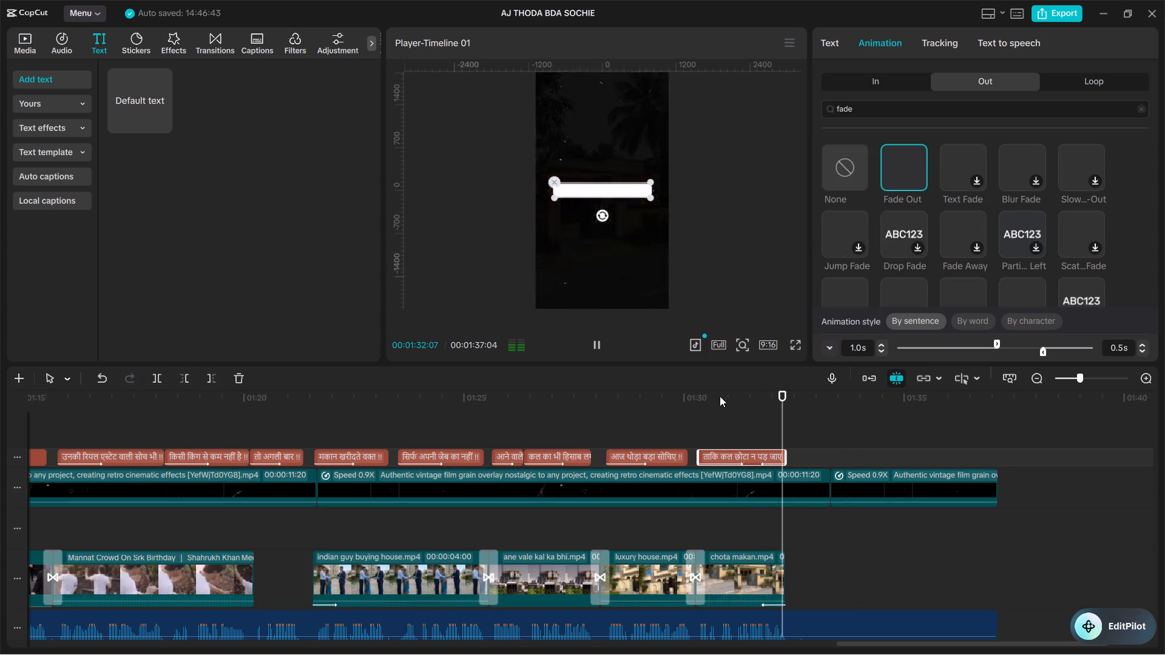
Give the caption "आज थोड़ा बड़ा सोचिए !!" the Fade Out Out animation at 0.5 s.
click(633, 457)
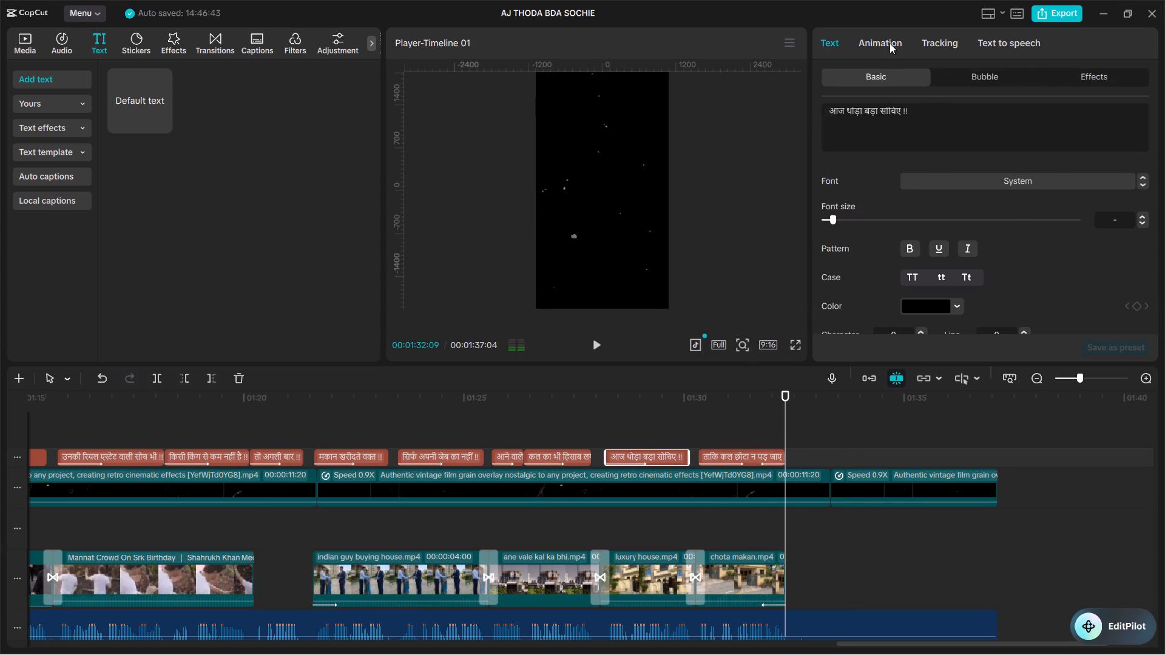
click(890, 43)
click(905, 171)
Give the caption "कल का भी हिसाब लगाए !!" the Fade Out Out animation at 0.5 s and replay the section from "आने वाले !!".
click(573, 452)
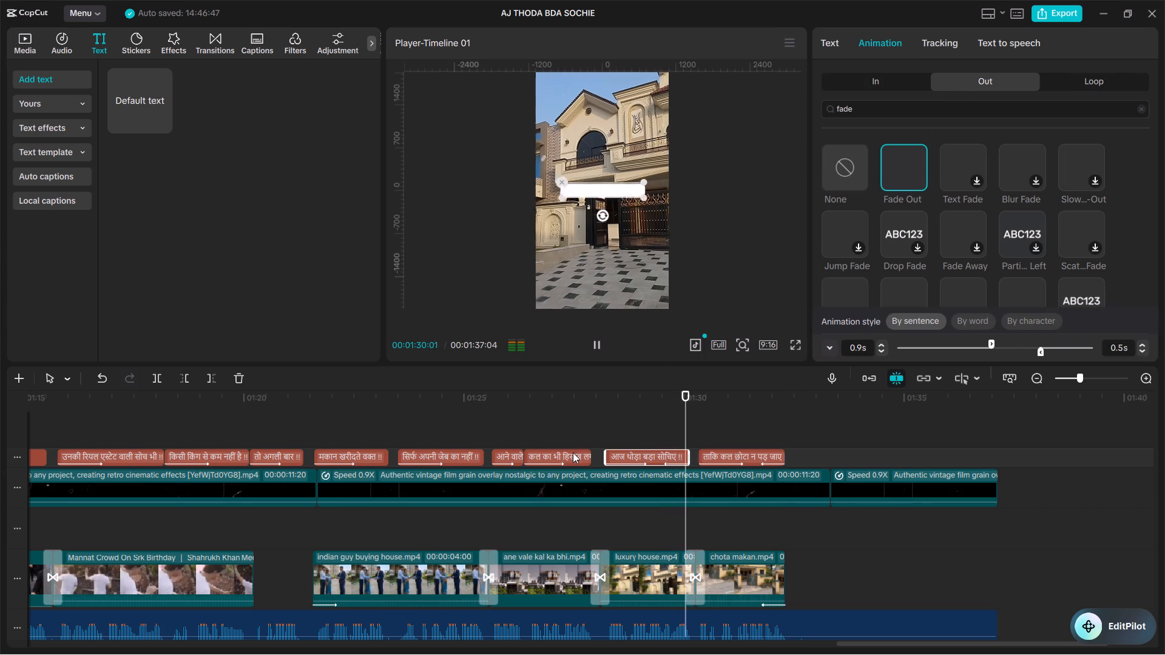
click(871, 35)
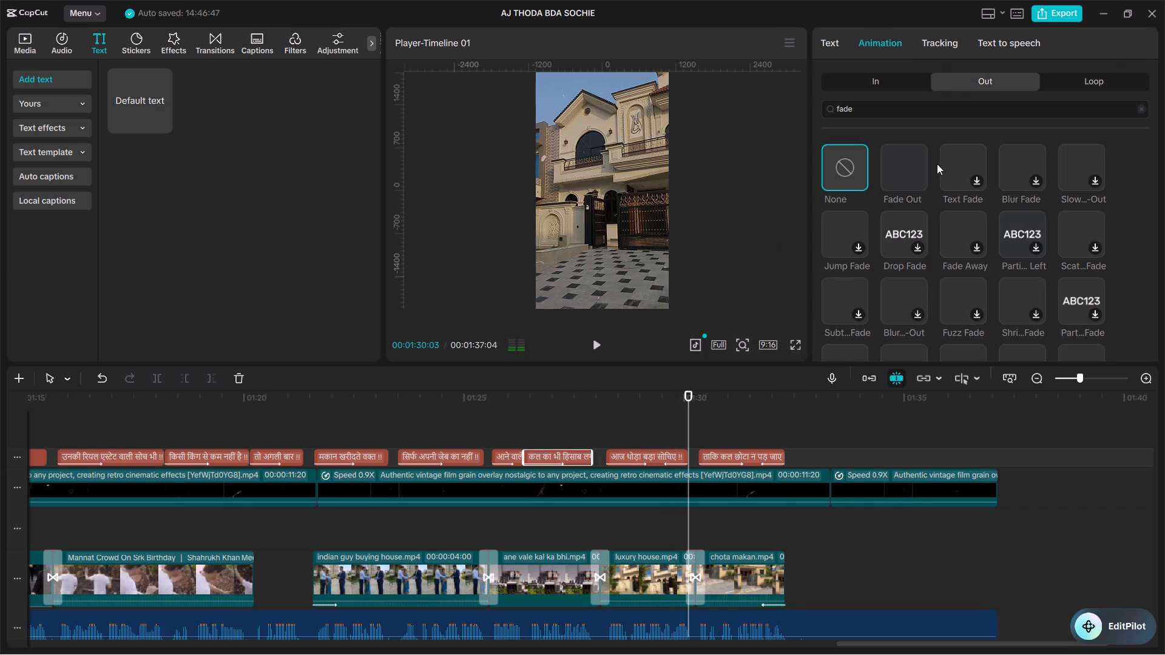
click(913, 161)
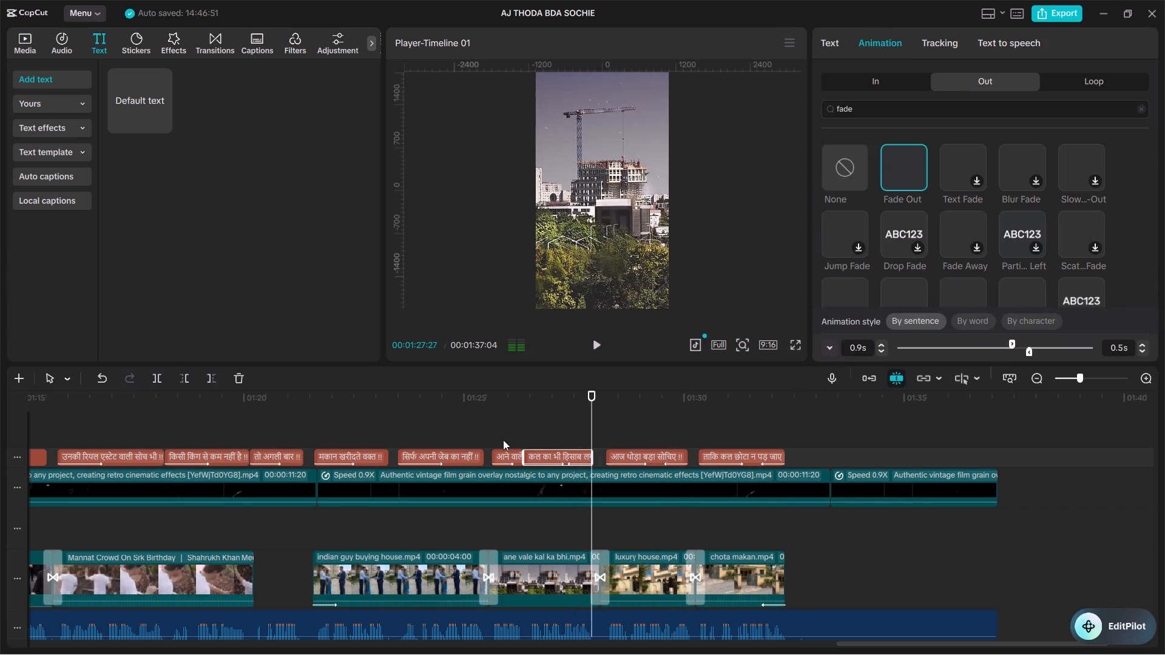
click(503, 440)
click(492, 429)
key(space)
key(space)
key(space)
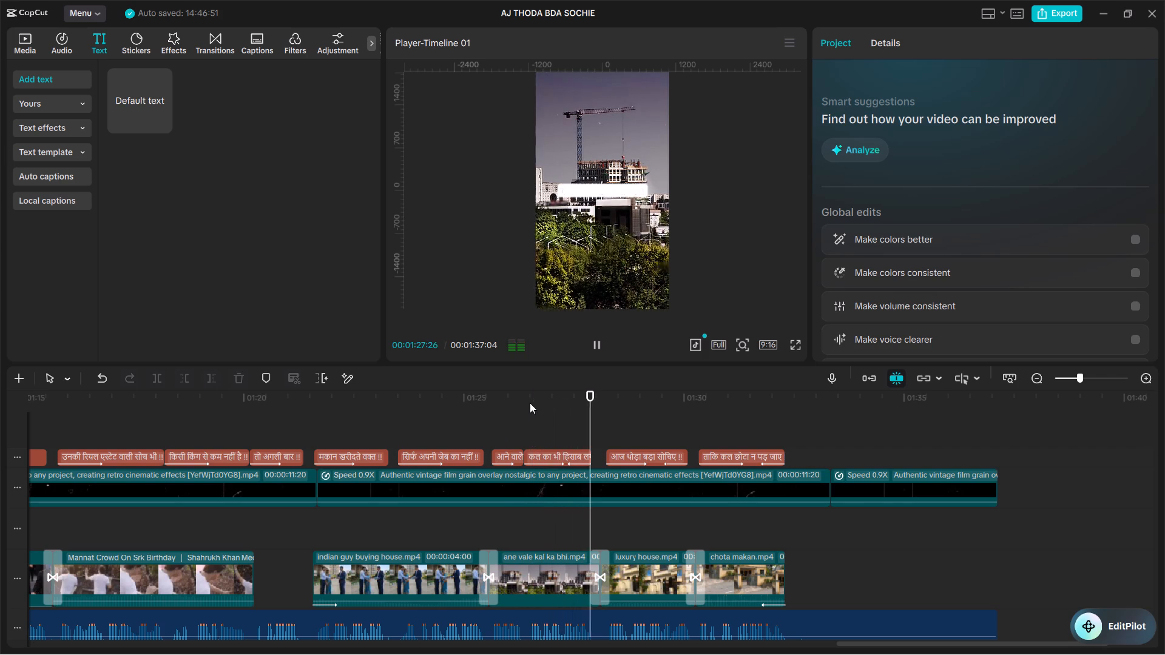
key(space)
Give the caption "आने वाले !!" the Fade Out Out animation at 0.2 s and replay it.
click(510, 457)
click(868, 48)
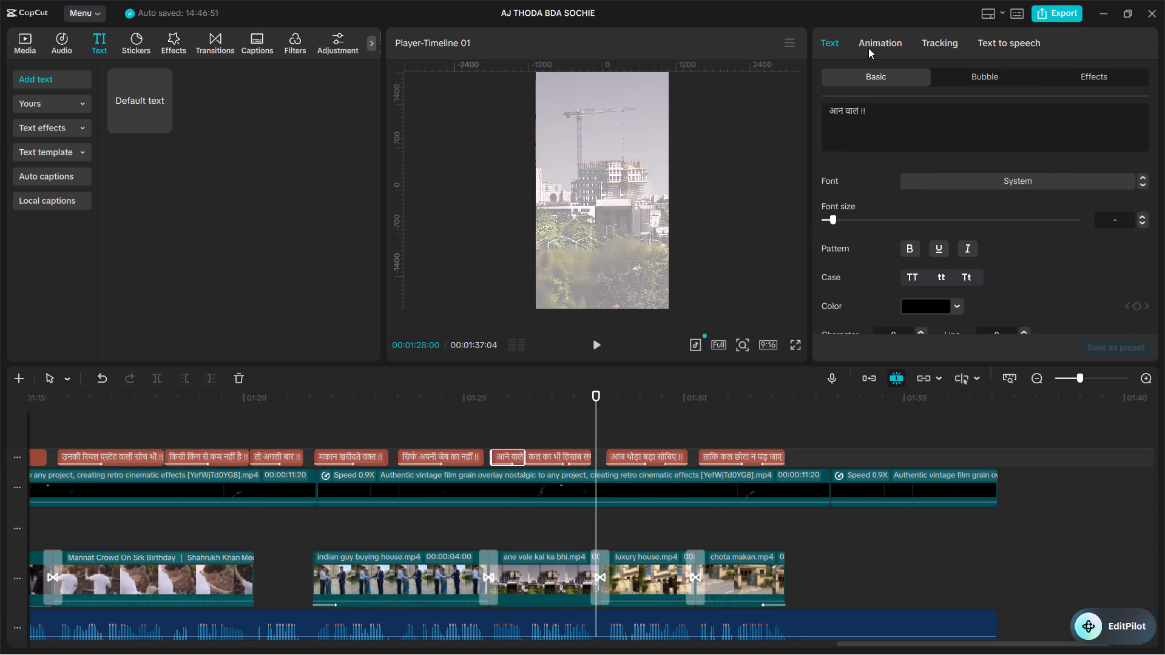
click(895, 159)
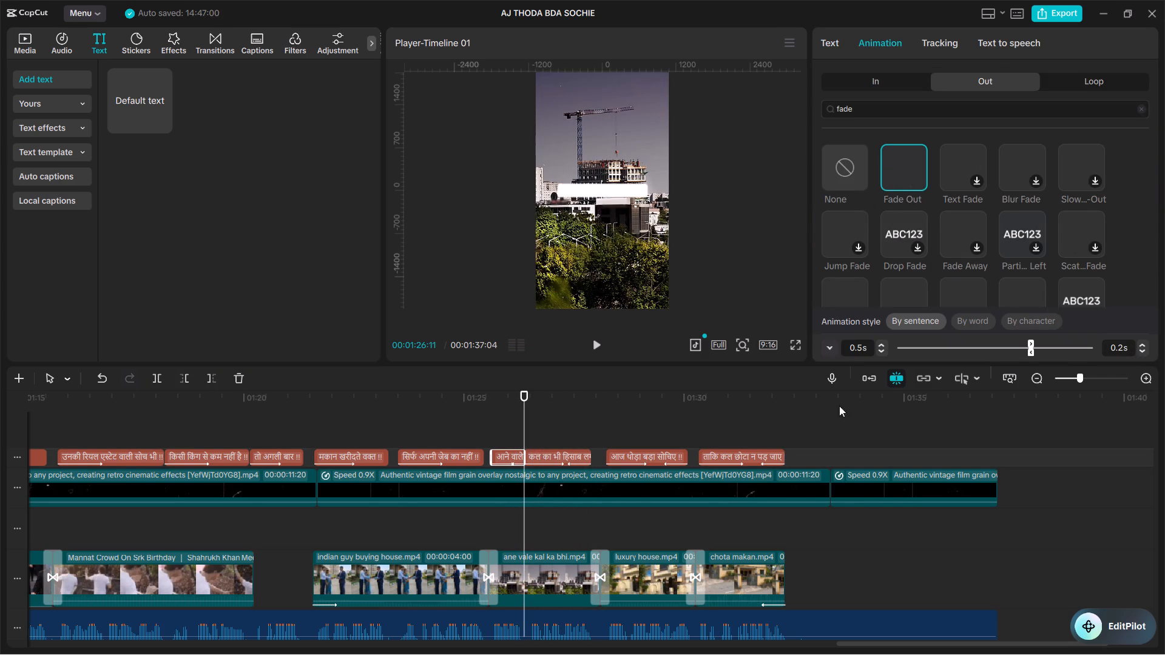
click(487, 432)
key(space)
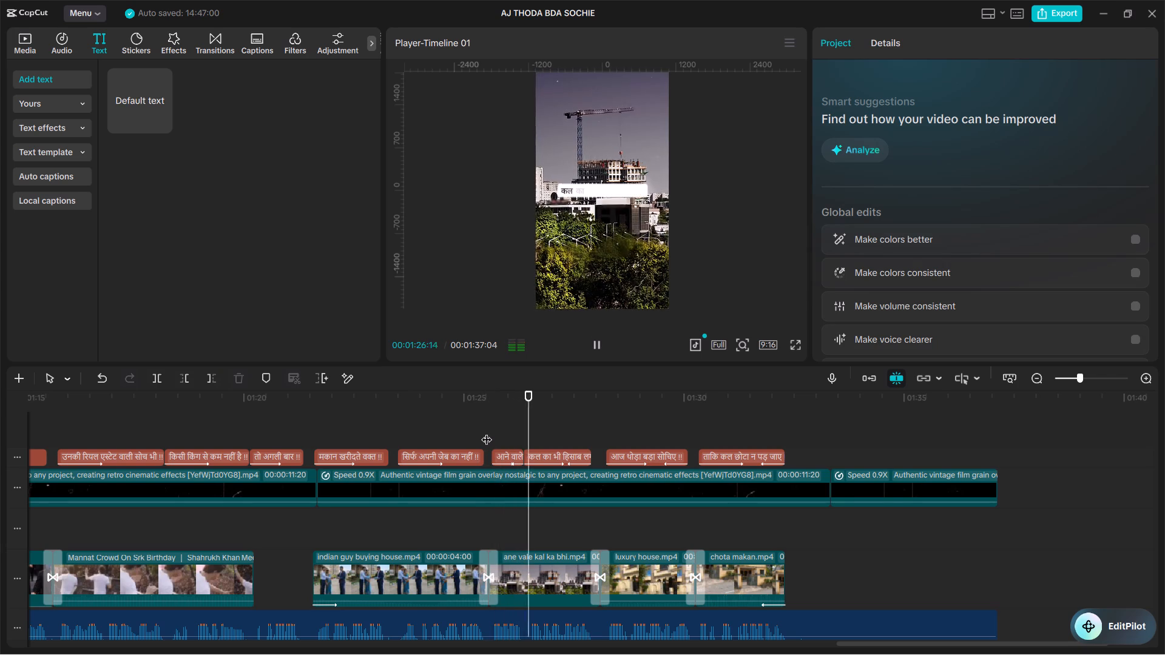
Play the caption "सिर्फ अपनी जेब का नहीं !!" and give it the Fade Out Out animation.
click(410, 425)
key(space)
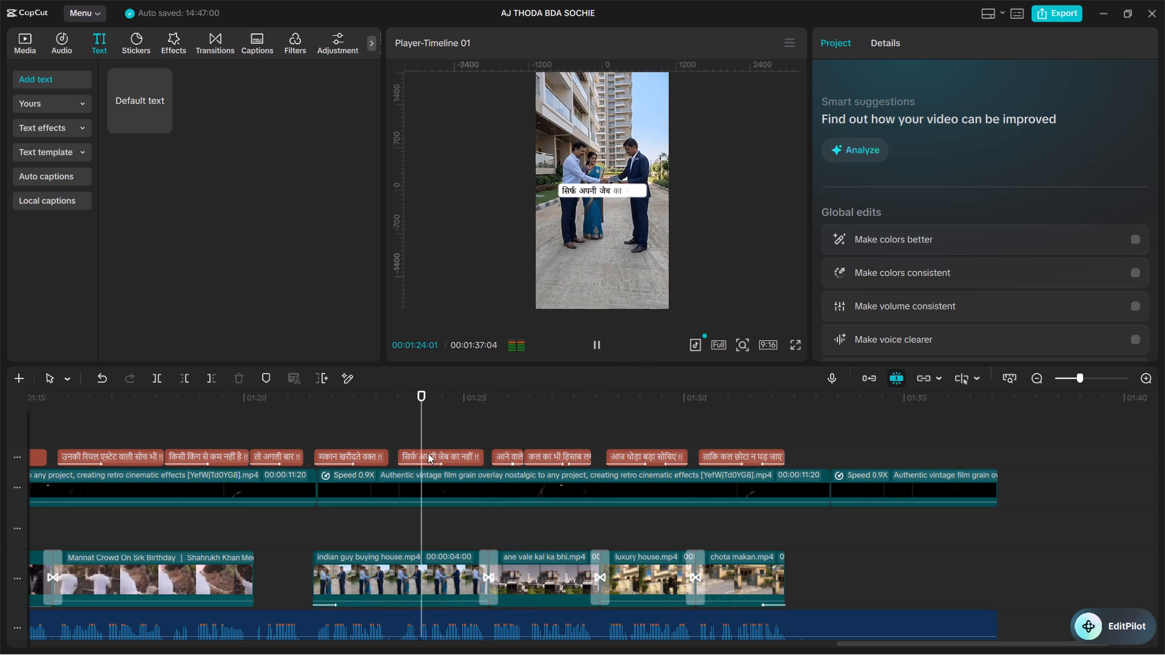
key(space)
click(456, 452)
click(876, 48)
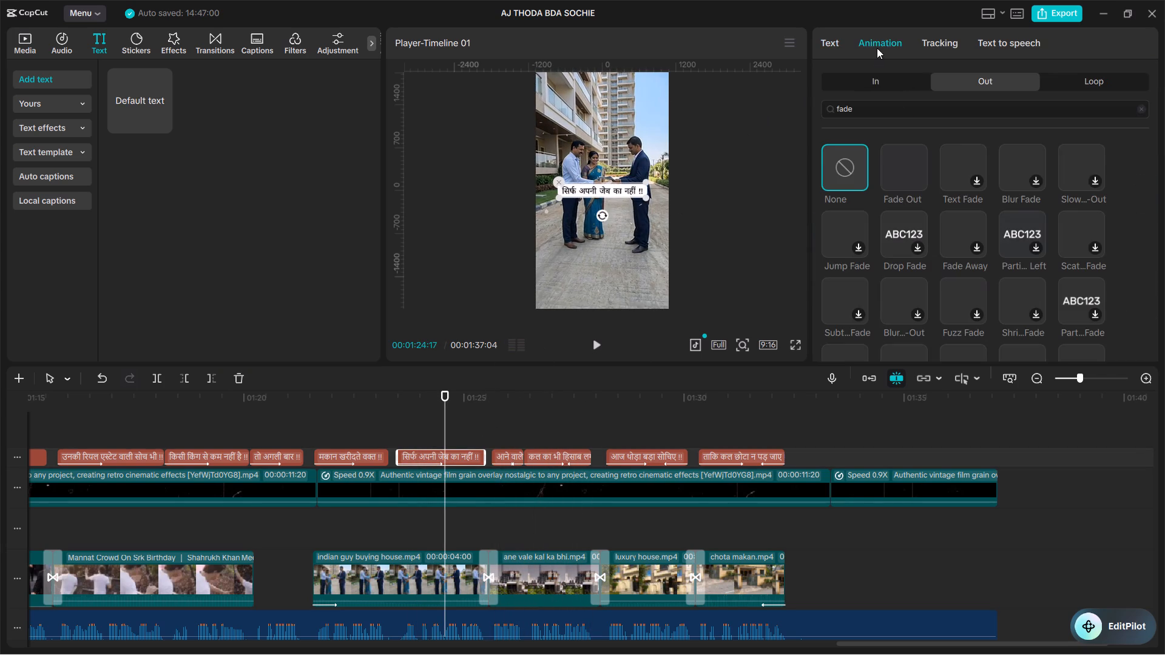
click(898, 156)
Apply the Fade Out Out animation at 0.5 s to the captions "मकान खरीदते वक्त !!" and "तो अगली बार !!".
click(359, 455)
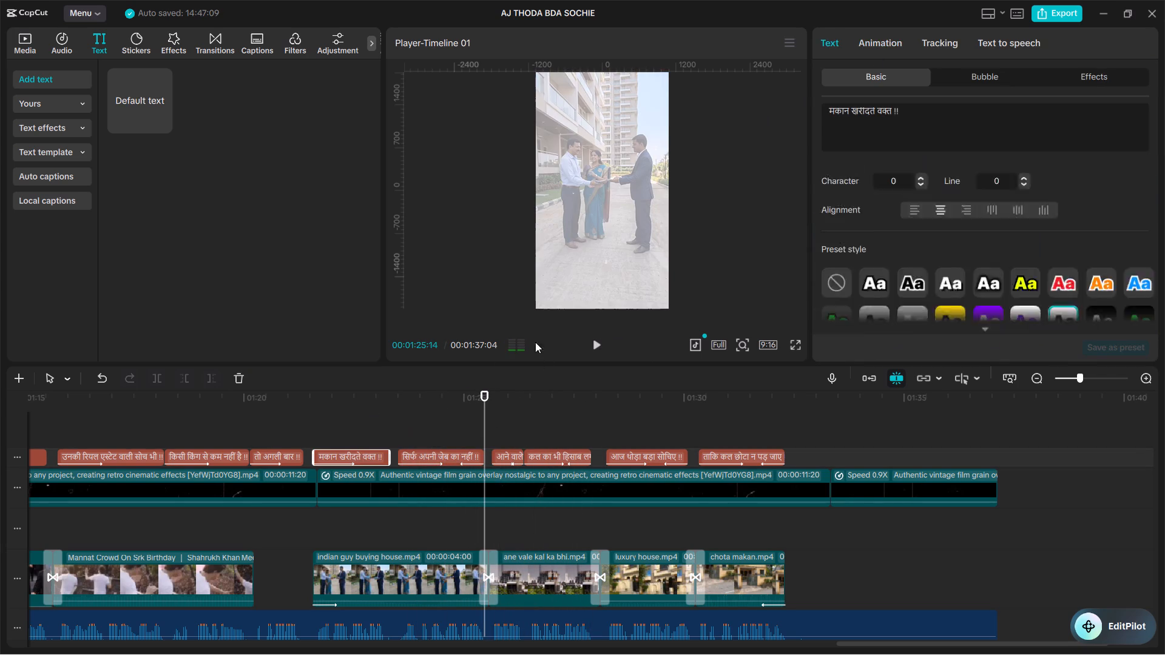
click(876, 43)
click(894, 166)
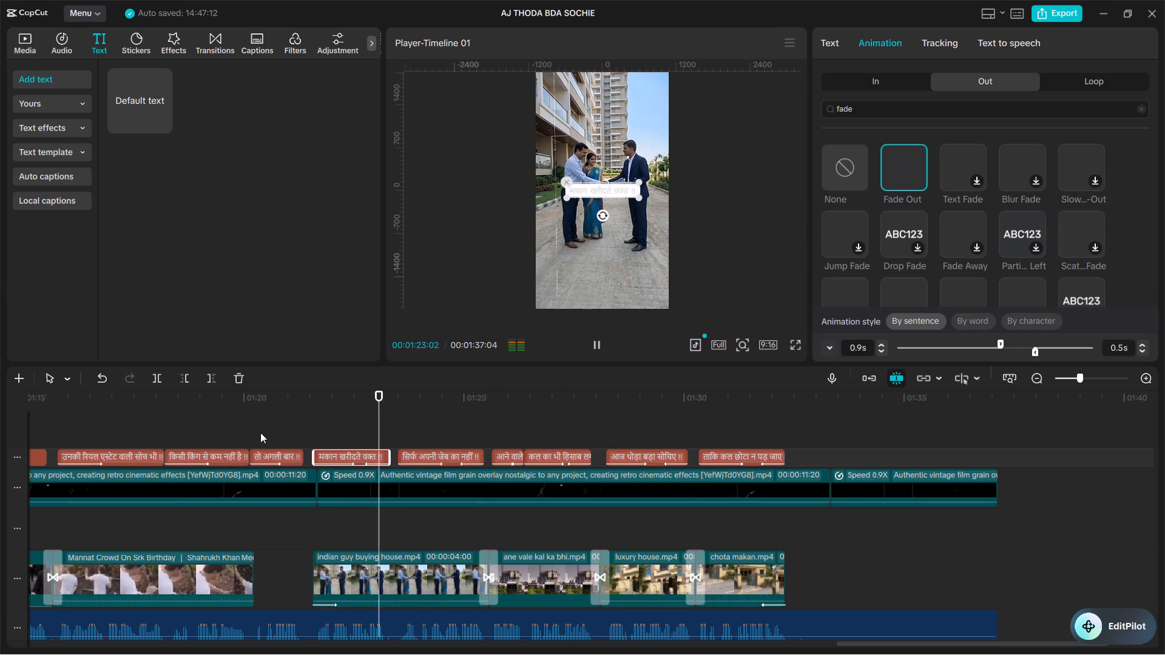
click(277, 456)
click(863, 44)
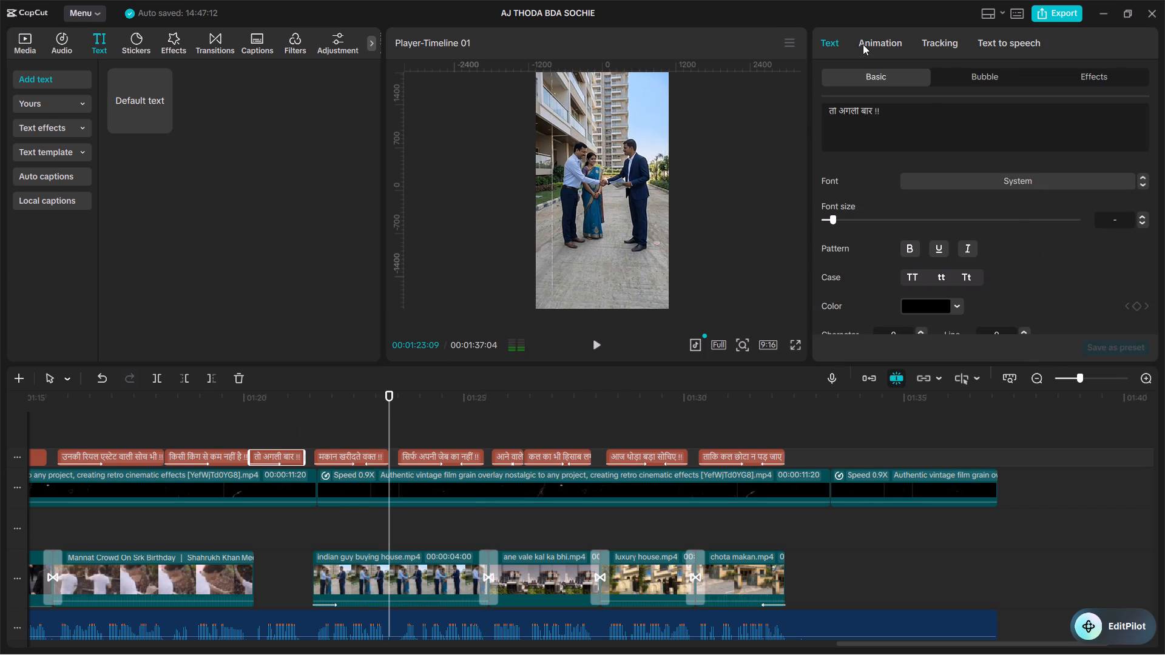
click(914, 167)
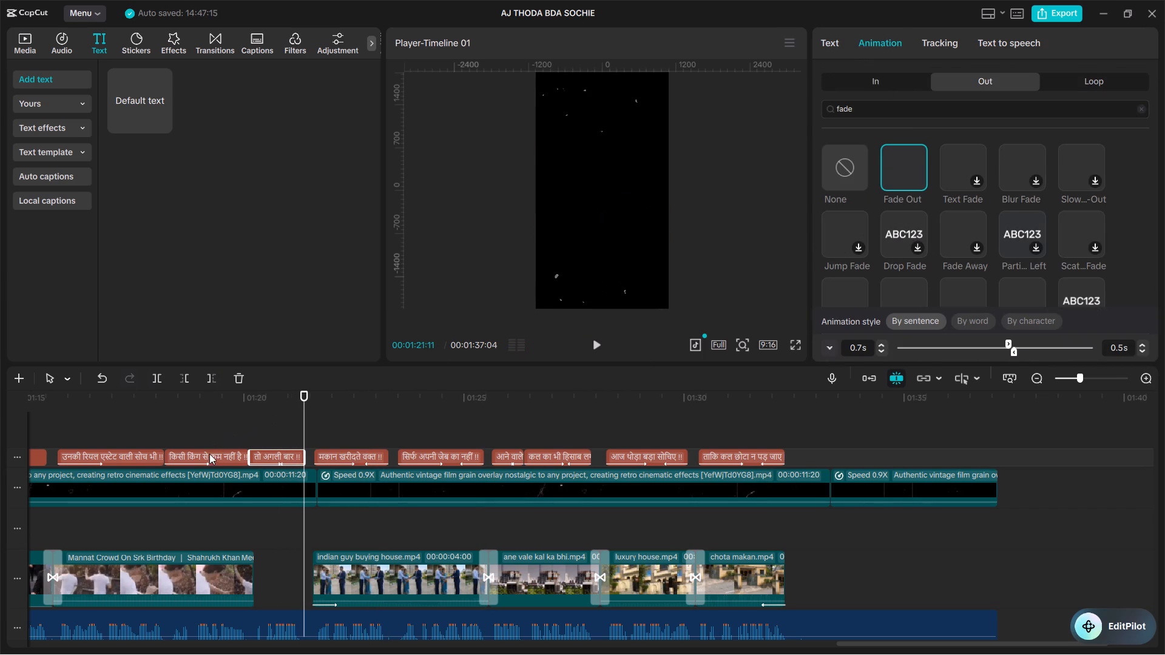
Give "किसी किंग से कम नहीं है !!" and "उनकी रियल एस्टेट वाली सोच भी !!" Fade Out Out animations and replay that section.
click(208, 455)
click(874, 40)
click(900, 173)
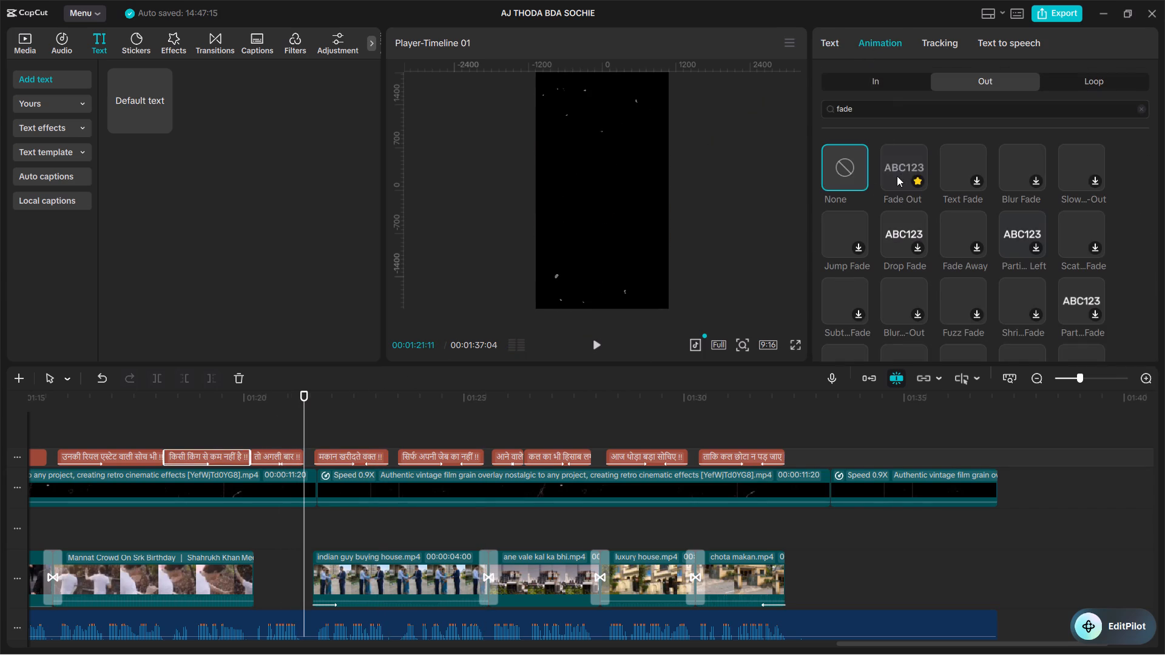
click(130, 453)
click(873, 38)
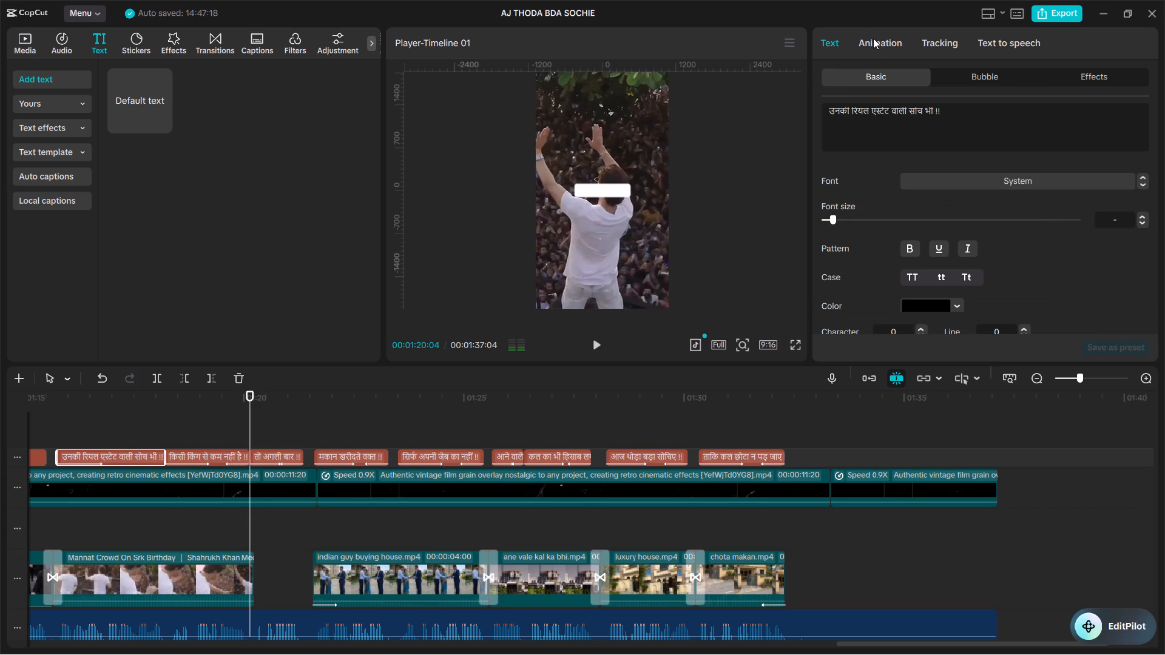
click(896, 175)
click(56, 434)
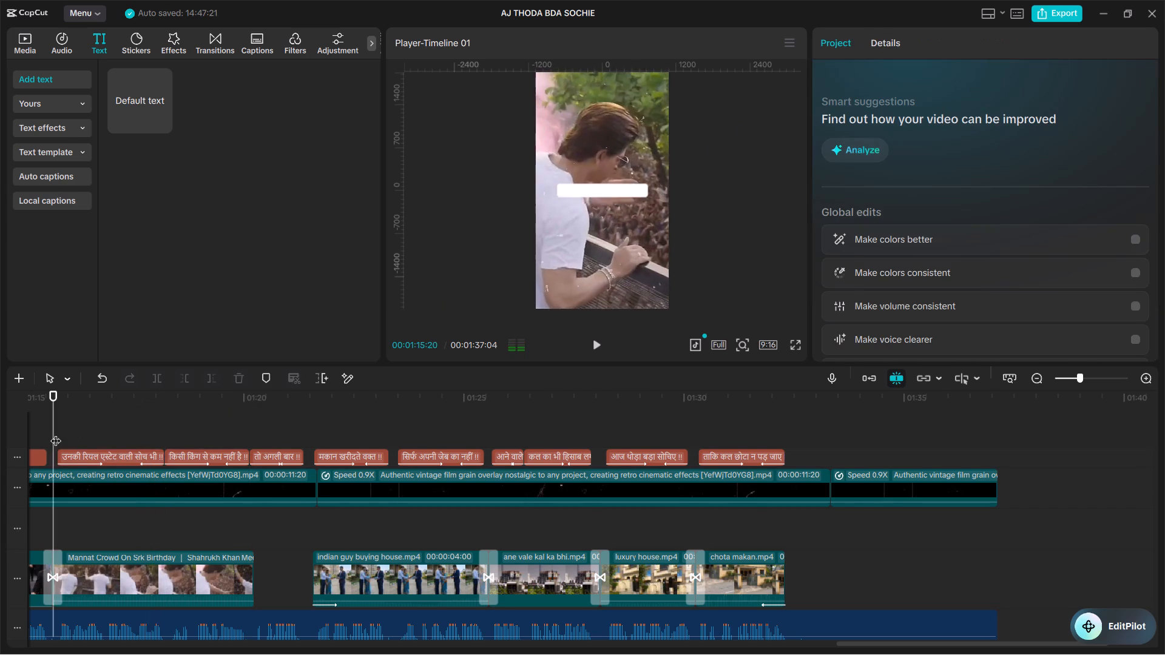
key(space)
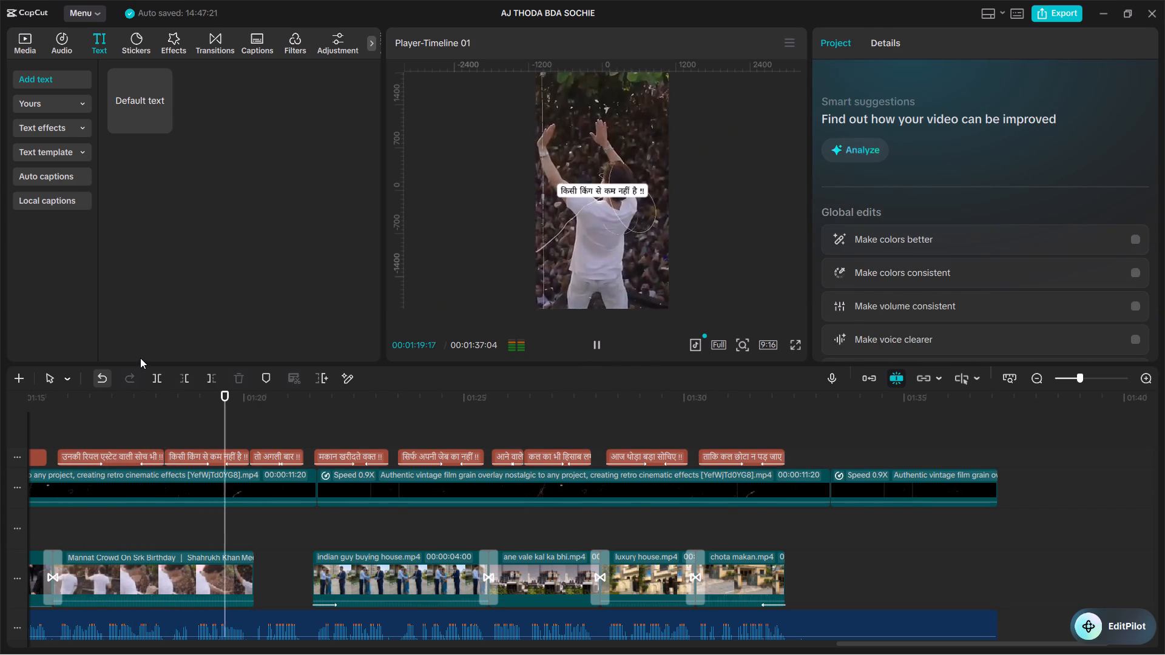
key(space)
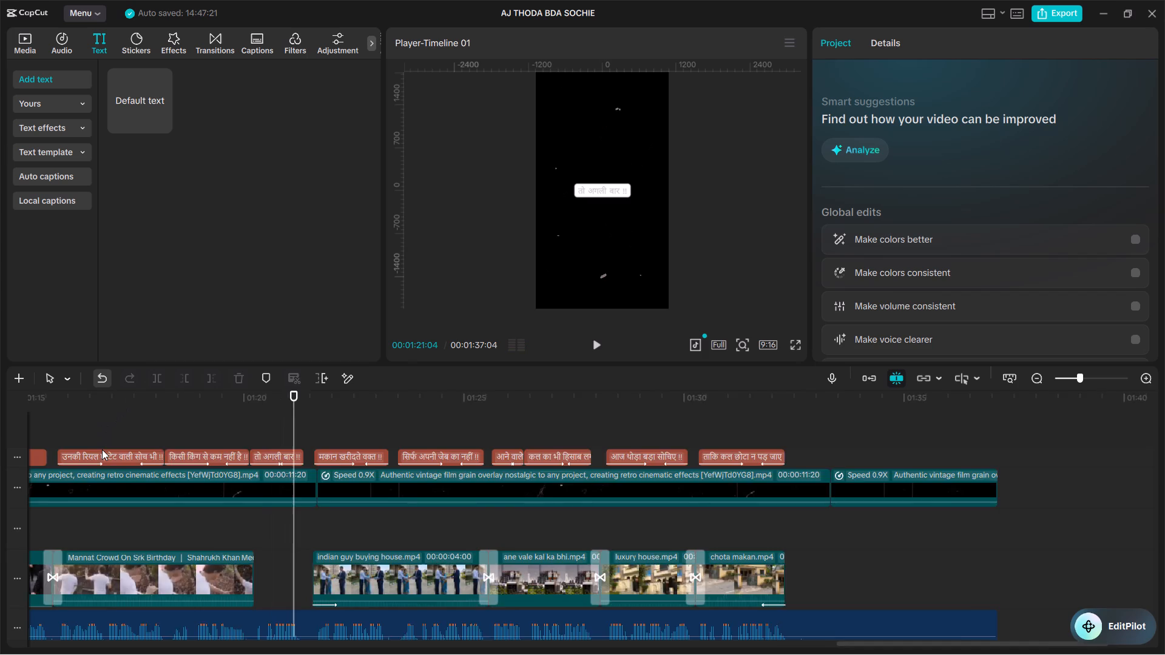
Give the two-line caption starting "शाहरुख खान सिर्फ फिल्मों के ही" the Fade Out Out animation at 0.5 s.
alt+scroll(102, 449, up, 6)
click(468, 457)
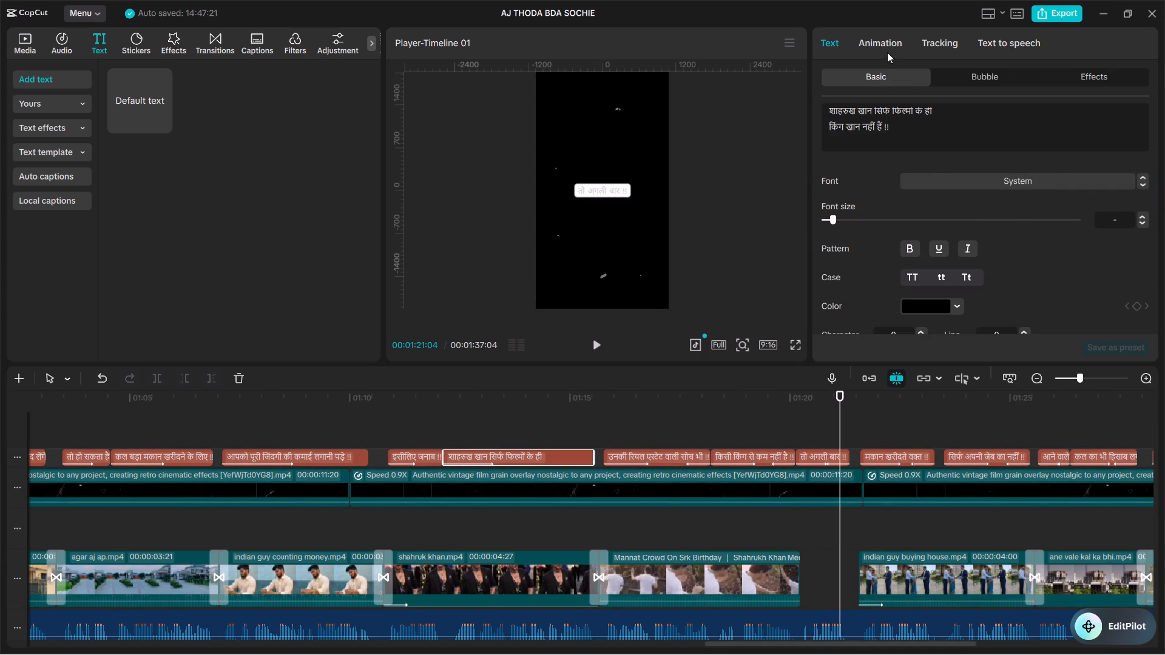
click(886, 40)
click(909, 158)
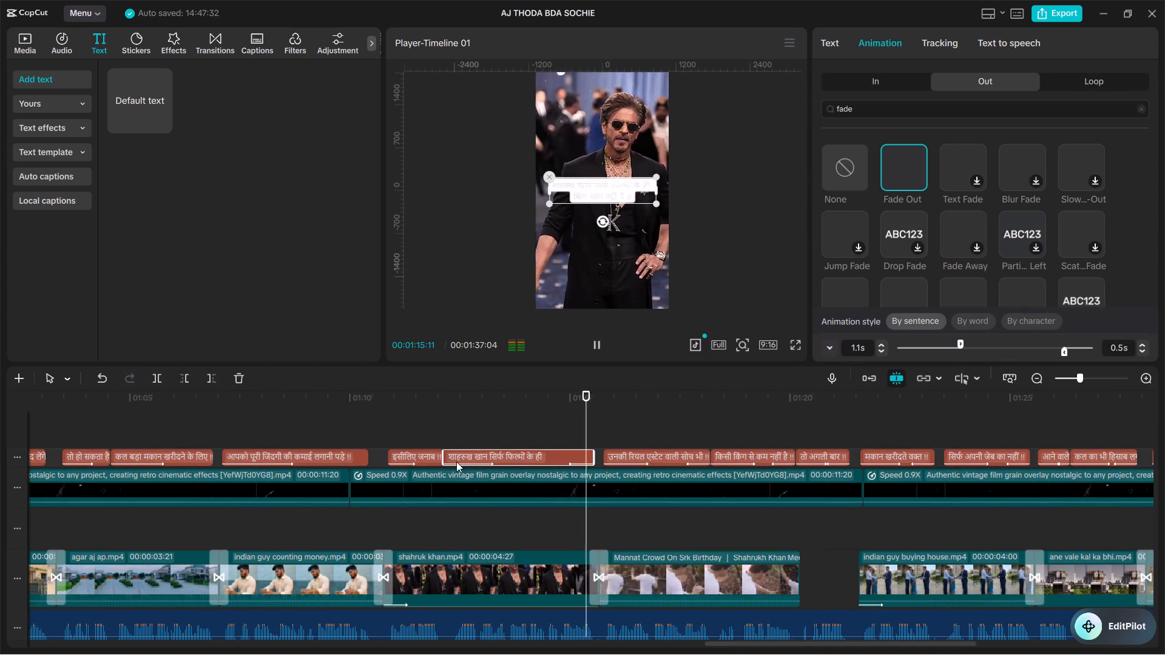
Apply the Fade Out Out animation to the captions "इसीलिए जनाब !!" and "आपको पूरी जिंदगी की कमाई लगानी पड़े !!".
click(422, 460)
click(893, 33)
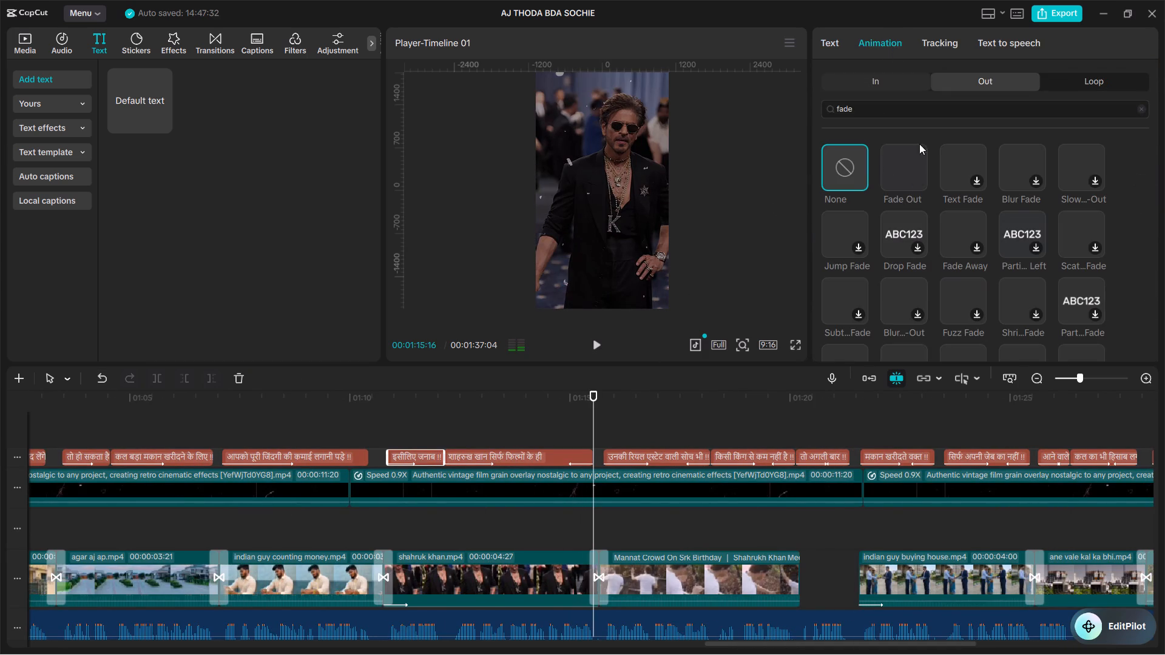
click(914, 166)
click(326, 465)
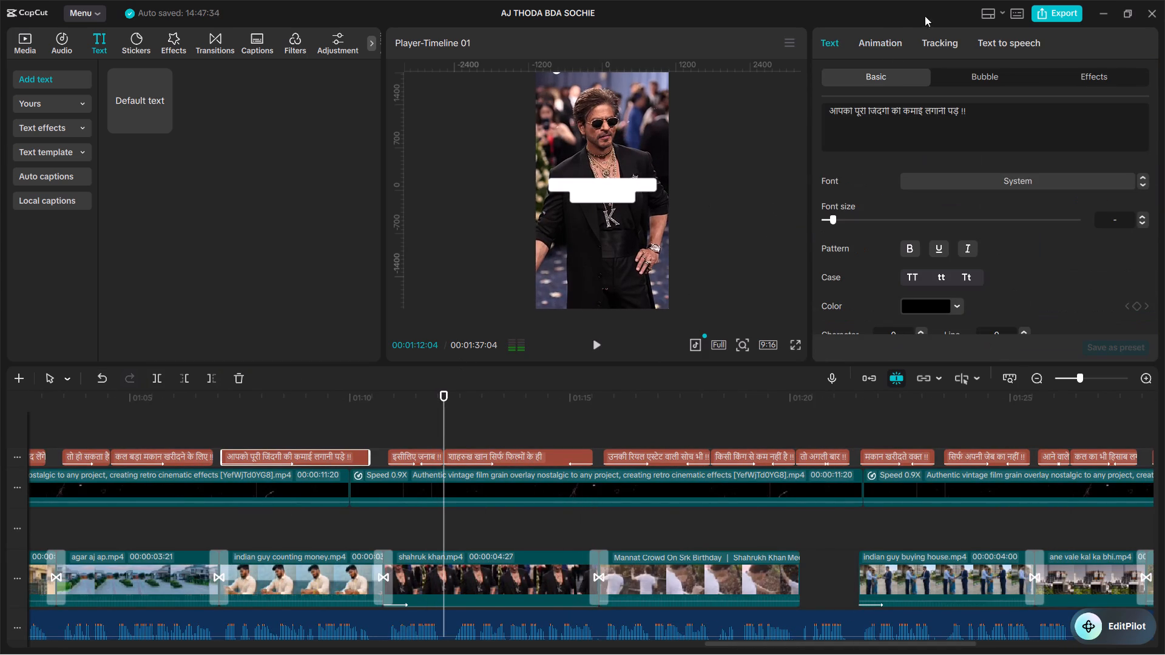
click(885, 38)
click(897, 159)
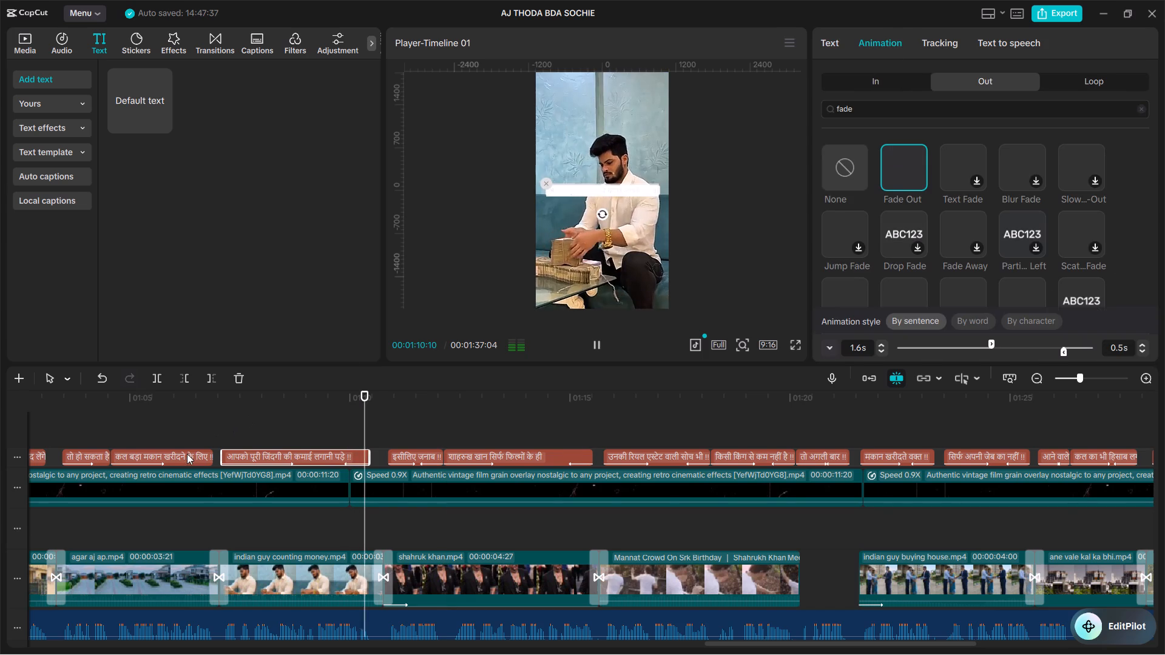
Apply Fade Out to the caption "कल बड़ा मकान खरीदने के लिए !!" and, at 0.4 s, to "तो हो सकता है !!".
click(185, 456)
click(862, 41)
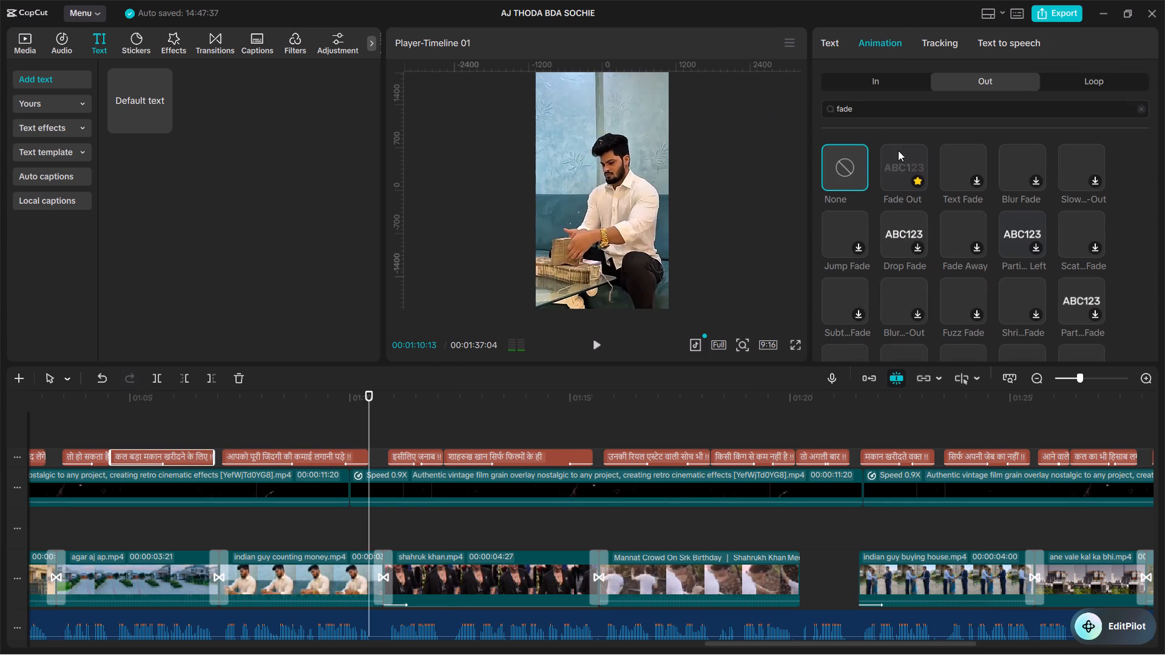
click(899, 150)
click(87, 455)
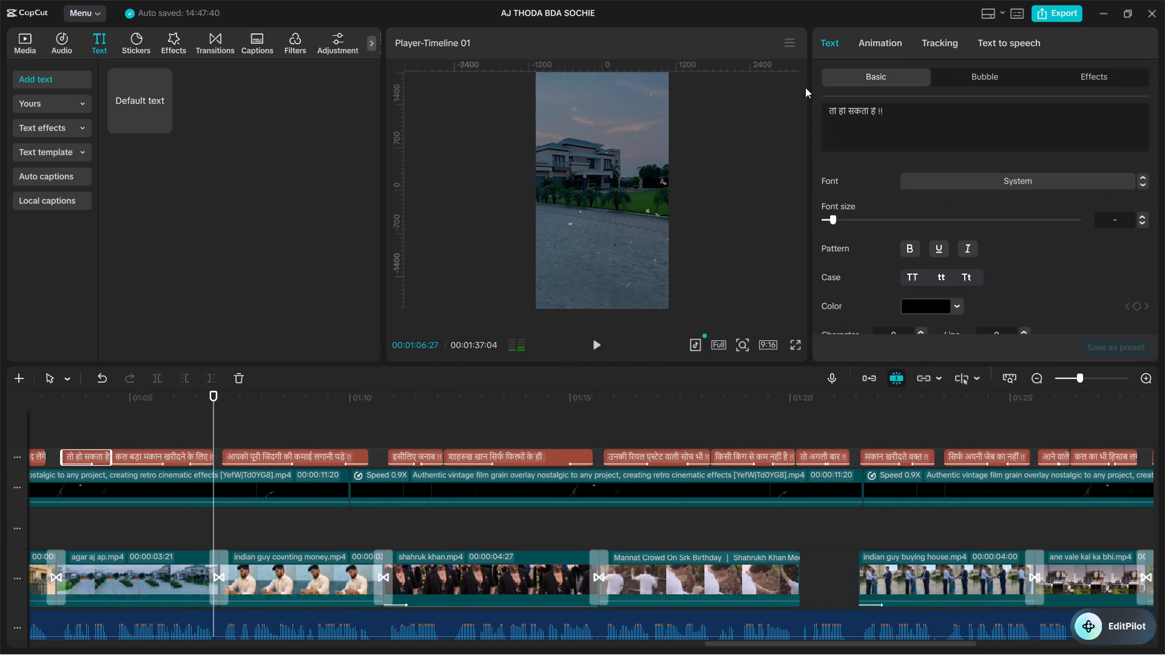
click(875, 35)
click(914, 166)
Apply the Fade Out Out animation at 0.5 s to "छोटा मकान खरीद लेंगे !!" and the caption before it, starting "अपनी जरूरत".
alt+scroll(475, 282, up, 3)
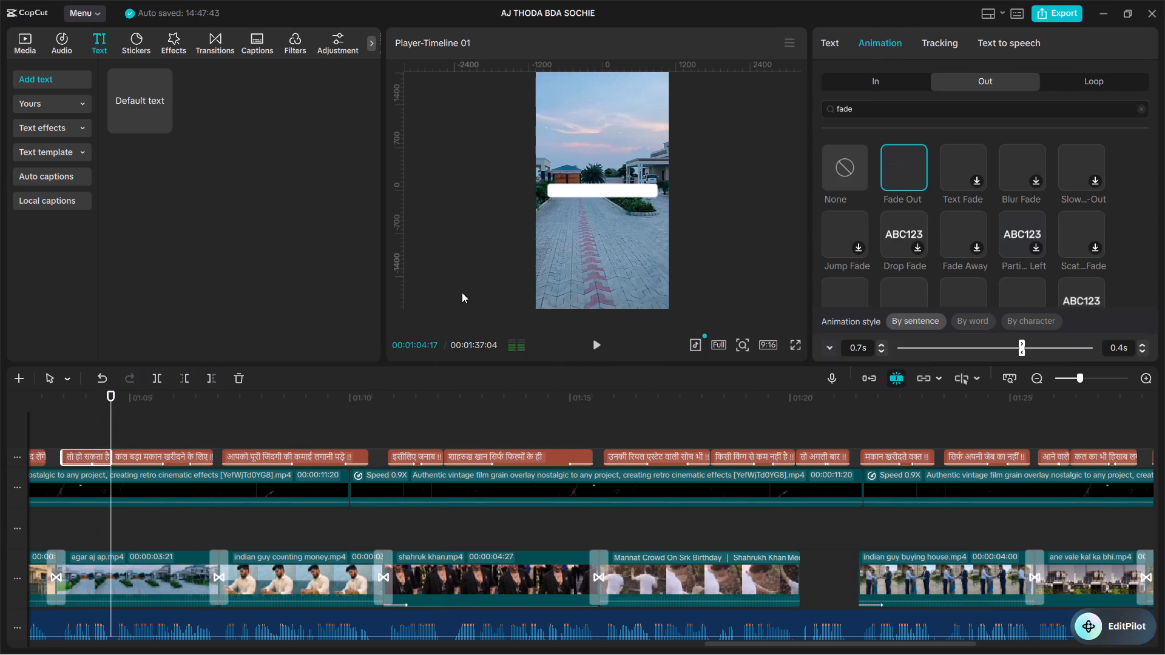
alt+scroll(462, 292, up, 2)
alt+scroll(296, 419, up, 5)
click(463, 463)
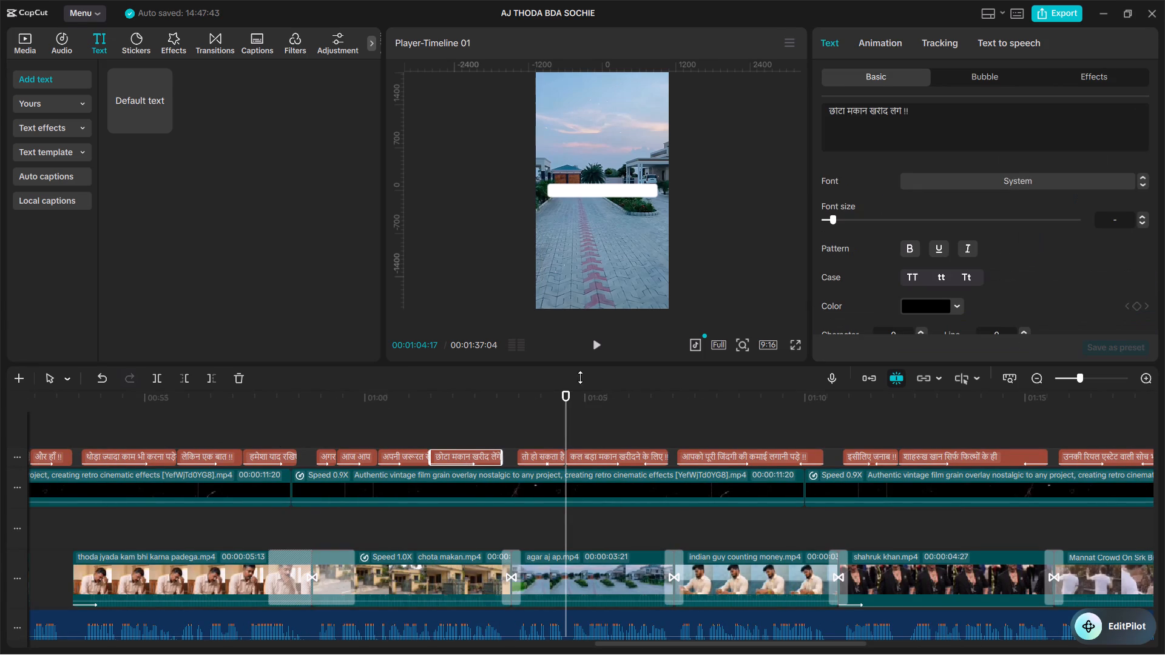
click(879, 38)
click(902, 156)
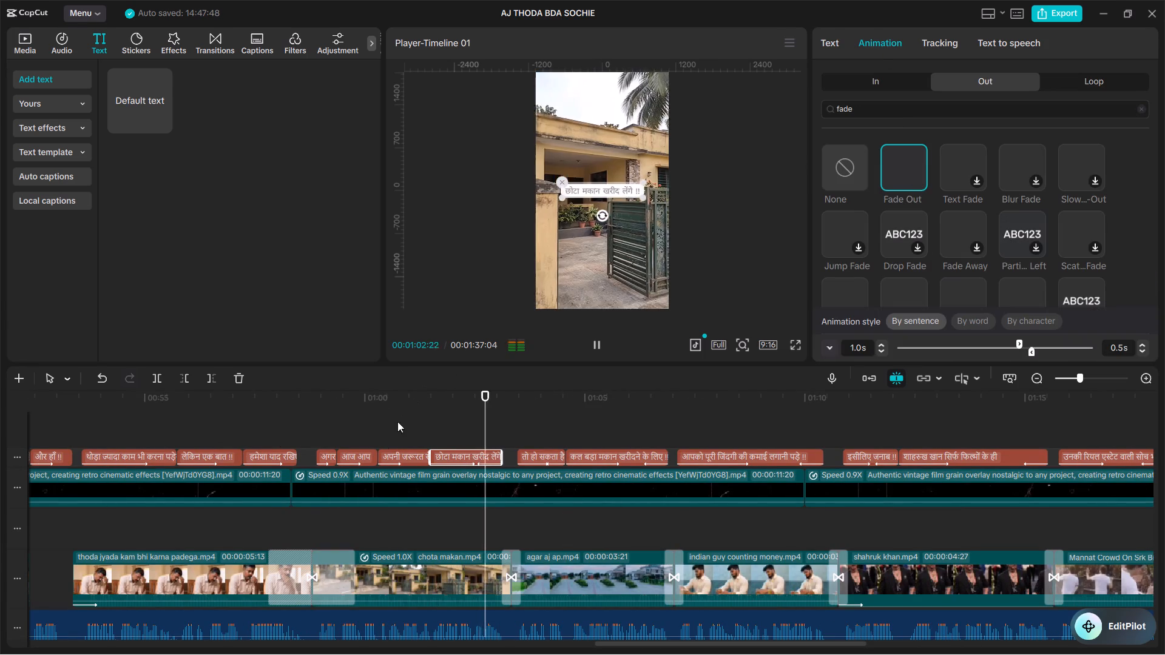
click(399, 453)
click(874, 39)
click(903, 173)
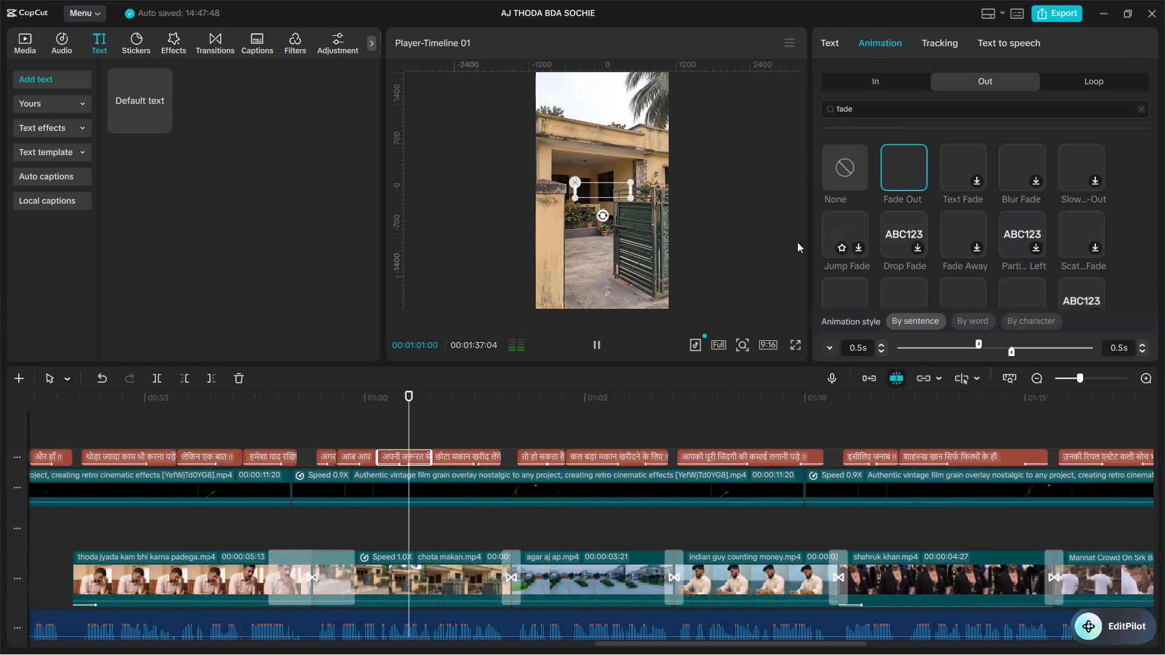
Apply Fade Out to the captions "आज आप" and, at 0.2 s, "अगर", and replay the section from "अगर".
click(356, 456)
click(880, 49)
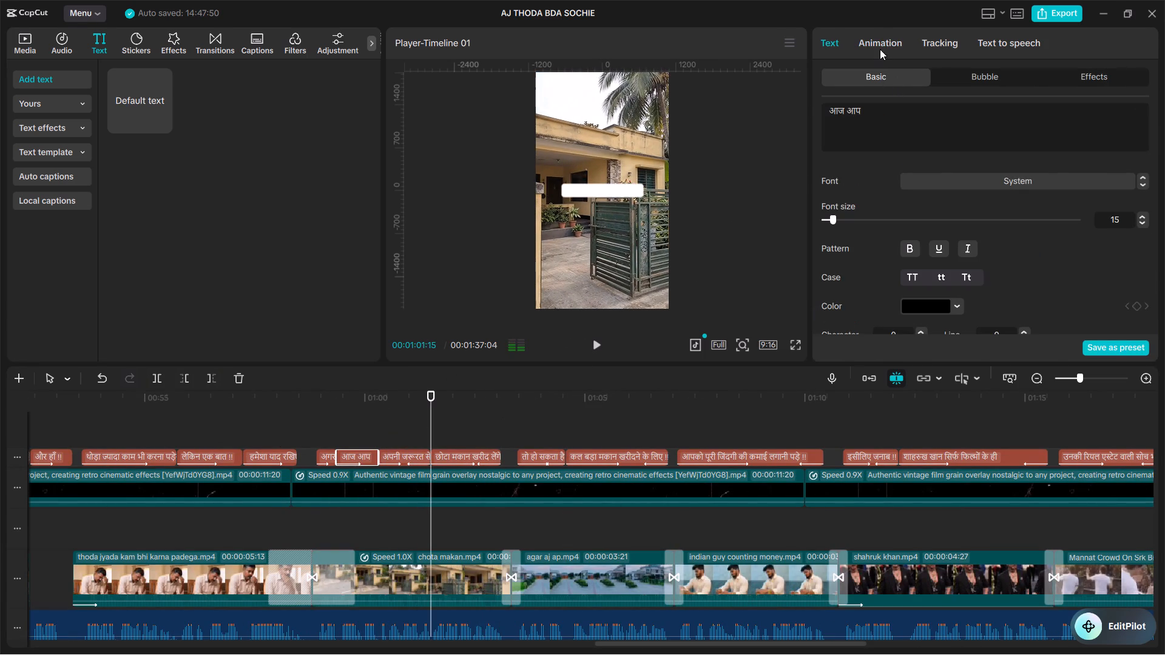
click(908, 189)
click(326, 457)
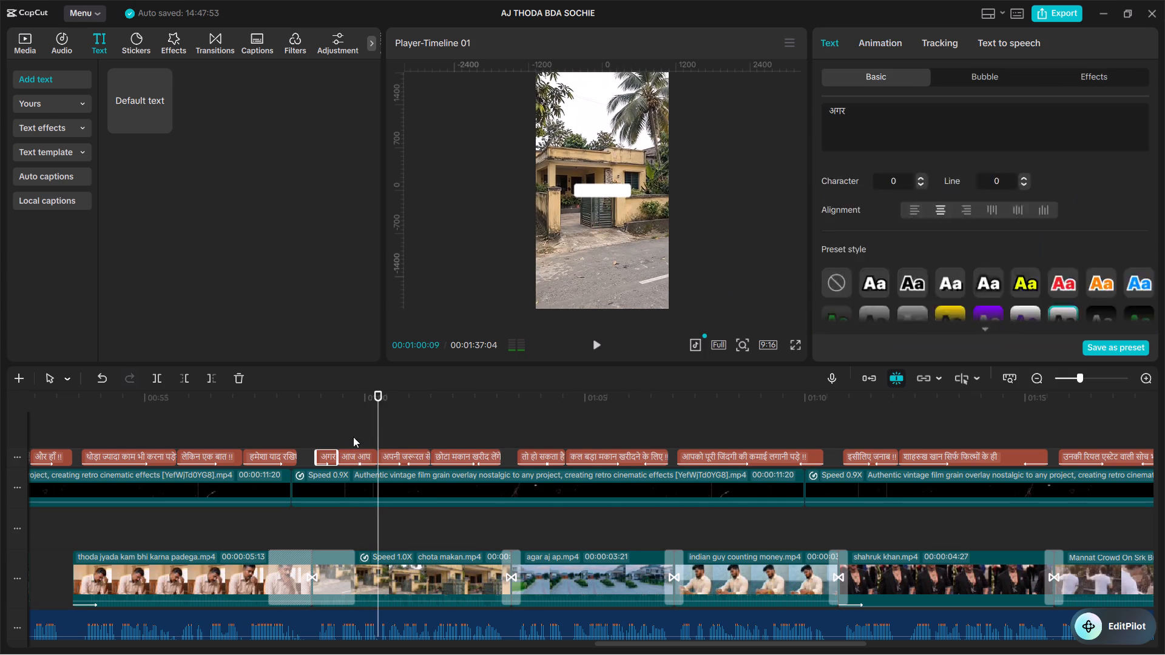
click(862, 39)
click(897, 185)
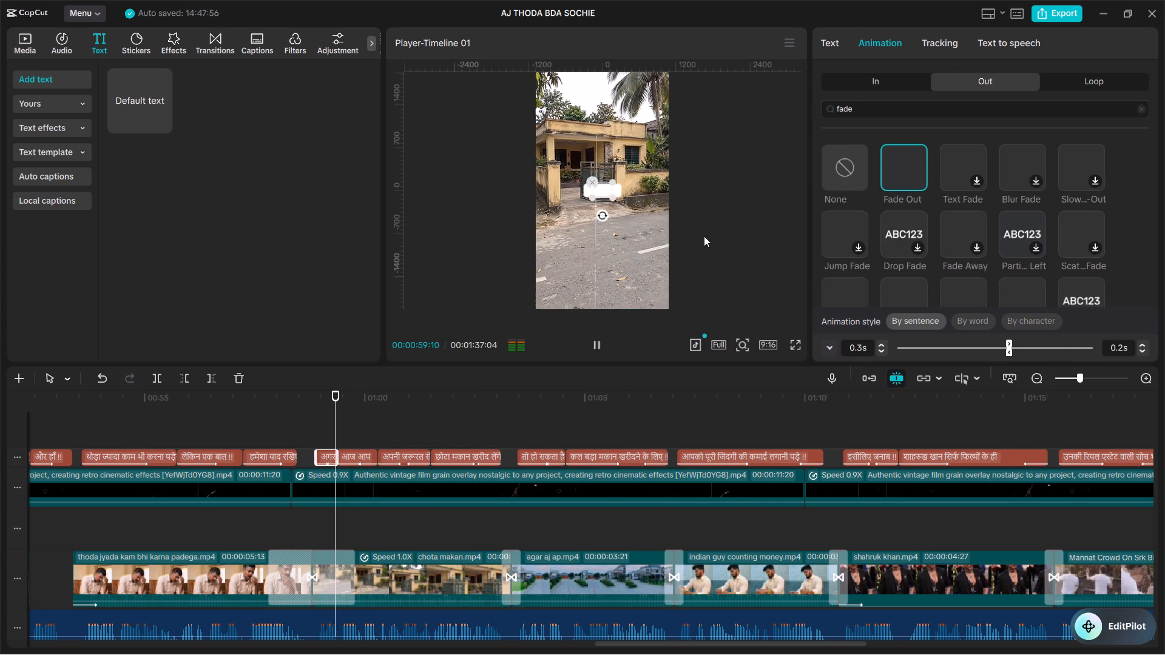
alt+scroll(479, 416, up, 2)
click(493, 429)
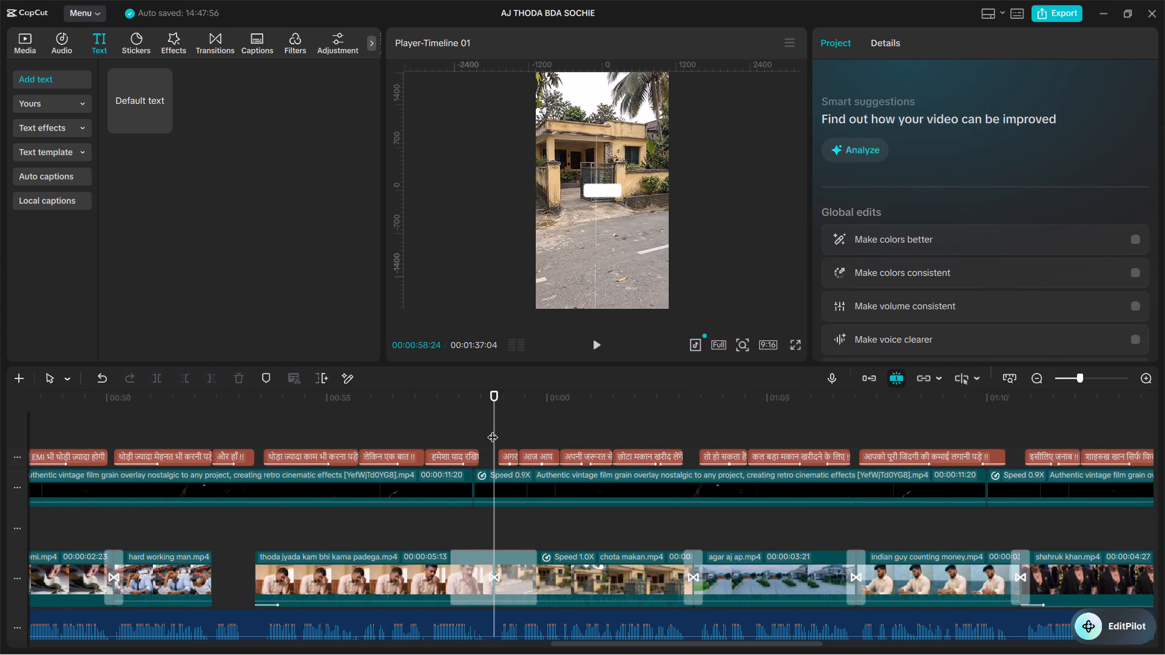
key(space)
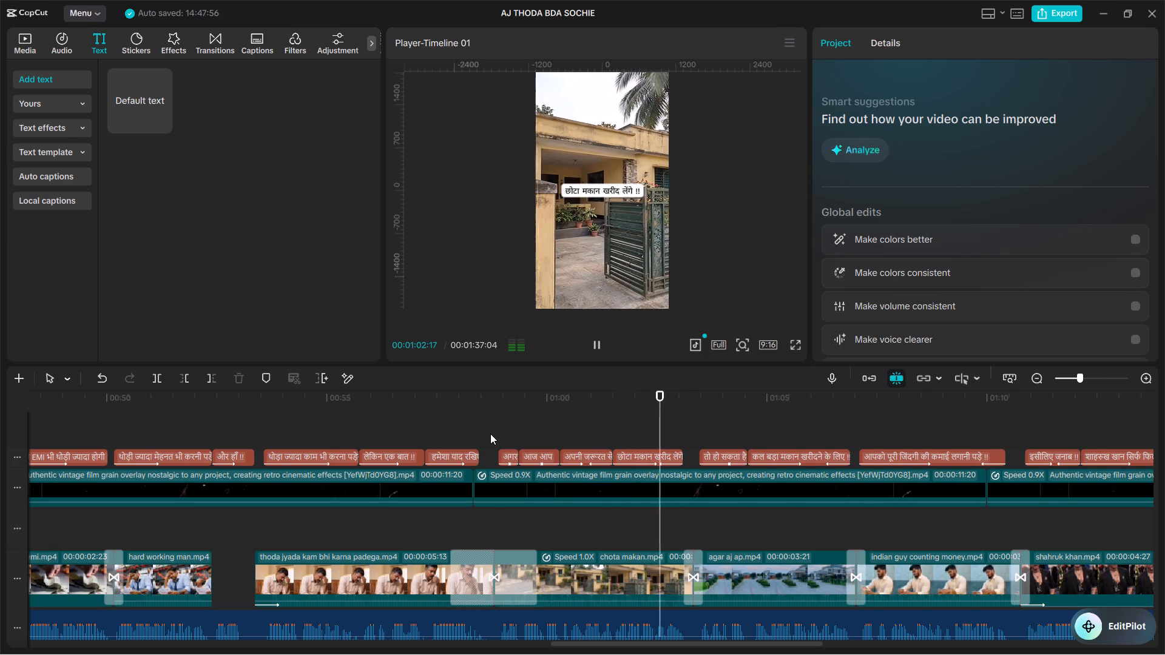
Give the caption "हमेशा याद रखिए !!" the Fade Out Out animation at 0.3 s.
click(458, 457)
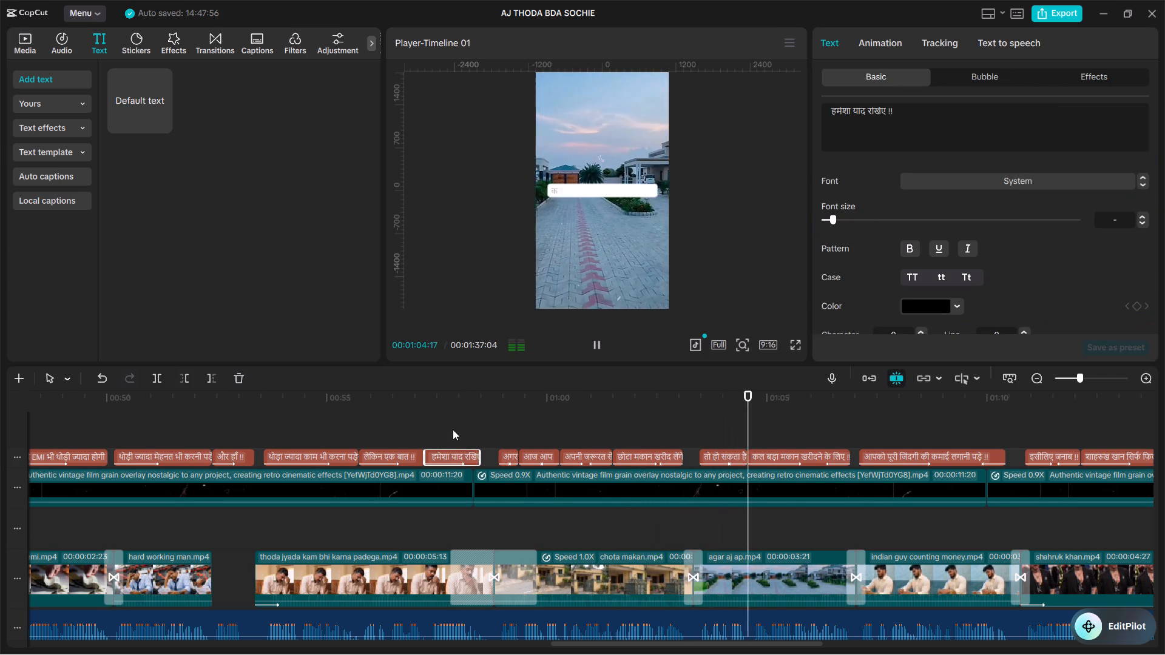
double_click(445, 422)
click(458, 453)
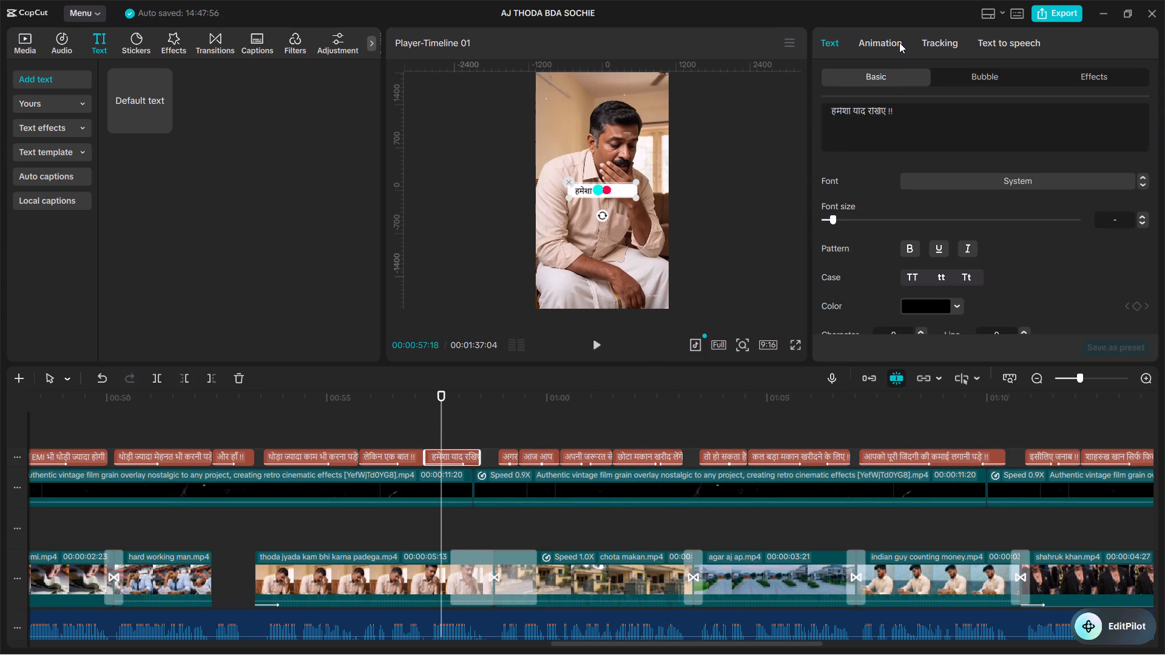
click(899, 42)
click(903, 161)
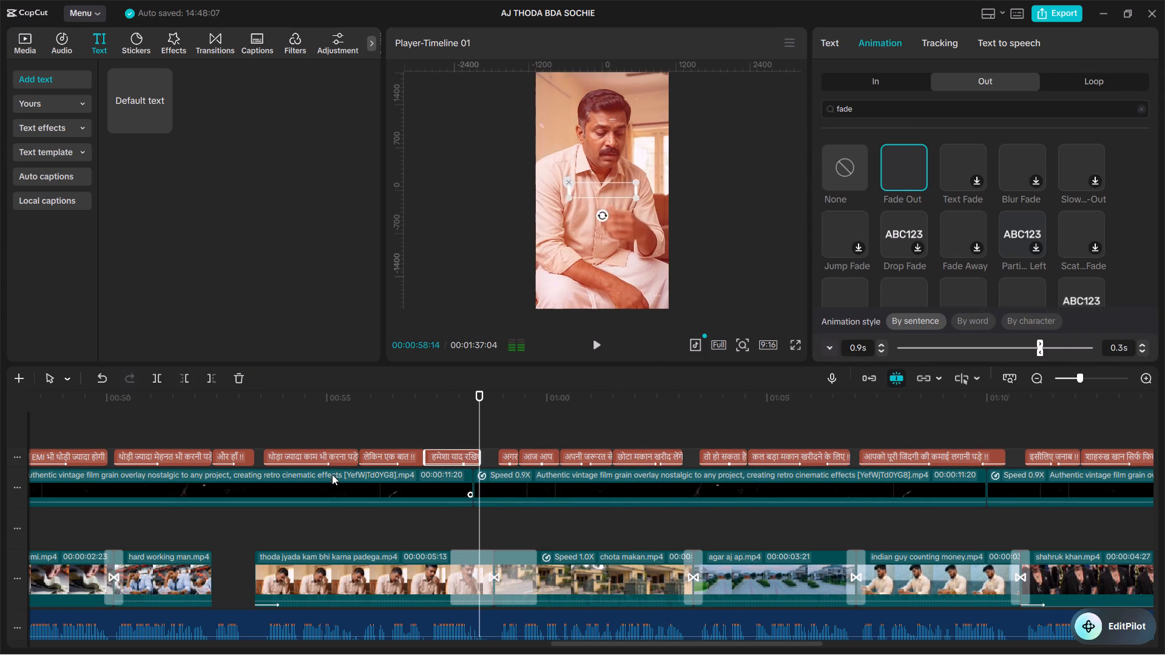
Shorten the Fade Out duration of the caption "हमेशा याद रखिए !!" by one increment.
click(382, 453)
click(471, 453)
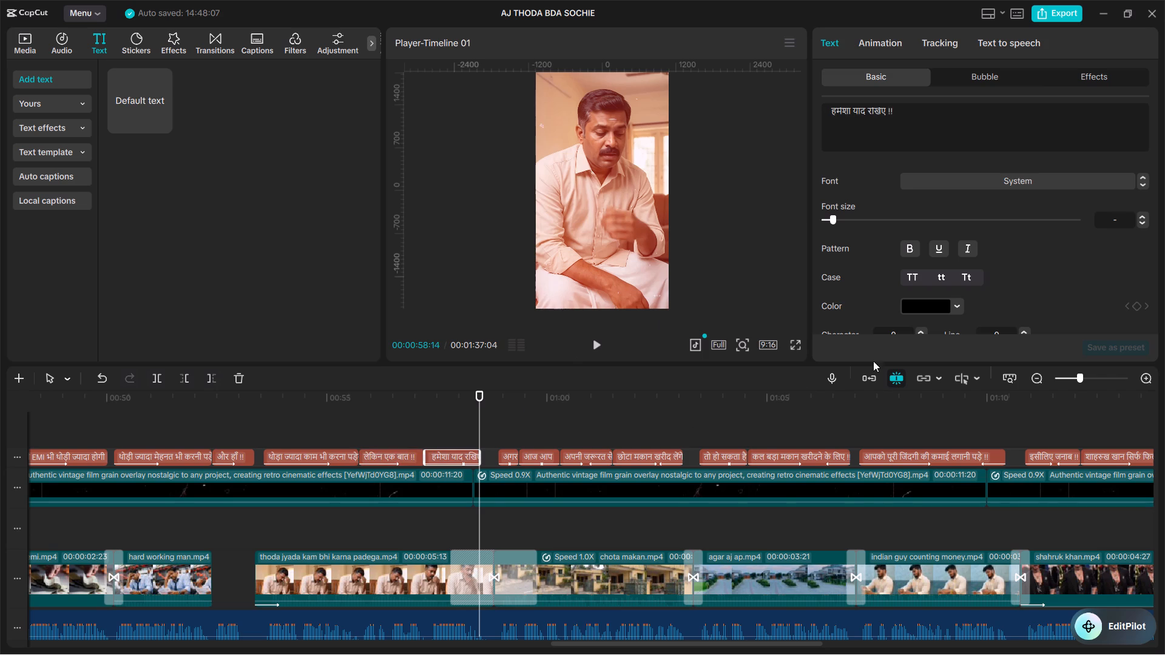
click(882, 49)
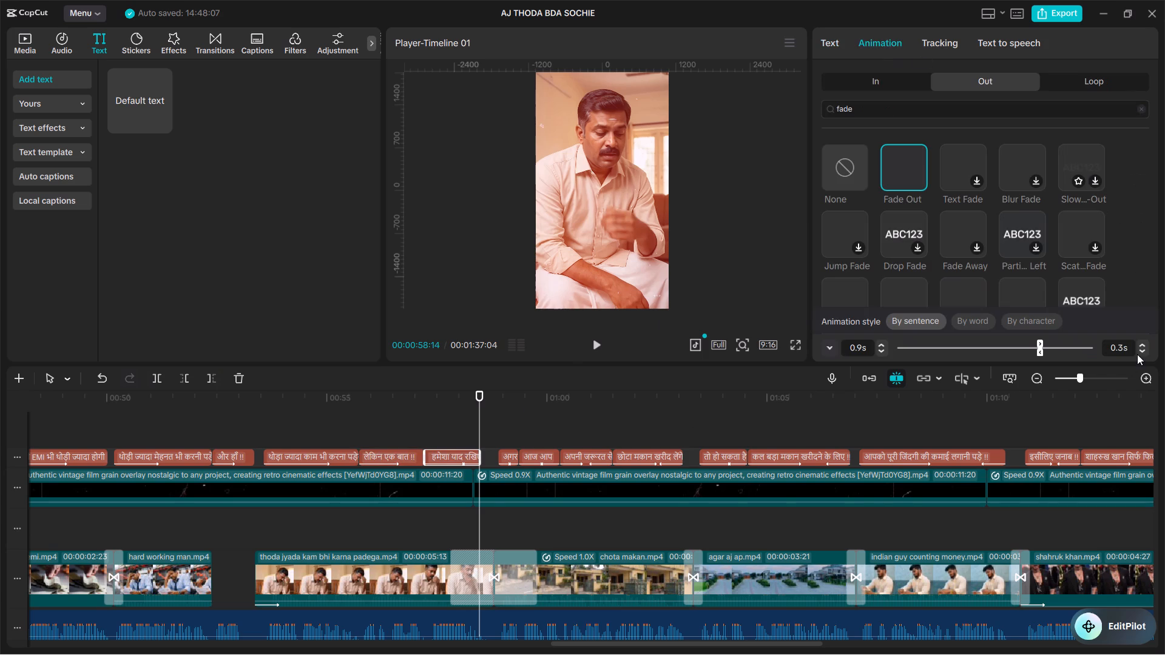
click(1144, 351)
Apply the Fade Out Out animation to "लेकिन एक बात !!" and the caption before it, starting "थोड़ा ज्यादा काम".
click(380, 428)
click(391, 457)
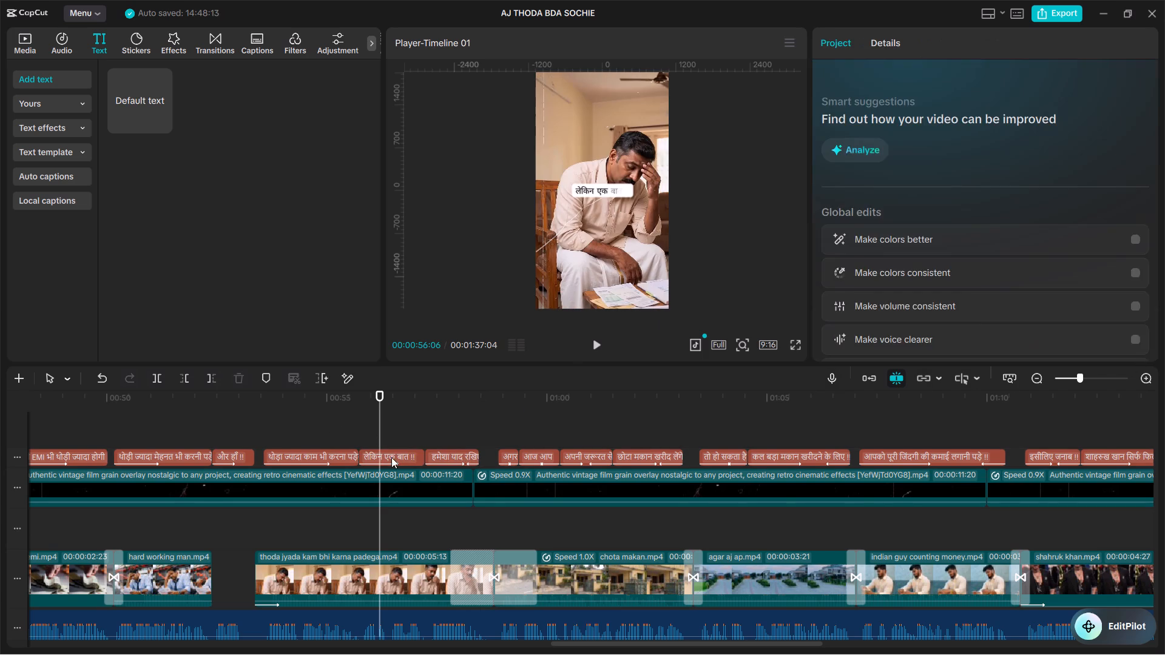
click(879, 44)
click(908, 164)
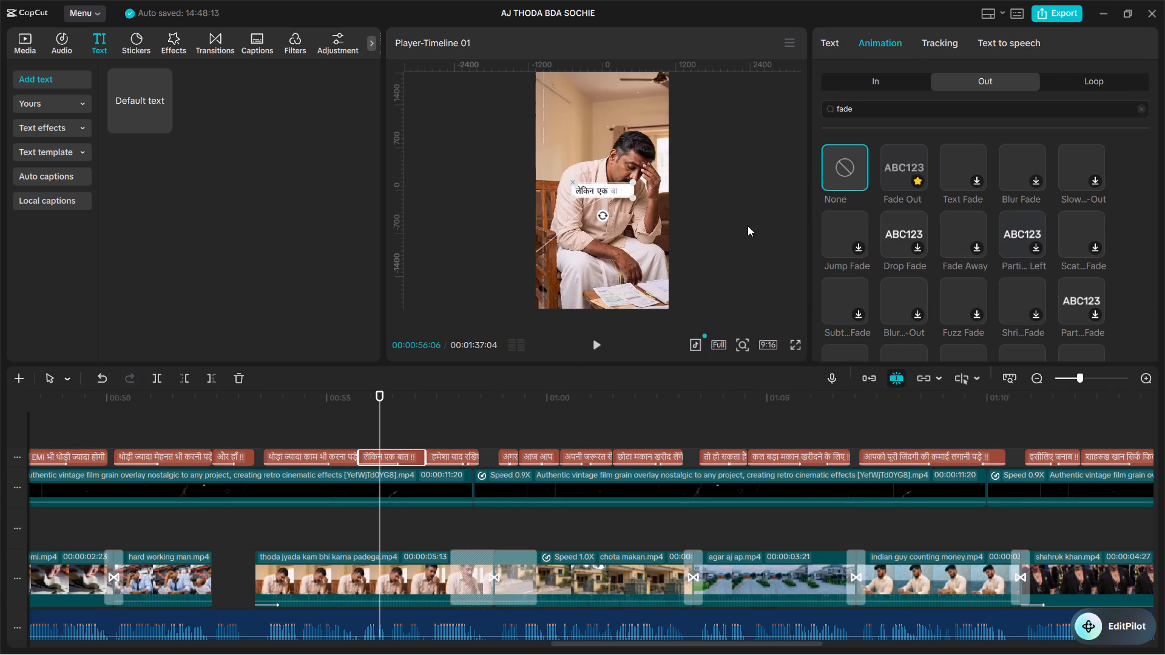
click(321, 457)
click(856, 38)
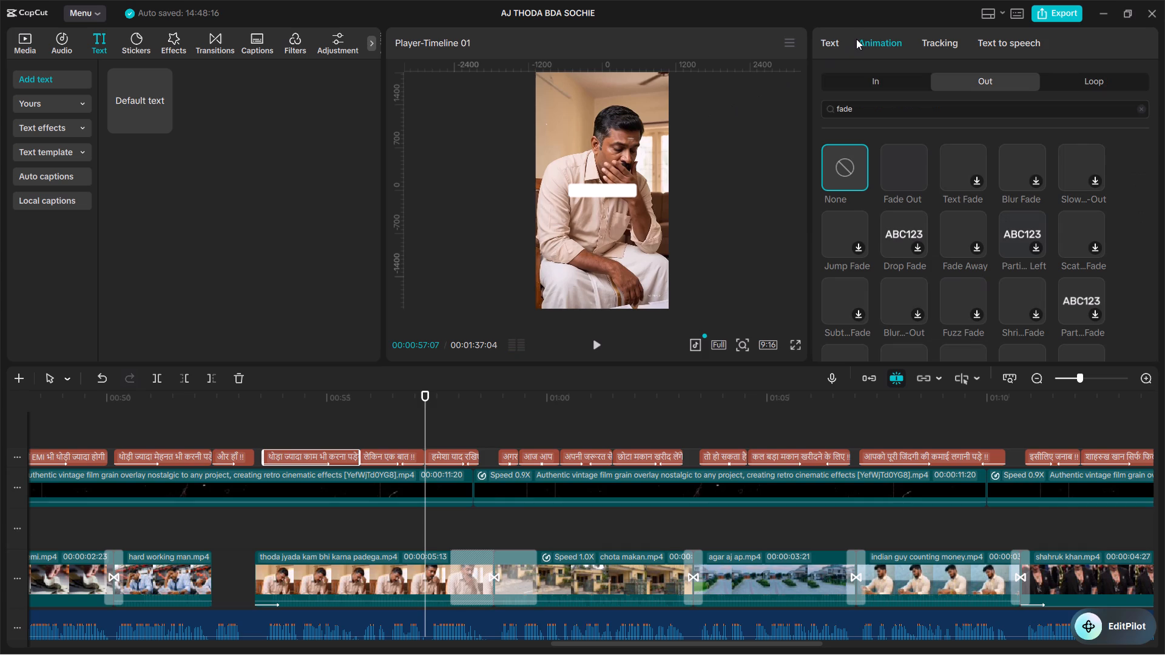
click(898, 157)
Give the caption "और हाँ !!" the Fade Out Out animation at 0.3 s.
click(228, 455)
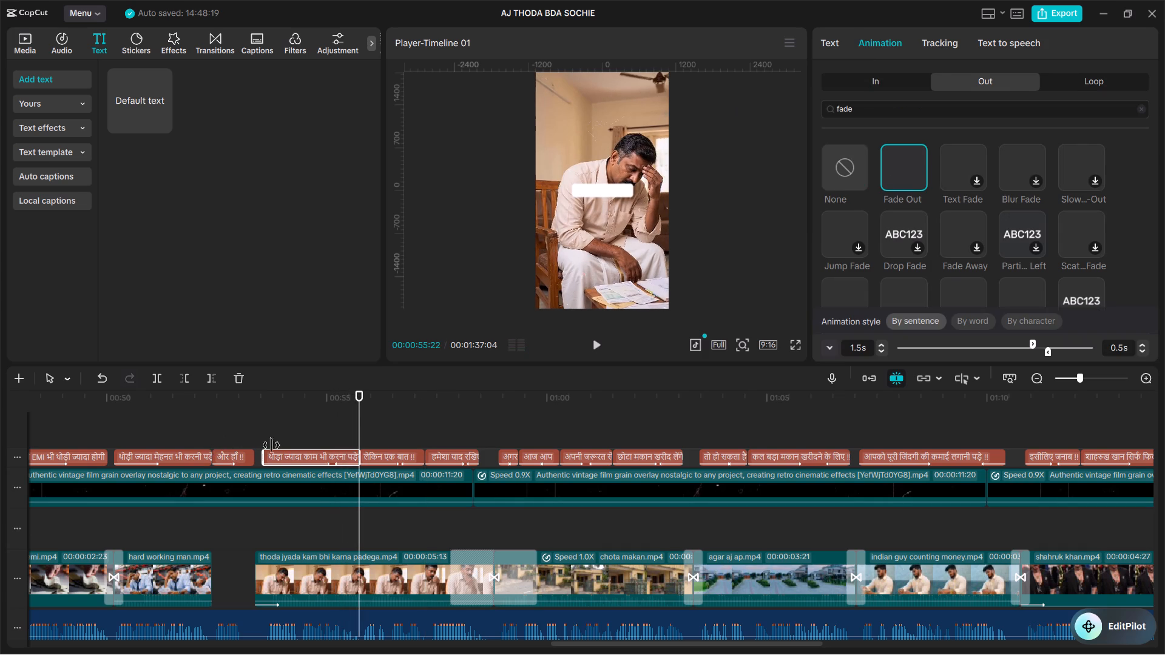
click(872, 42)
click(914, 165)
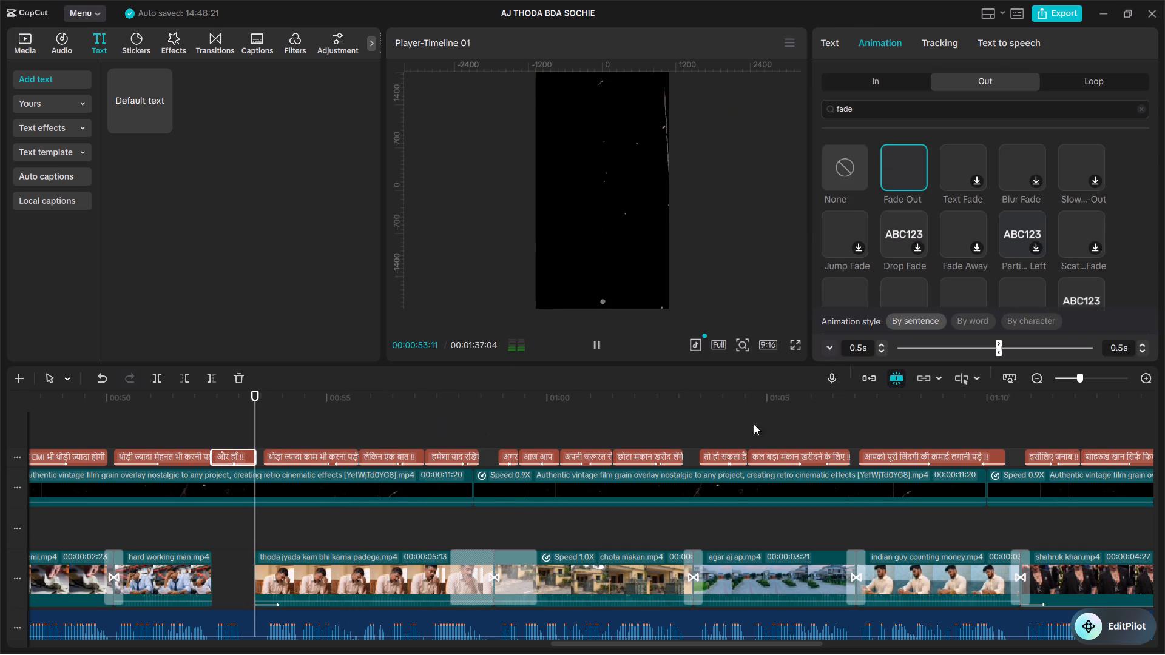
double_click(1141, 351)
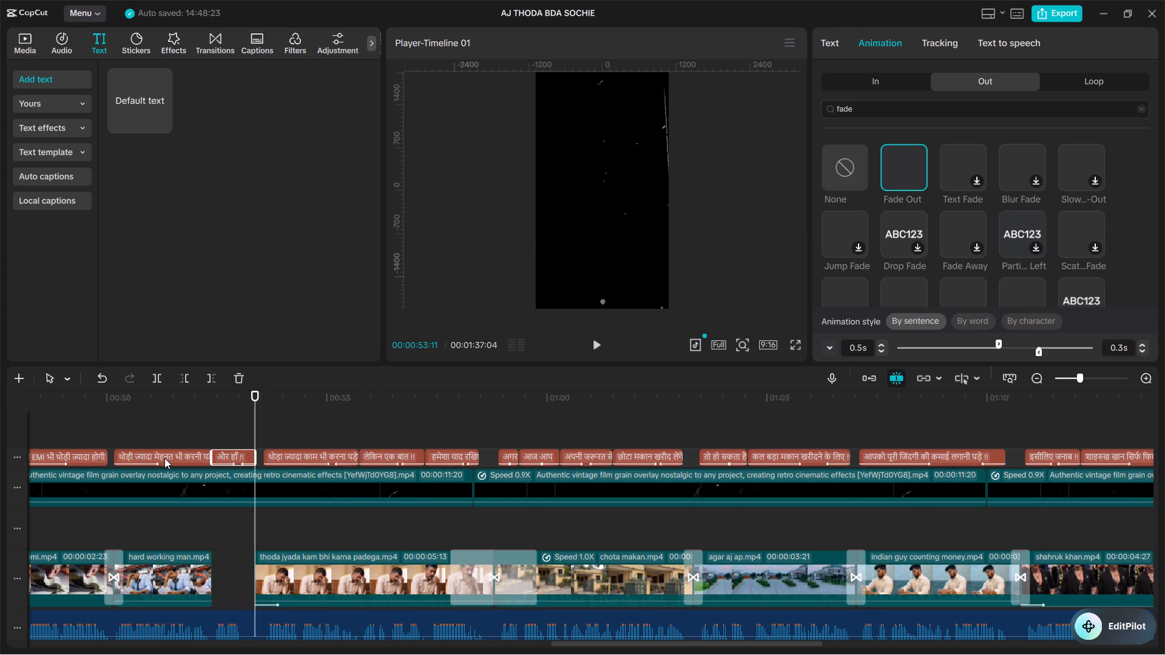
Apply Fade Out at 0.5 s to the caption starting "थोड़ी ज्यादा मेहनत" and to "तो उसकी EMI भी थोड़ी ज्यादा होगी !!".
click(164, 454)
click(881, 39)
click(902, 170)
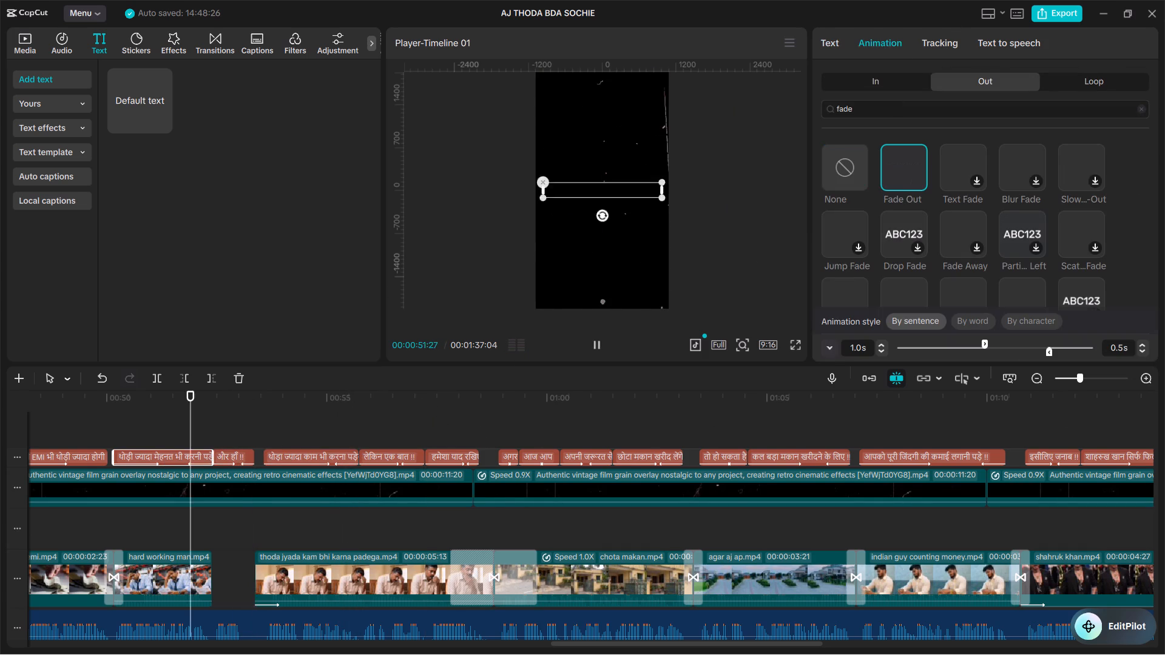
alt+scroll(188, 438, up, 5)
click(478, 458)
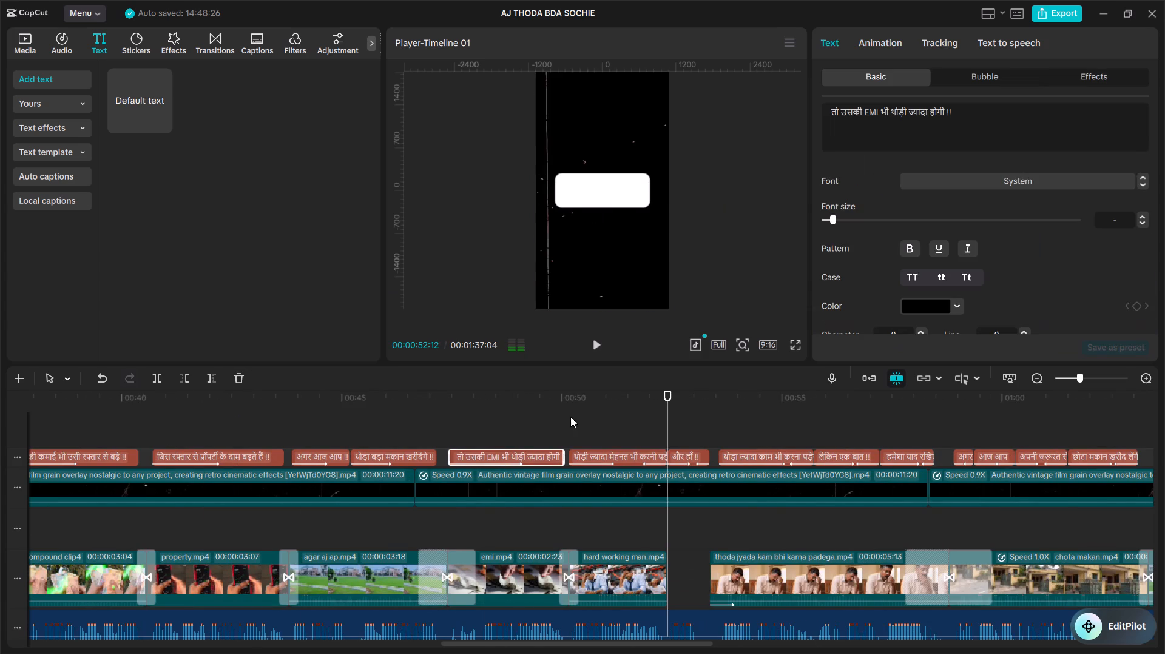
click(877, 45)
click(894, 155)
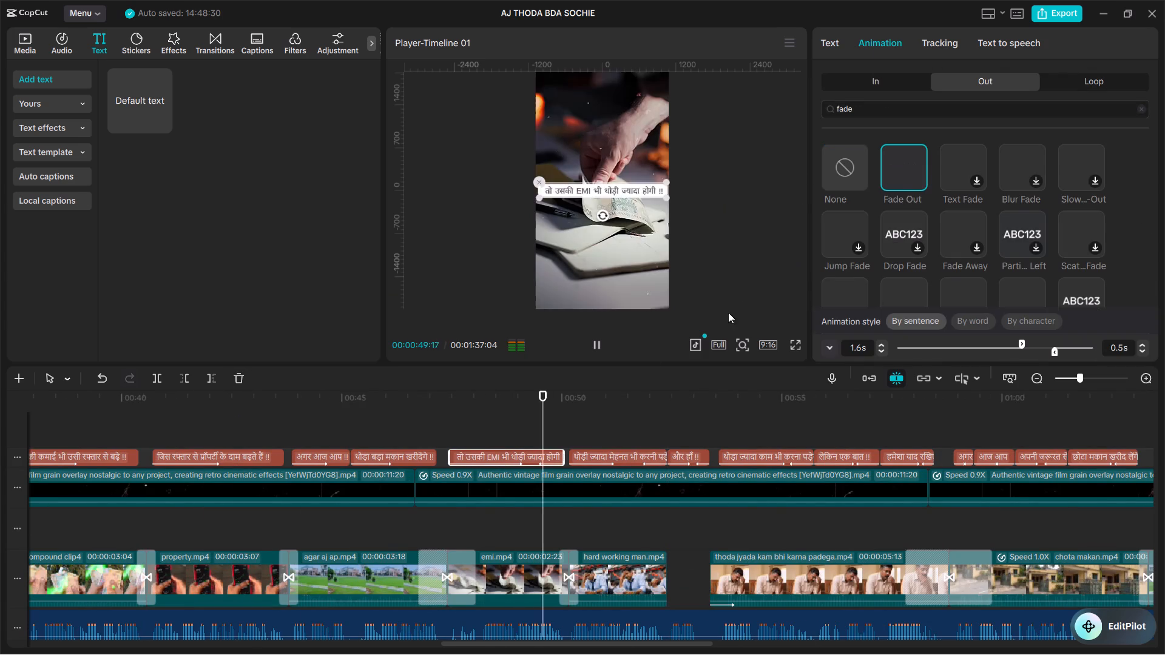
Apply Fade Out to the caption "थोड़ा बड़ा मकान खरीदेंगे !!" and, at 0.4 s, to "अगर आज आप !!".
click(388, 460)
click(900, 38)
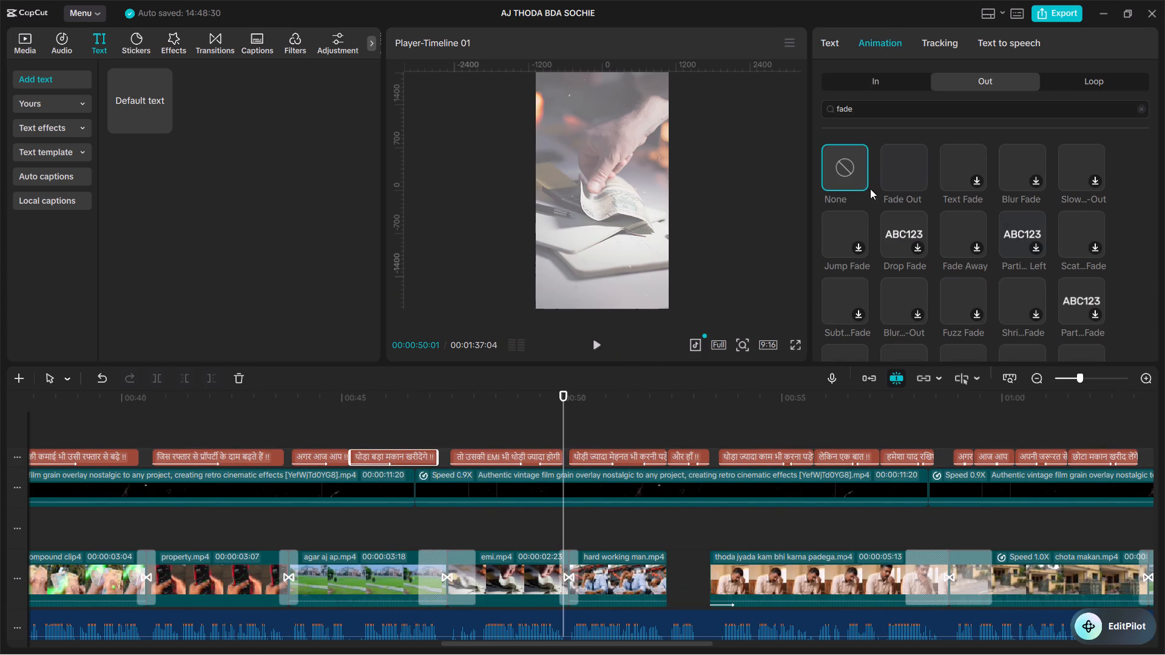
click(894, 170)
click(315, 462)
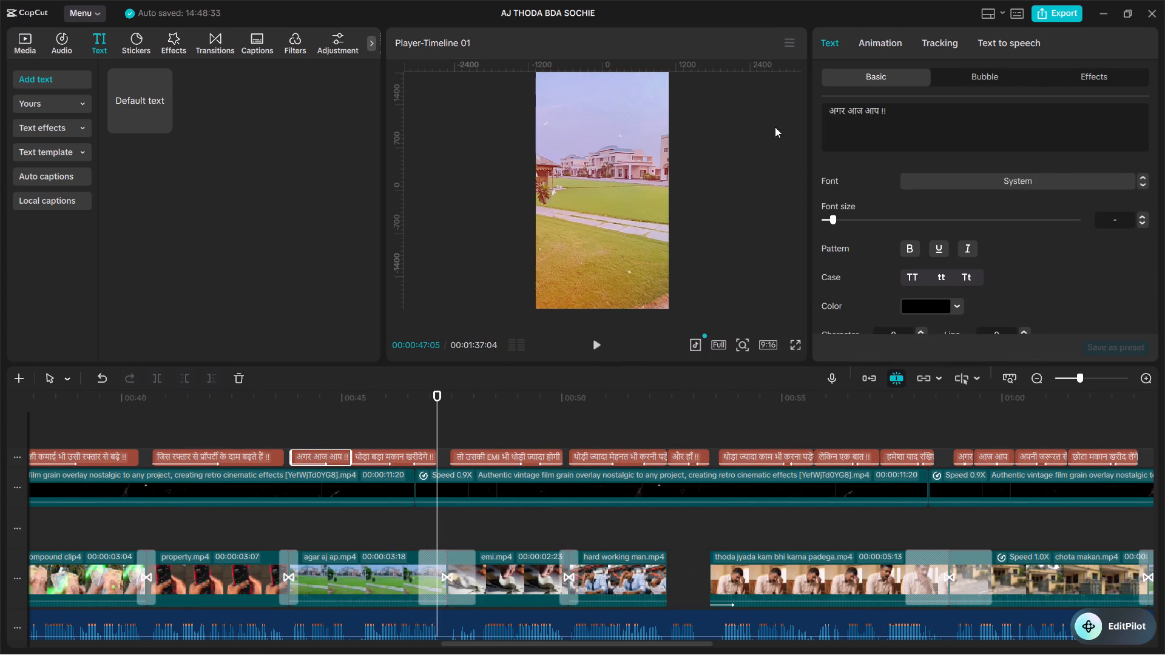
click(866, 46)
click(903, 158)
alt+scroll(553, 291, up, 4)
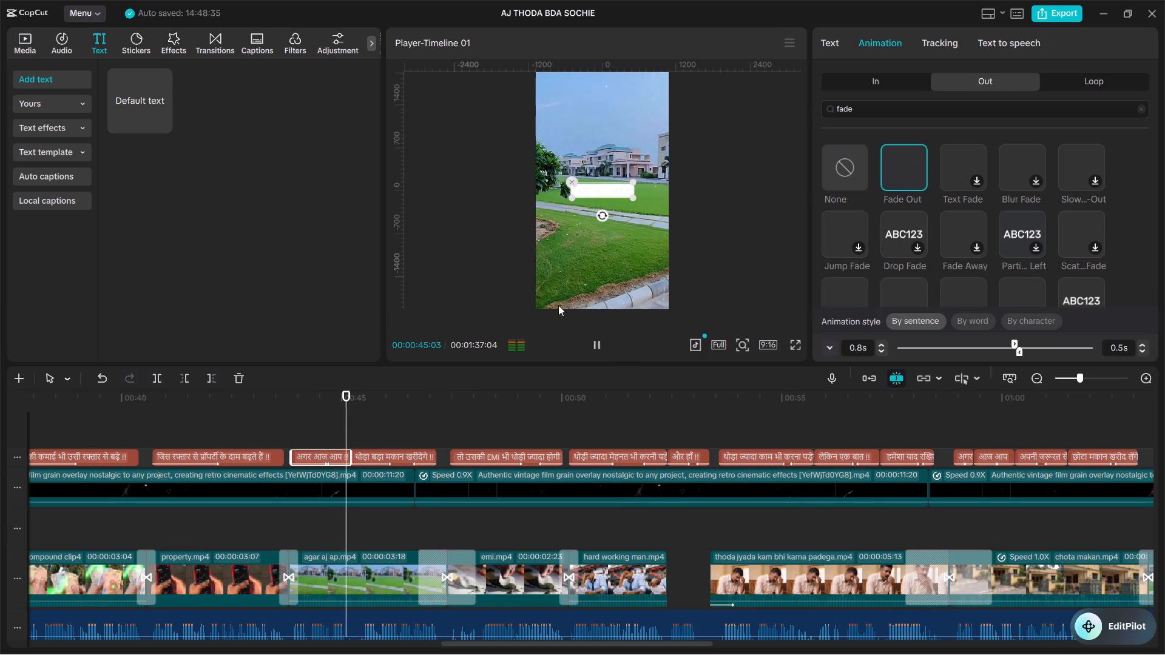
alt+scroll(499, 441, up, 3)
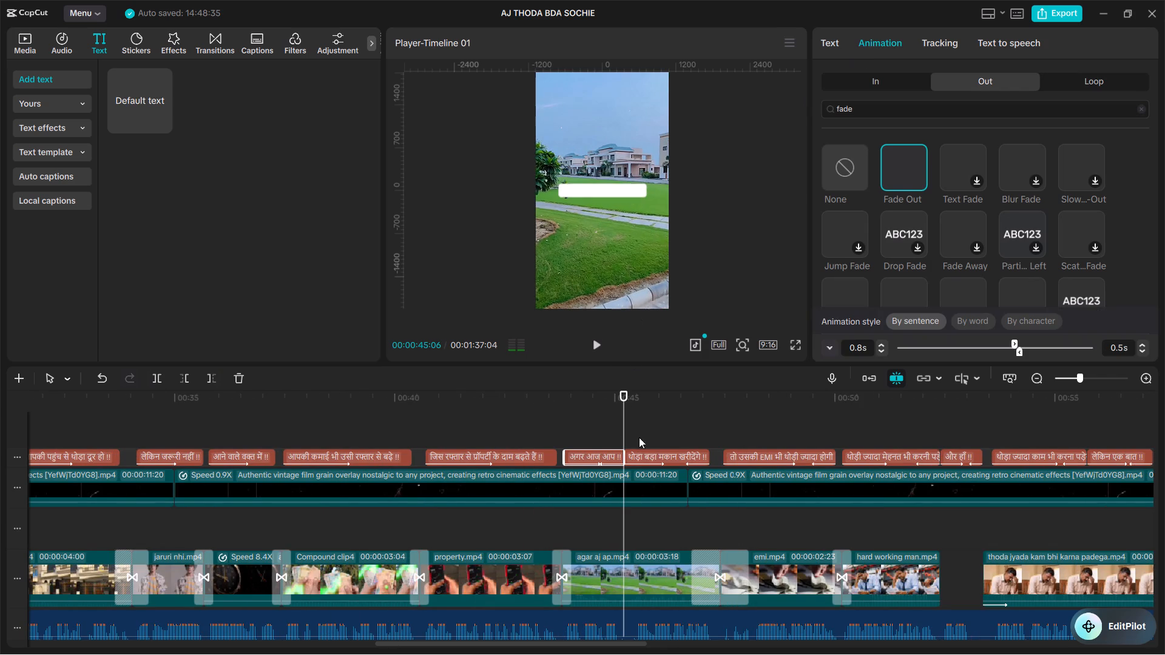
click(1143, 350)
Apply Fade Out to "जिस रफ्तार से प्रॉपर्टी के दाम बढ़ते हैं !!" and "आपकी कमाई भी उसी रफ्तार से बढ़े !!".
click(508, 454)
click(879, 39)
click(900, 166)
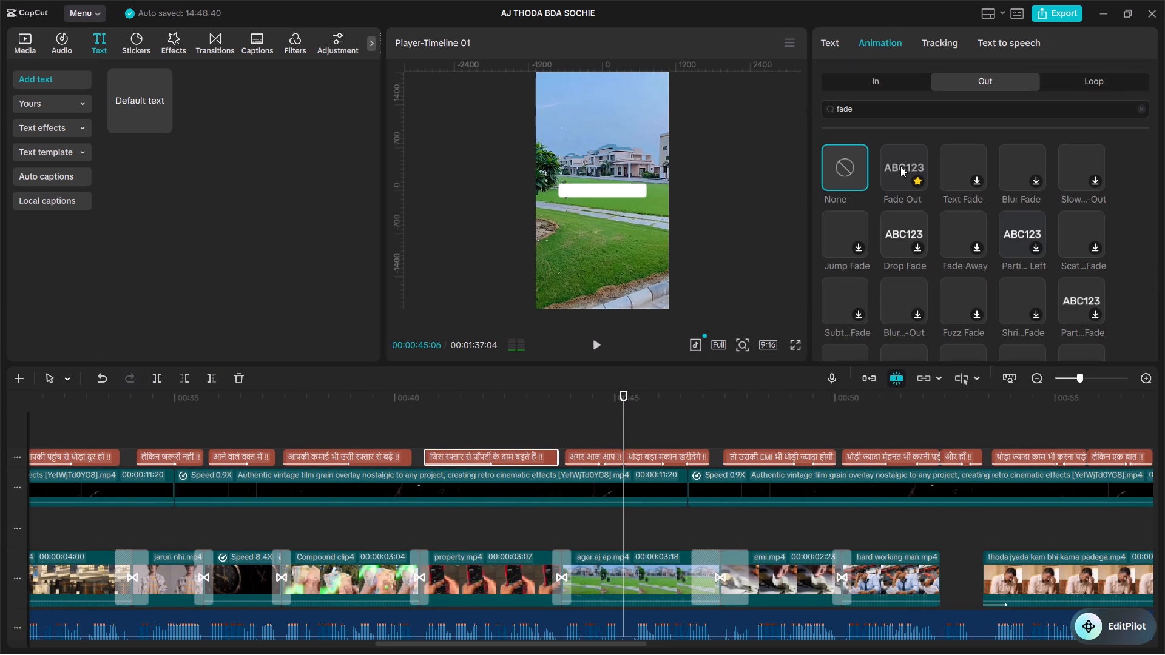
click(391, 460)
click(871, 43)
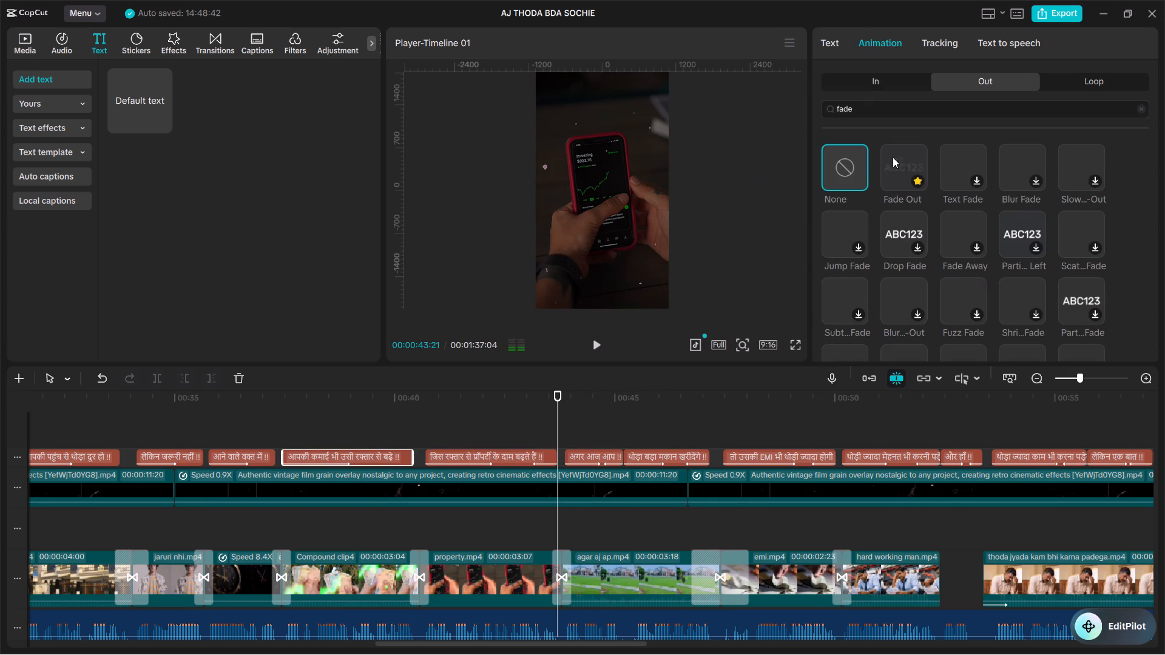
click(893, 163)
Apply the Fade Out Out animation to the captions "आने वाले वक्त में !!", at 0.5 s, and "लेकिन जरूरी नहीं !!".
click(235, 449)
click(231, 457)
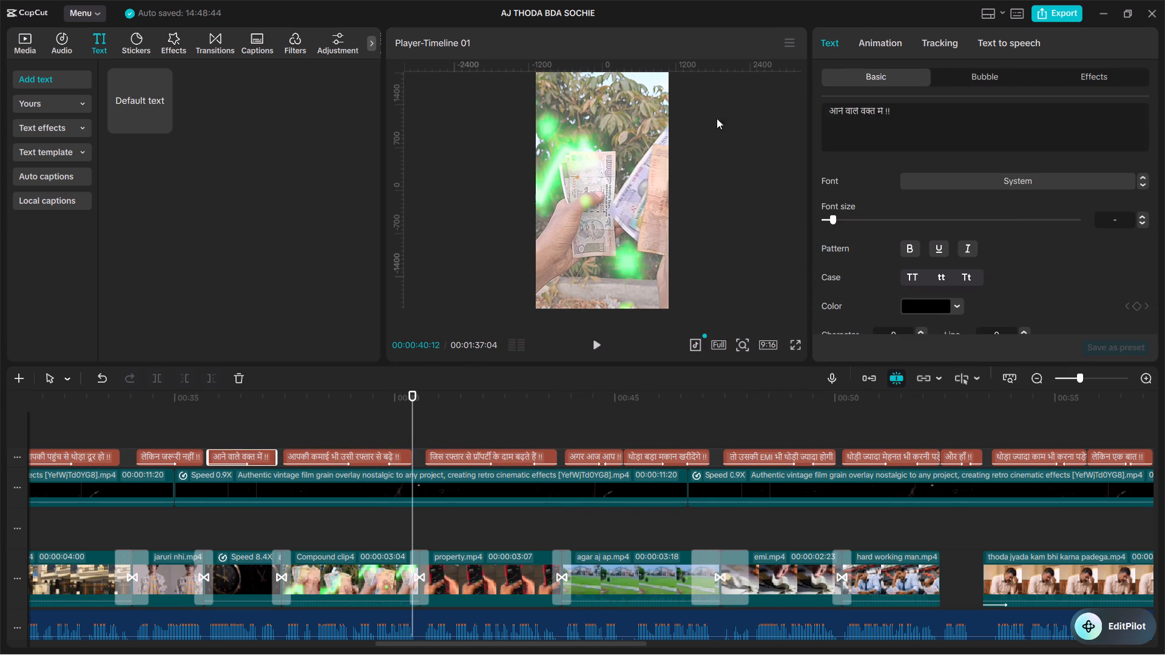
click(870, 47)
click(903, 166)
alt+scroll(407, 400, up, 5)
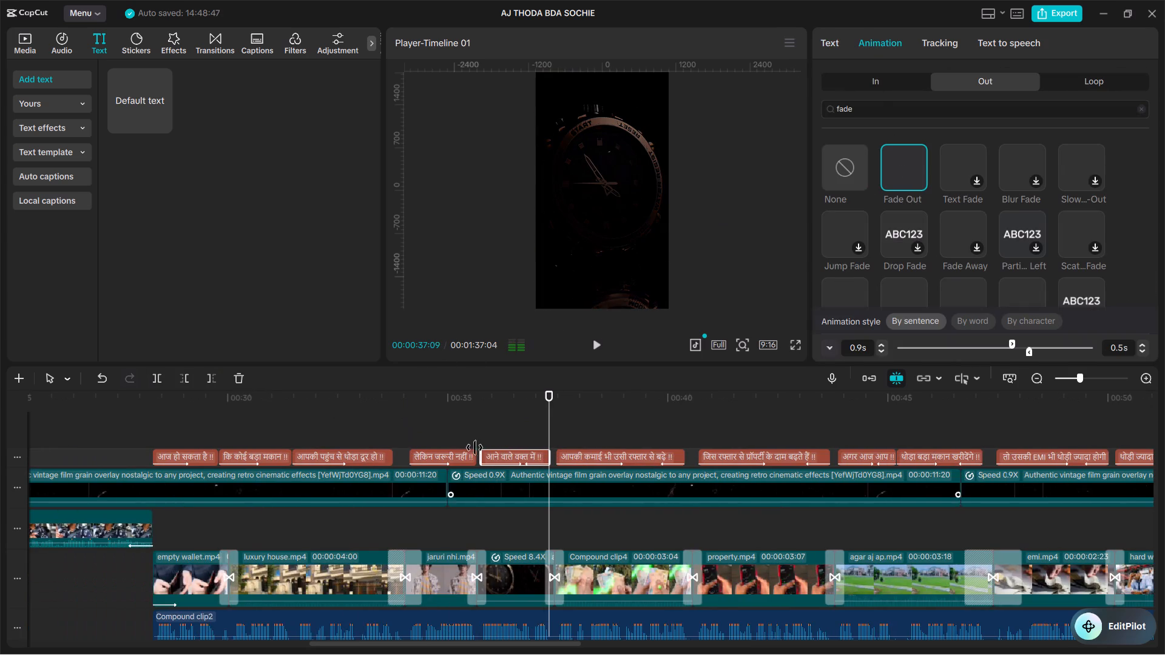
click(448, 449)
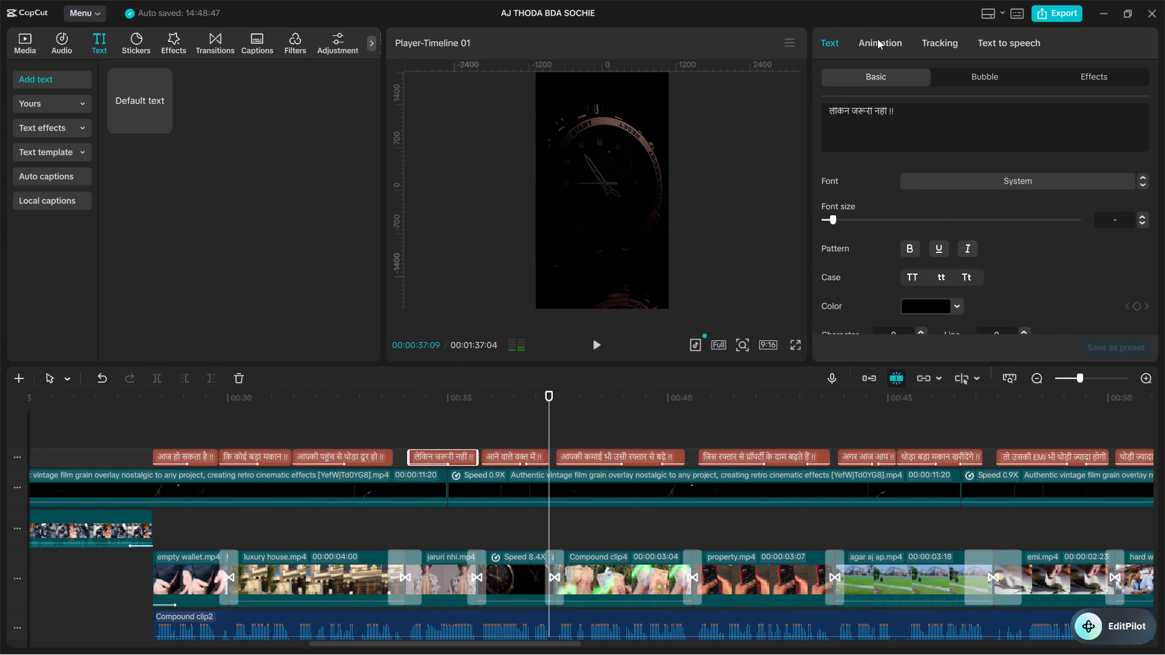
click(877, 39)
click(906, 170)
Apply Fade Out to the captions "आपकी पहुंच से थोड़ा दूर हो !!", at 0.5 s, and "कि कोई बड़ा मकान !!".
click(355, 459)
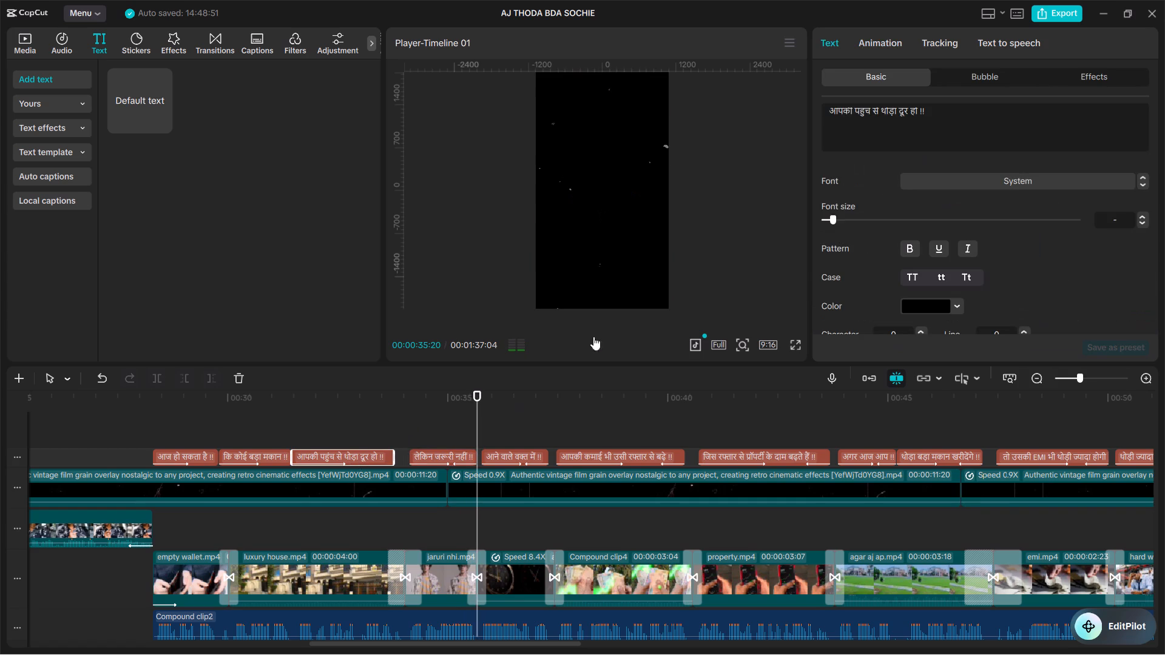
click(882, 39)
click(892, 177)
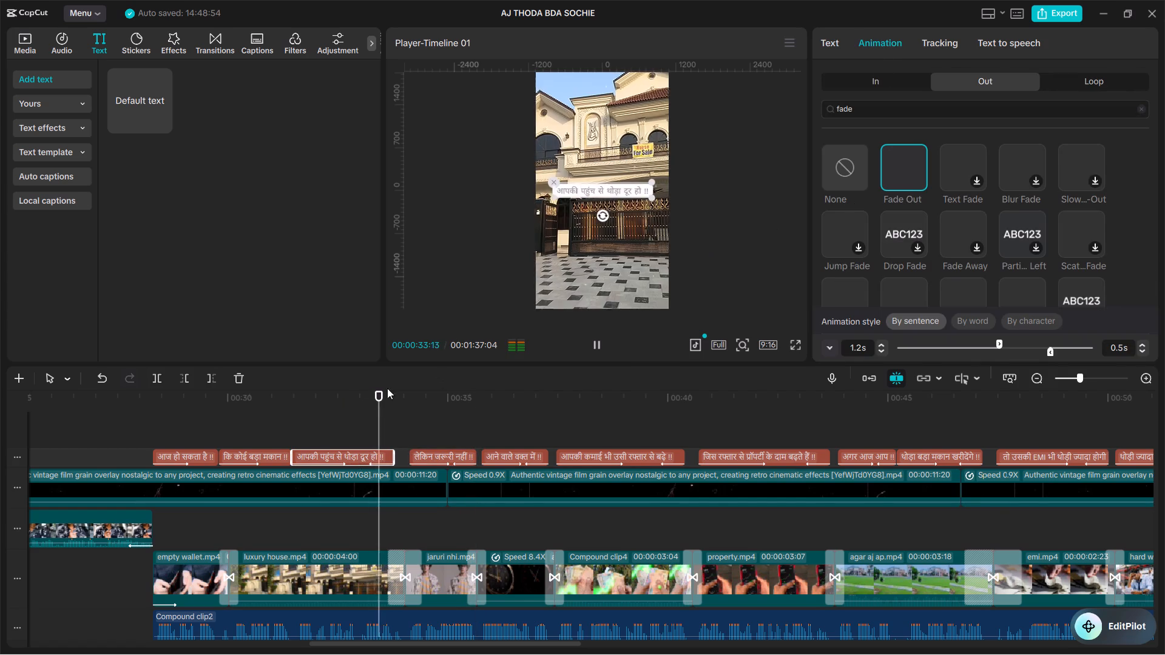
click(239, 457)
click(872, 38)
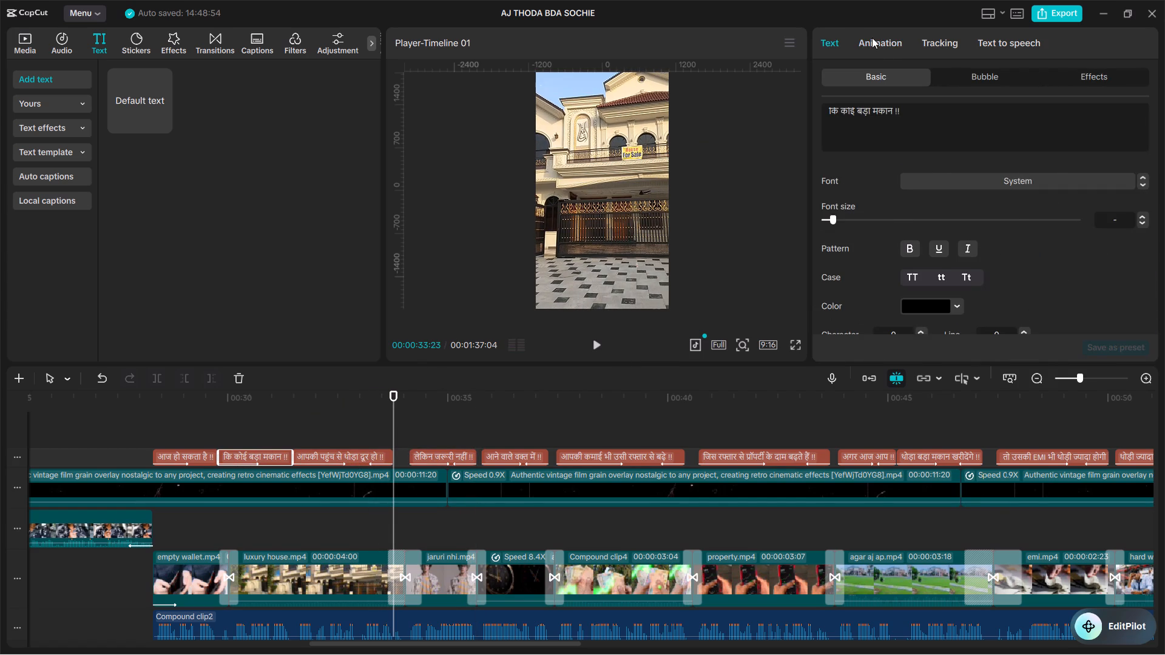
click(893, 157)
Apply Fade Out to "आज हो सकता है !!", at 0.5 s, and the earlier caption "तो अपनी हैसियत से थोड़ा बड़ा खरीदो !!".
click(196, 454)
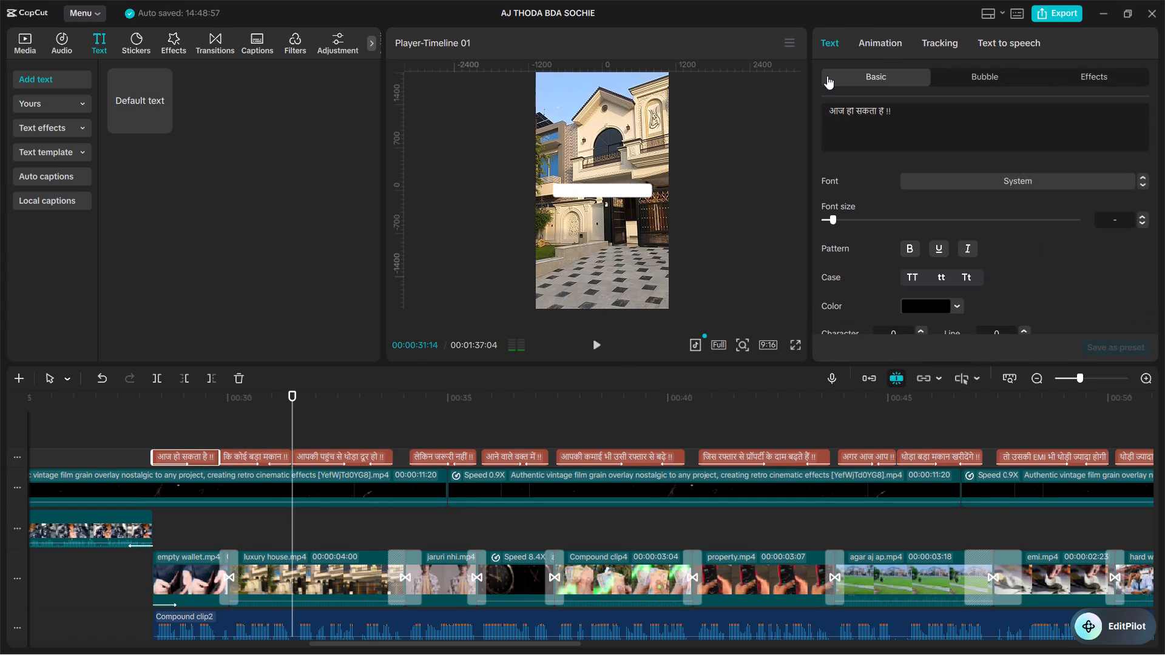
click(878, 42)
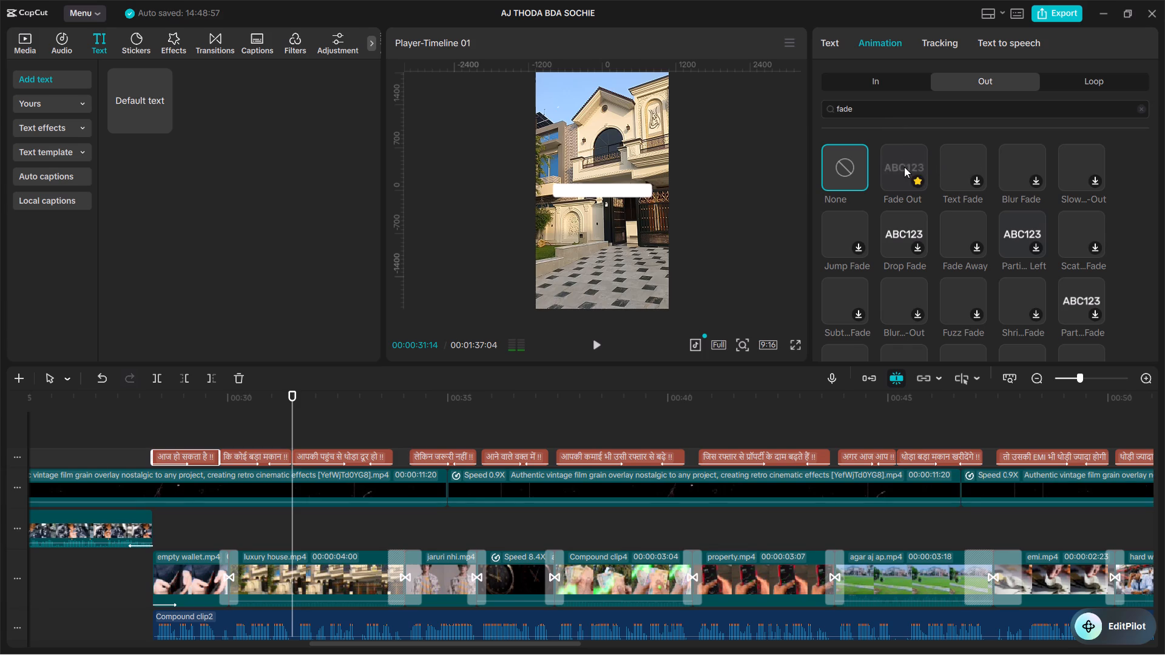
click(904, 167)
alt+scroll(417, 367, up, 3)
alt+scroll(308, 515, up, 8)
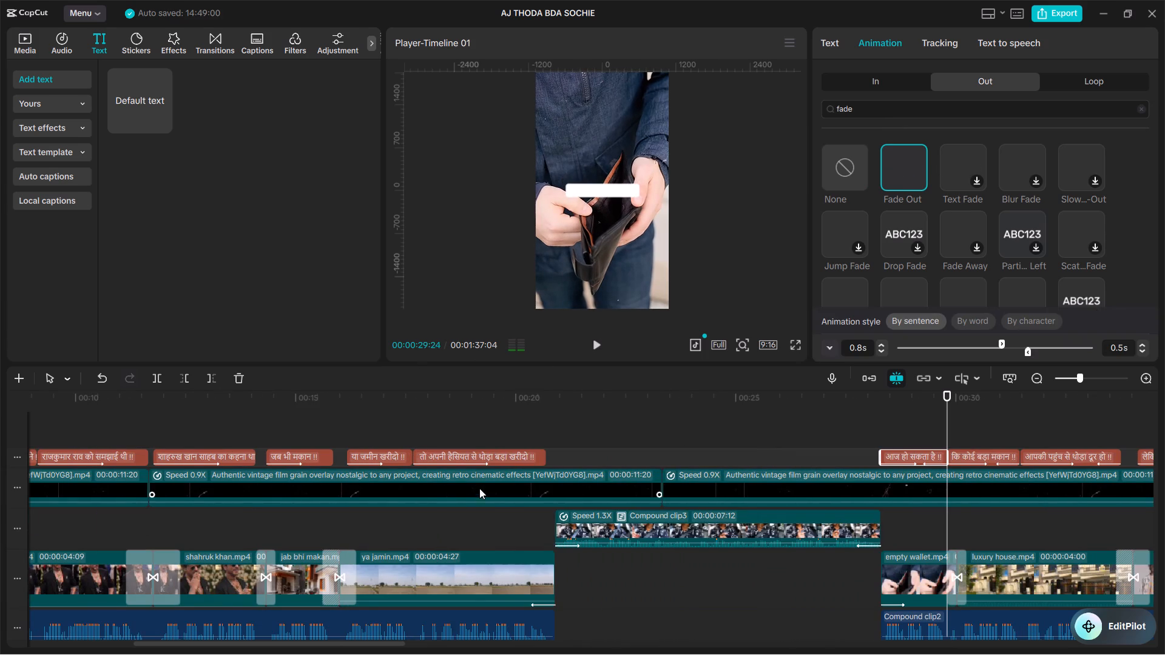
click(485, 453)
click(893, 45)
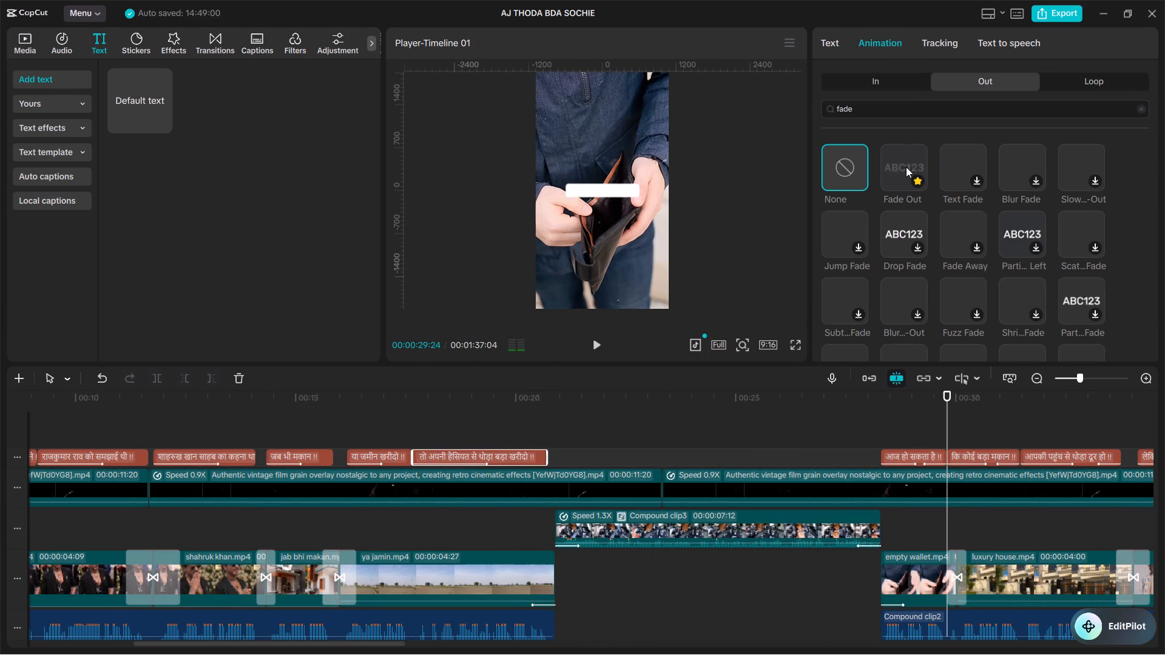
click(906, 167)
Apply the Fade Out Out animation at 0.5 s to the captions "या जमीन खरीदो !!" and "जब भी मकान !!".
click(378, 450)
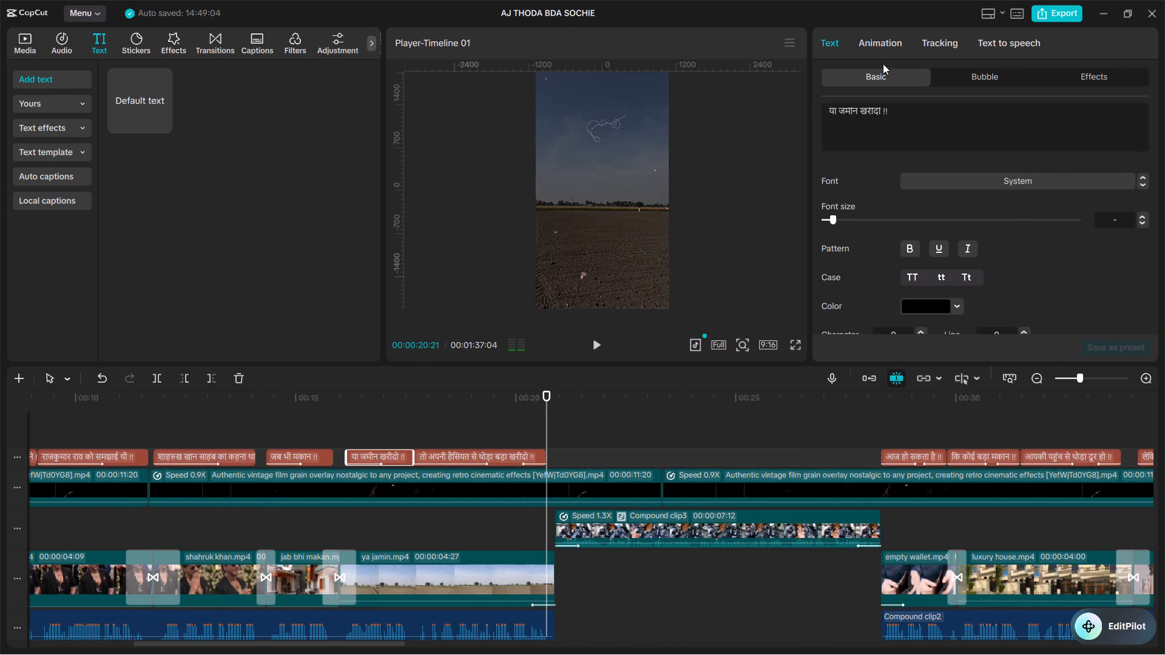
click(886, 44)
click(910, 166)
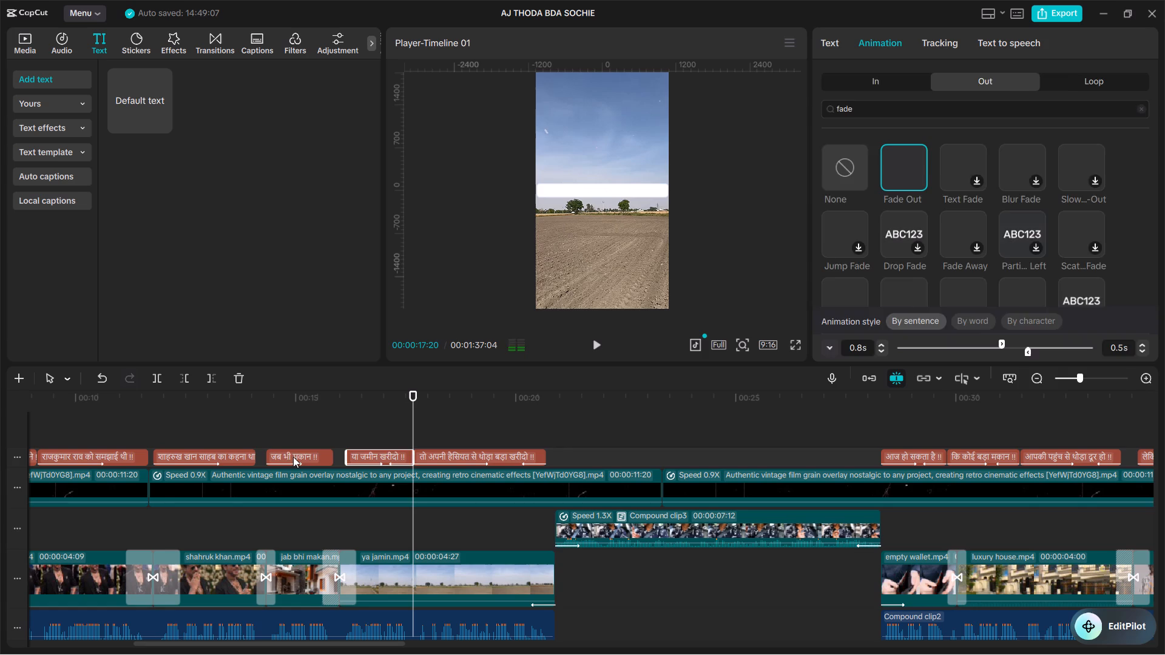
click(293, 457)
click(876, 40)
click(888, 169)
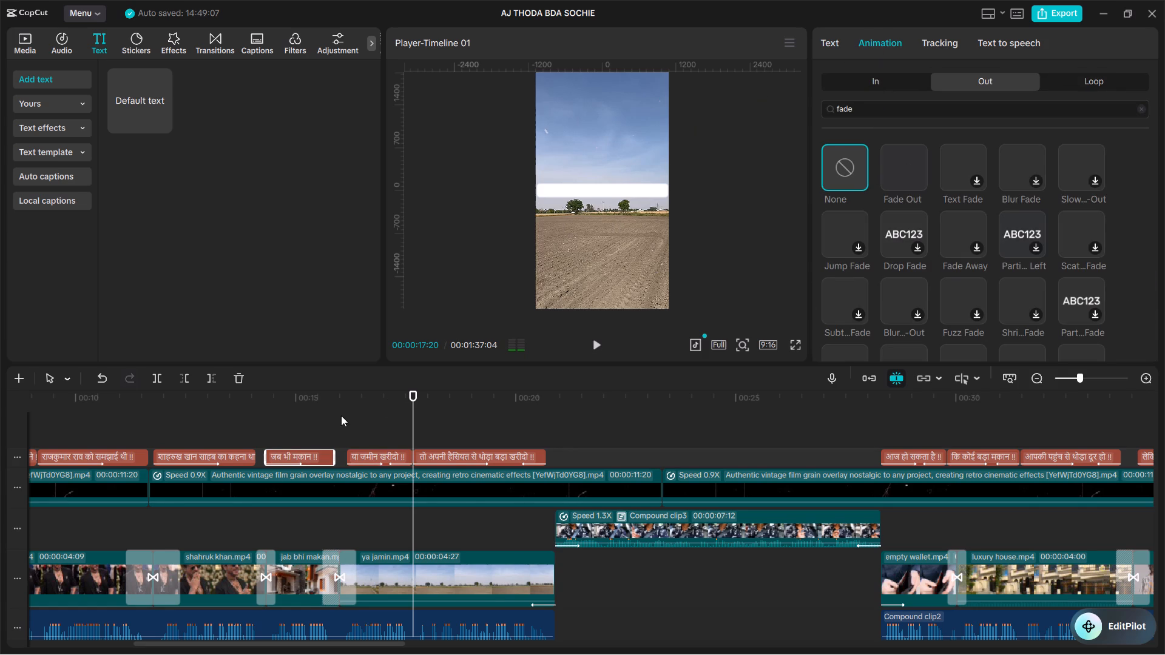
click(878, 158)
click(894, 161)
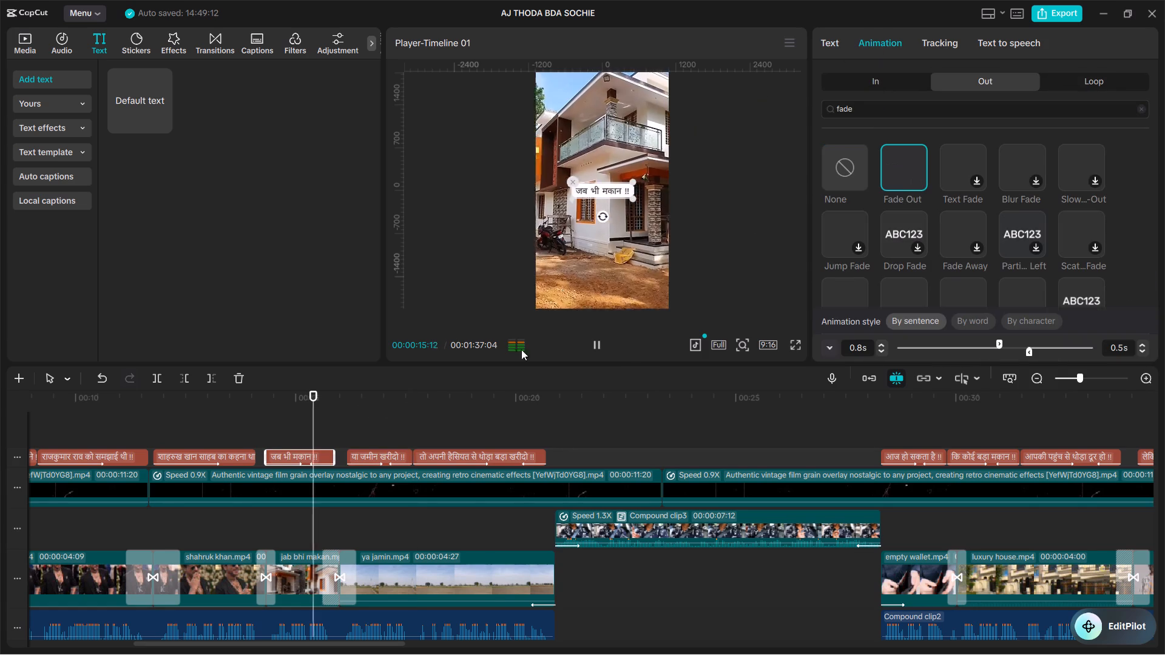
Apply Fade Out to the caption starting "शाहरुख खान साहब का कहना था" and, at 0.5 s, to "राजकुमार राव को समझाई थी !!".
click(207, 452)
click(879, 49)
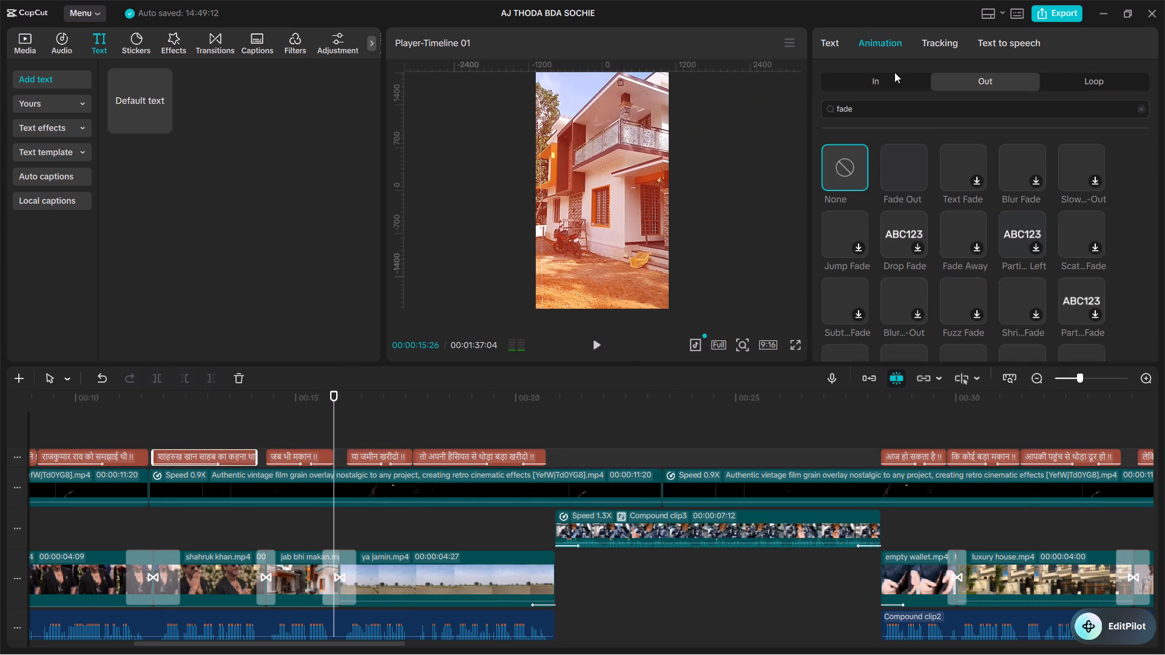
click(893, 164)
click(123, 456)
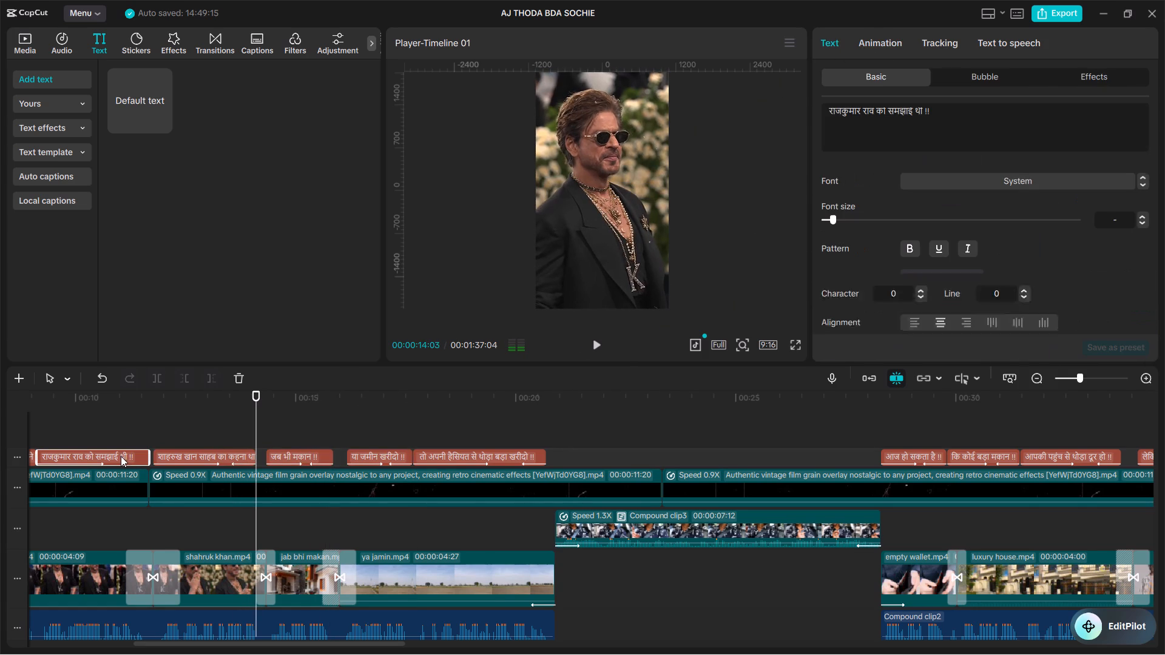
click(877, 33)
click(903, 164)
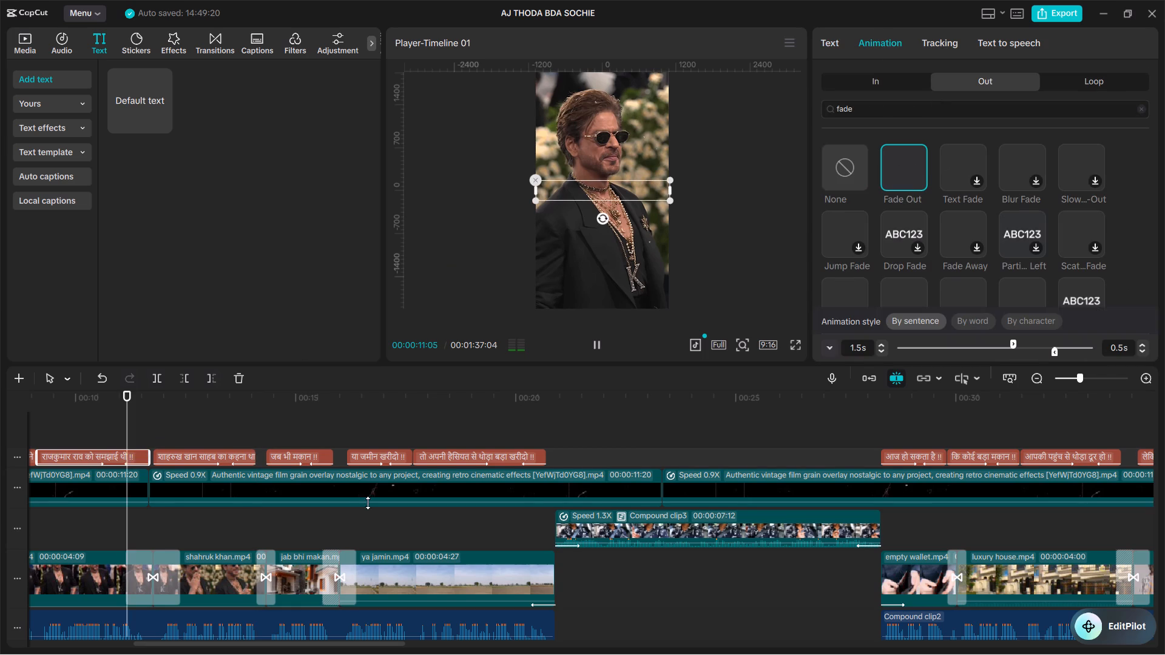
Apply the Fade Out Out animation at 0.5 s to the caption starting "शाहरुख खान साहब ने".
scroll(336, 521, up, 10)
scroll(206, 536, up, 10)
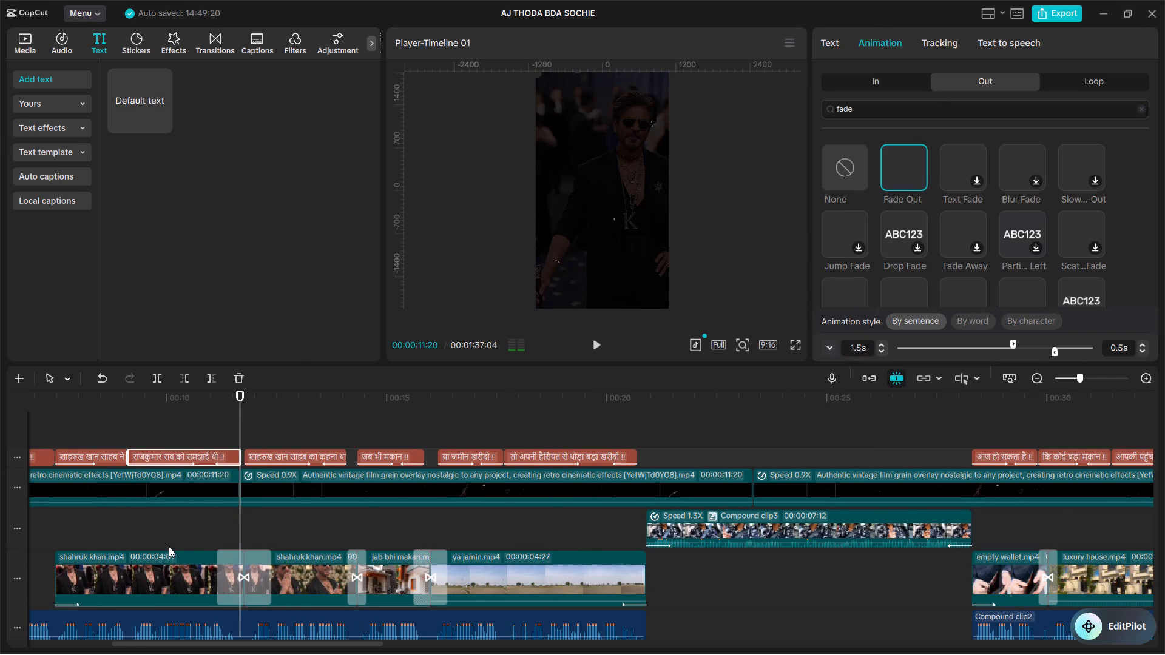
alt+scroll(212, 499, up, 5)
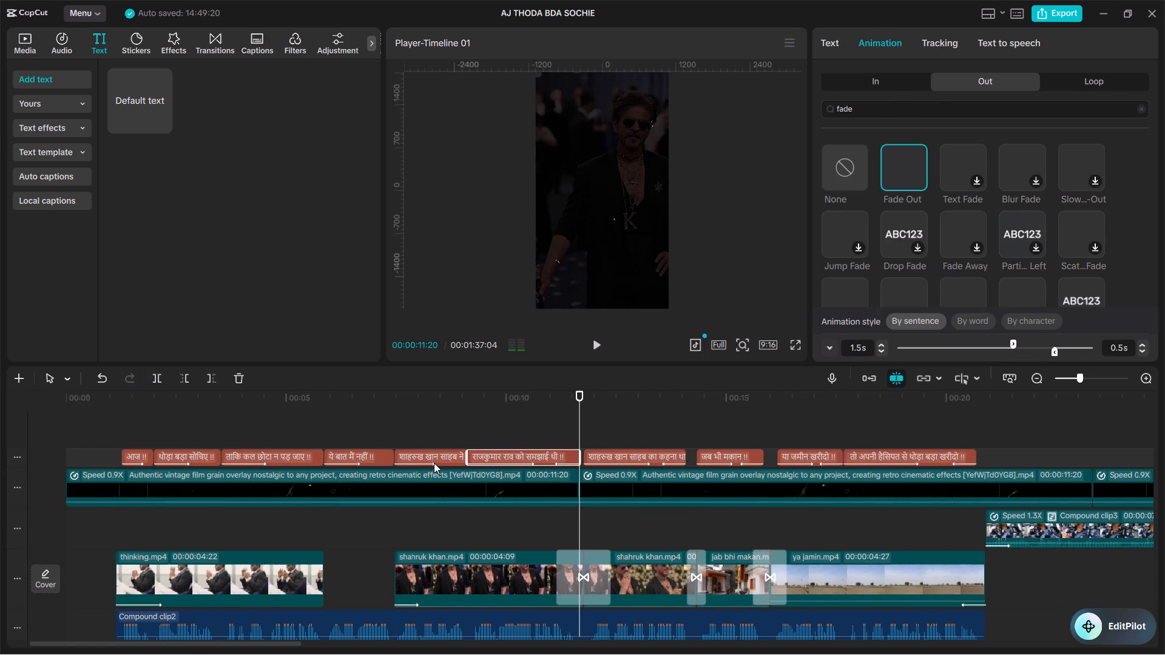
click(437, 451)
click(874, 43)
click(914, 176)
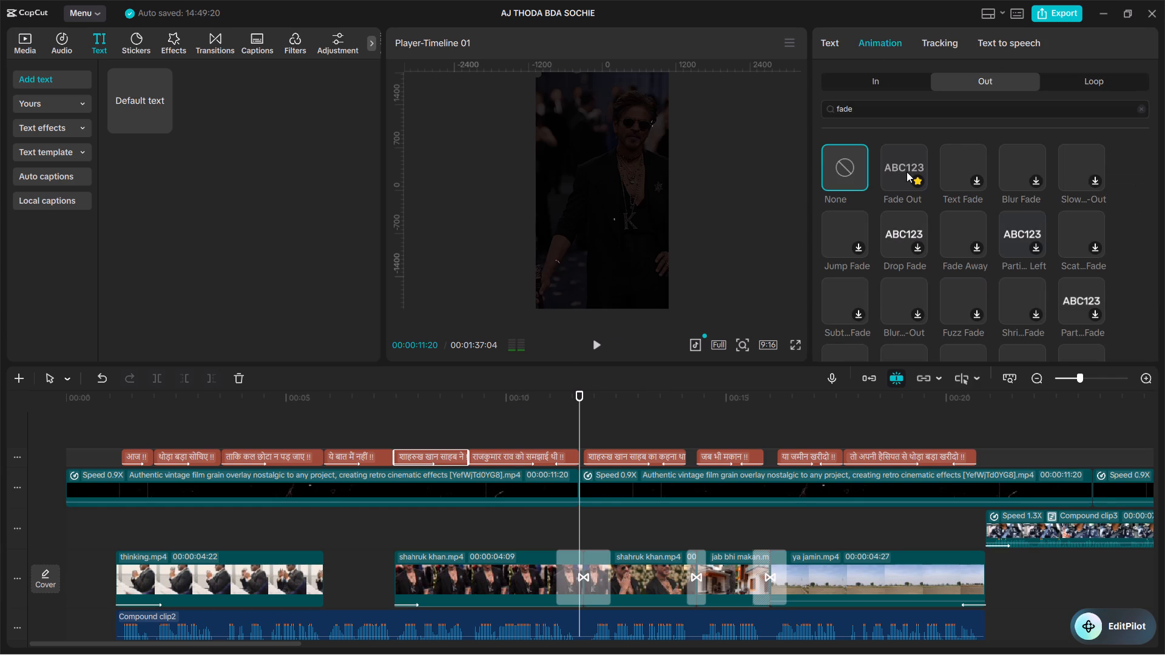
click(895, 167)
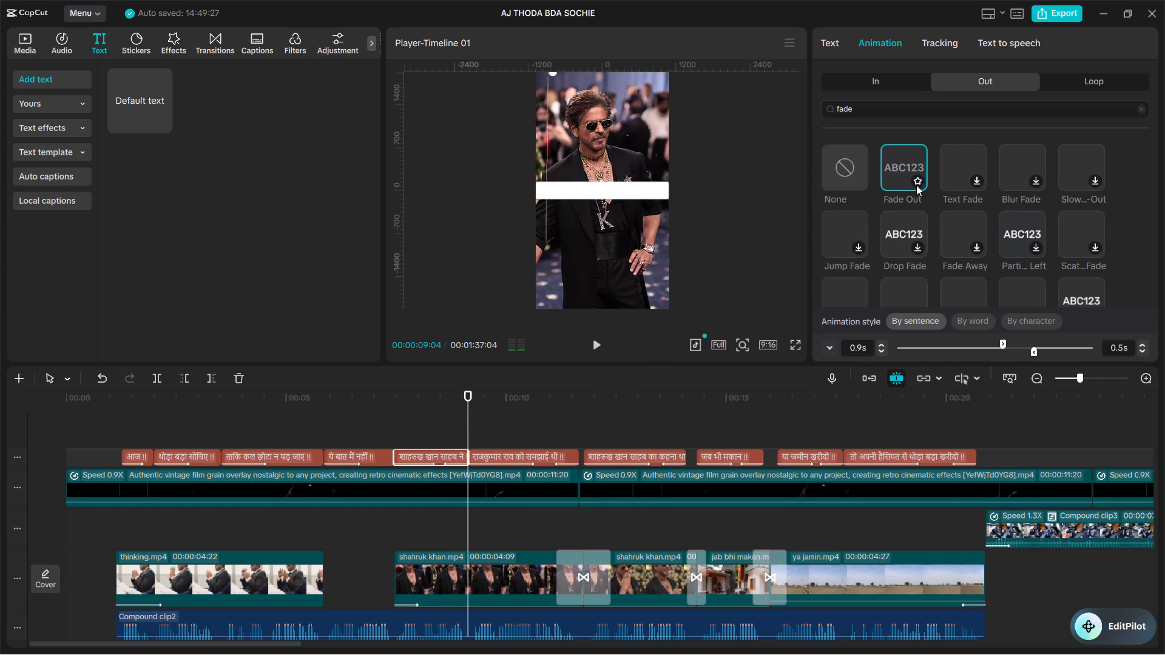
click(918, 182)
Apply Fade Out to the captions "ये बात में नहीं !!", at 0.5 s, and "ताकि कल छोटा न पड़ जाए !!".
click(339, 451)
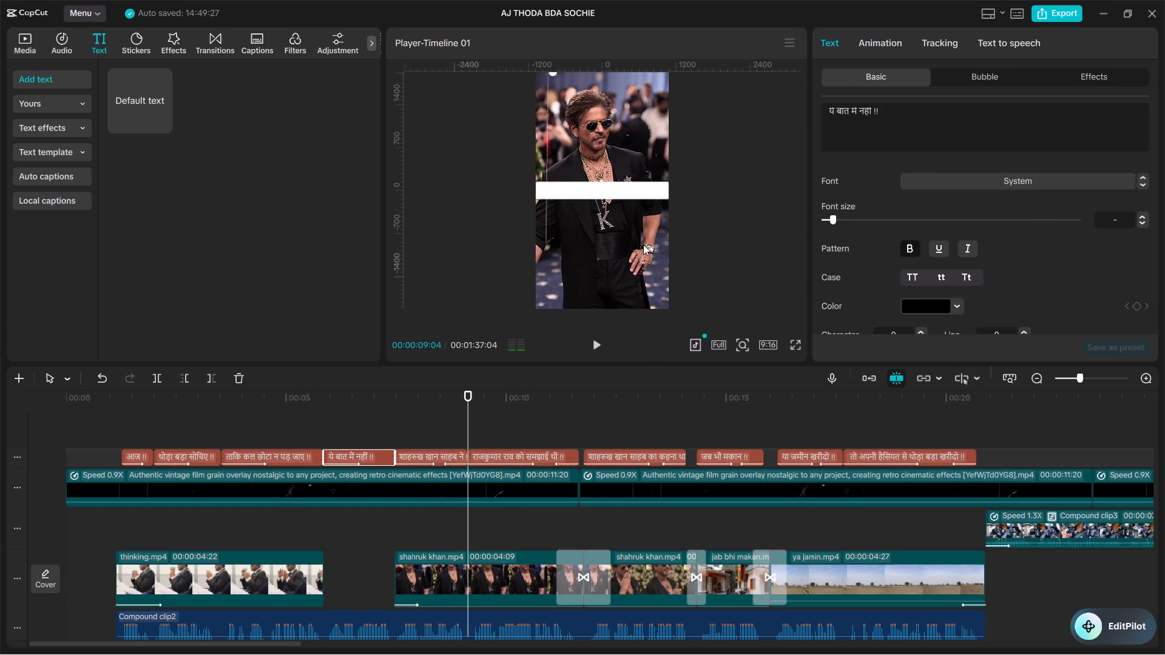
click(883, 37)
click(904, 166)
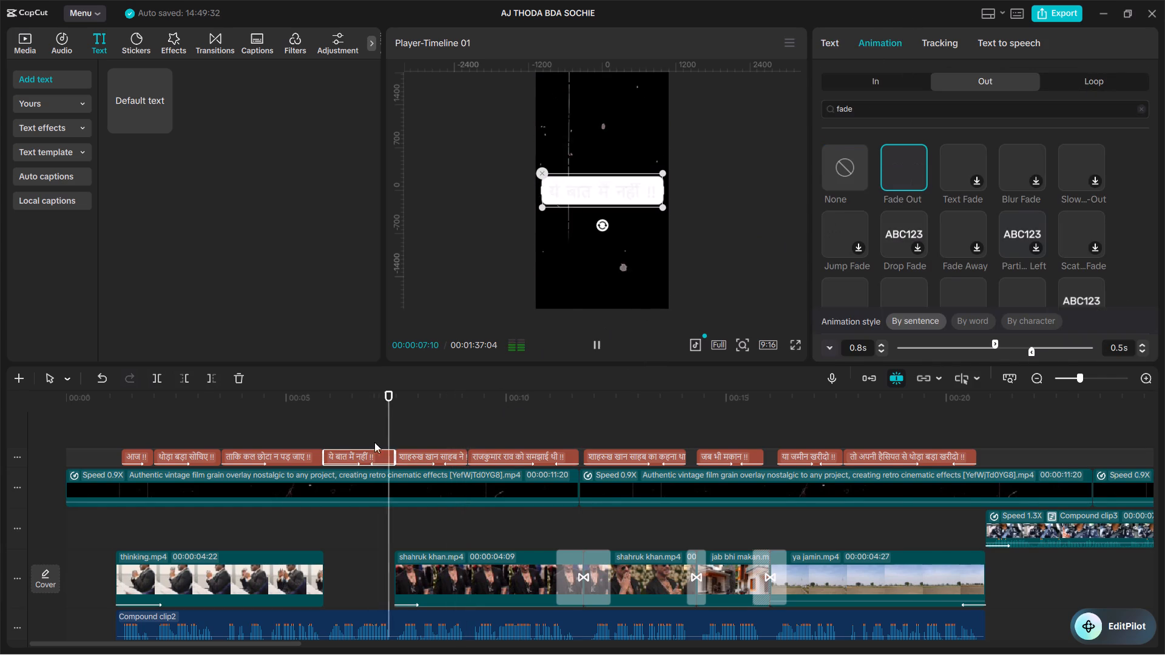
click(281, 454)
click(865, 44)
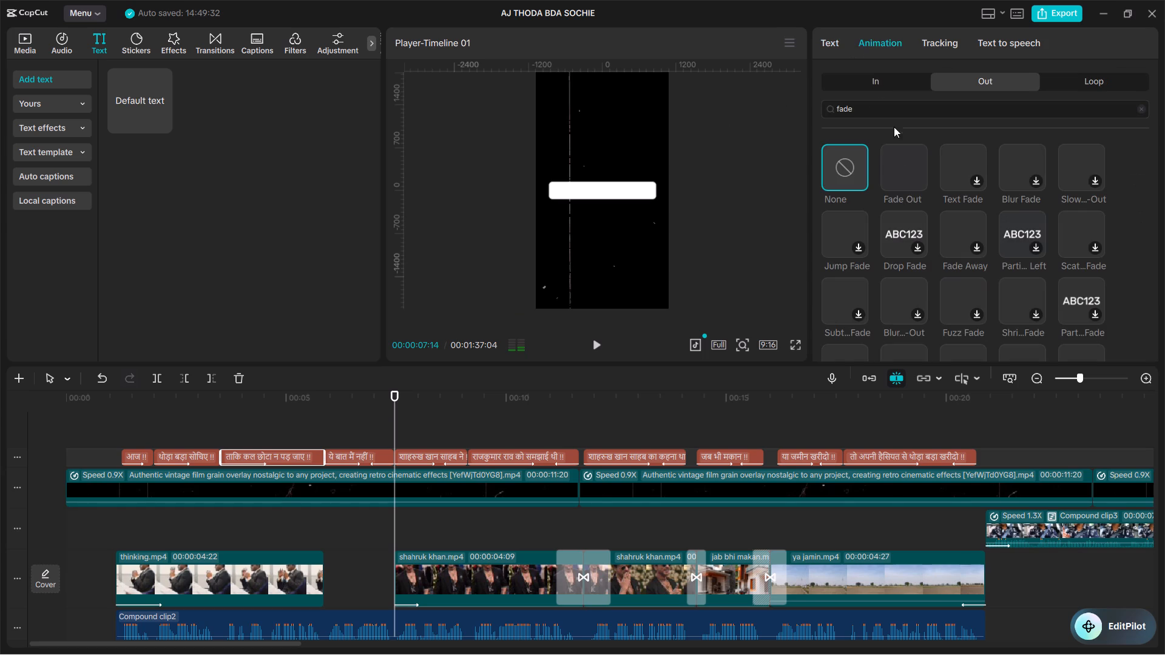
click(900, 160)
Apply Fade Out to "थोड़ा बड़ा सोचिए !!", at 0.5 s, and to the first caption "आज !!".
click(194, 463)
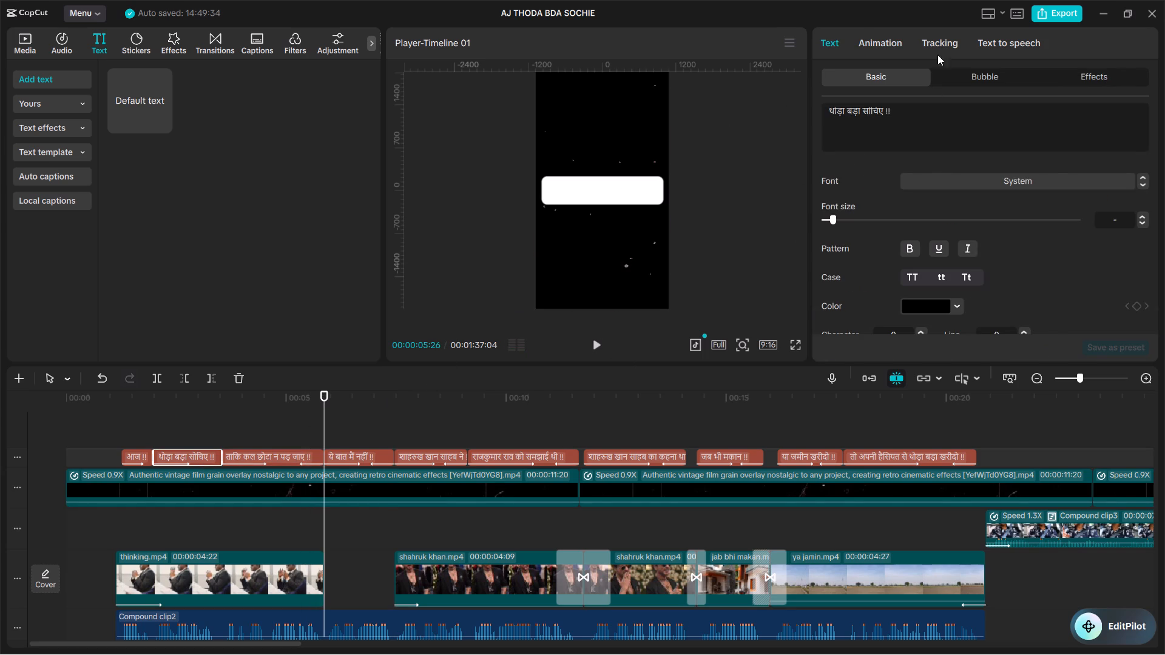
click(897, 30)
click(894, 167)
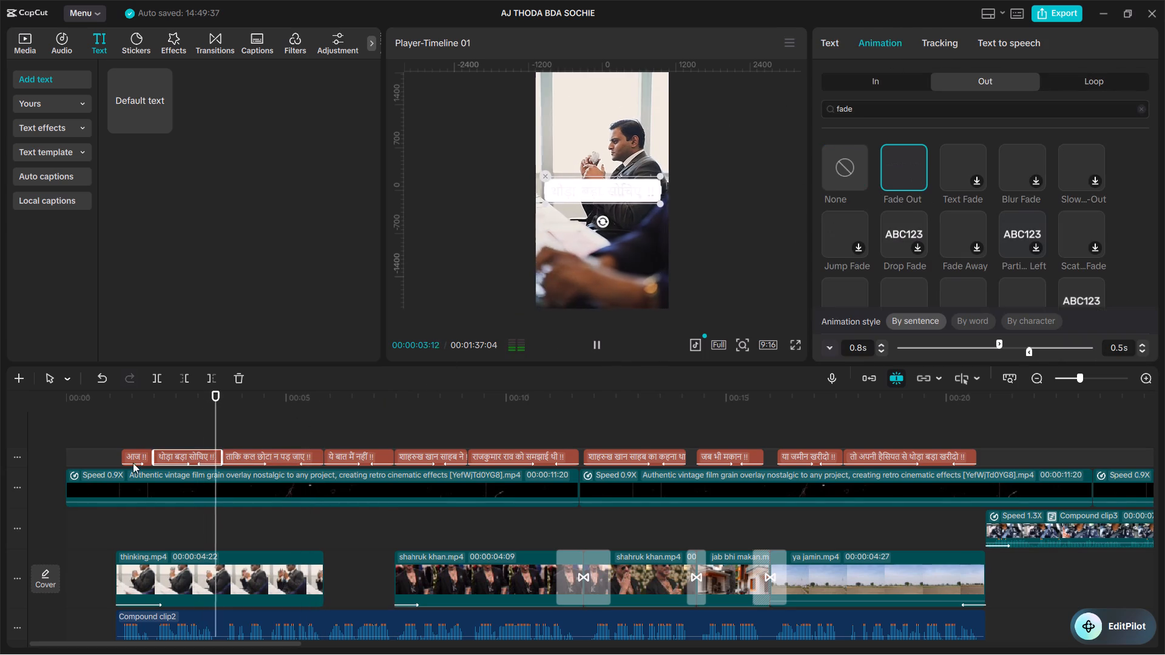
click(130, 458)
click(865, 45)
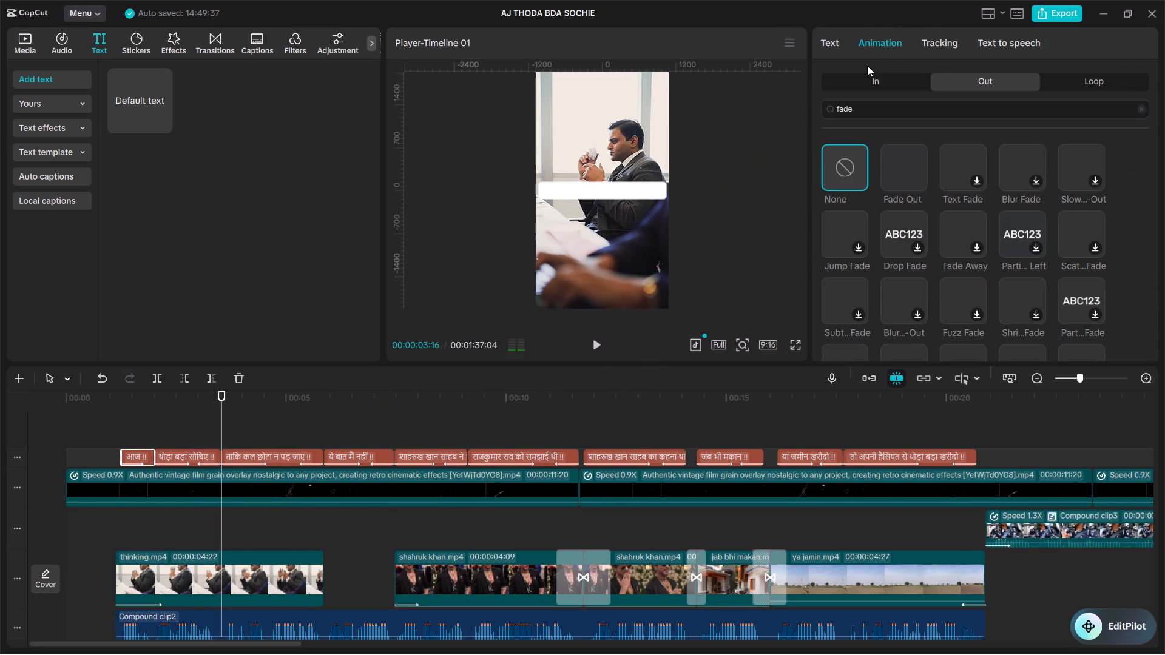
click(890, 167)
Play back the opening captions to check their animations, and return the playhead to the start of the timeline.
click(98, 425)
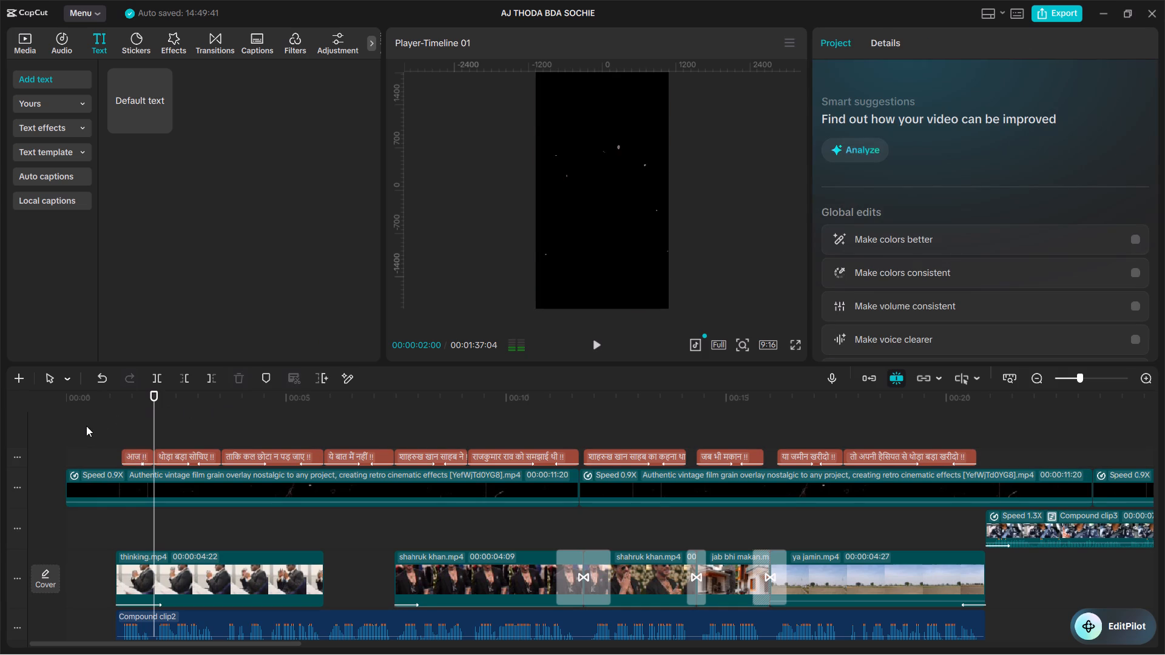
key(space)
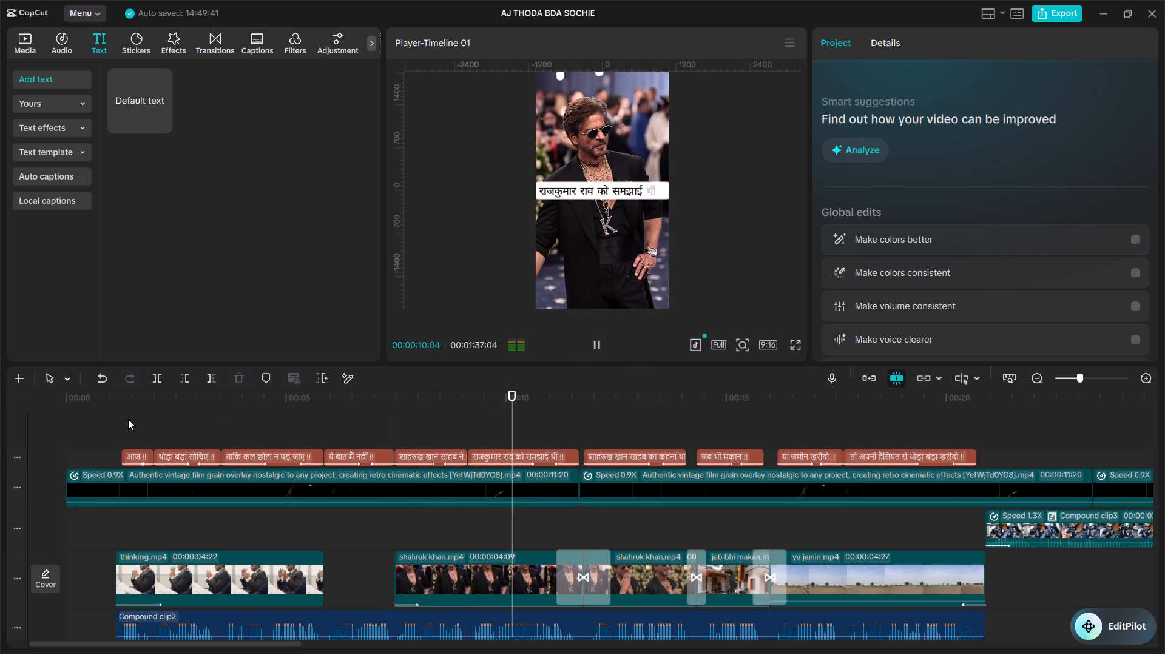
click(110, 425)
drag(110, 425, 66, 432)
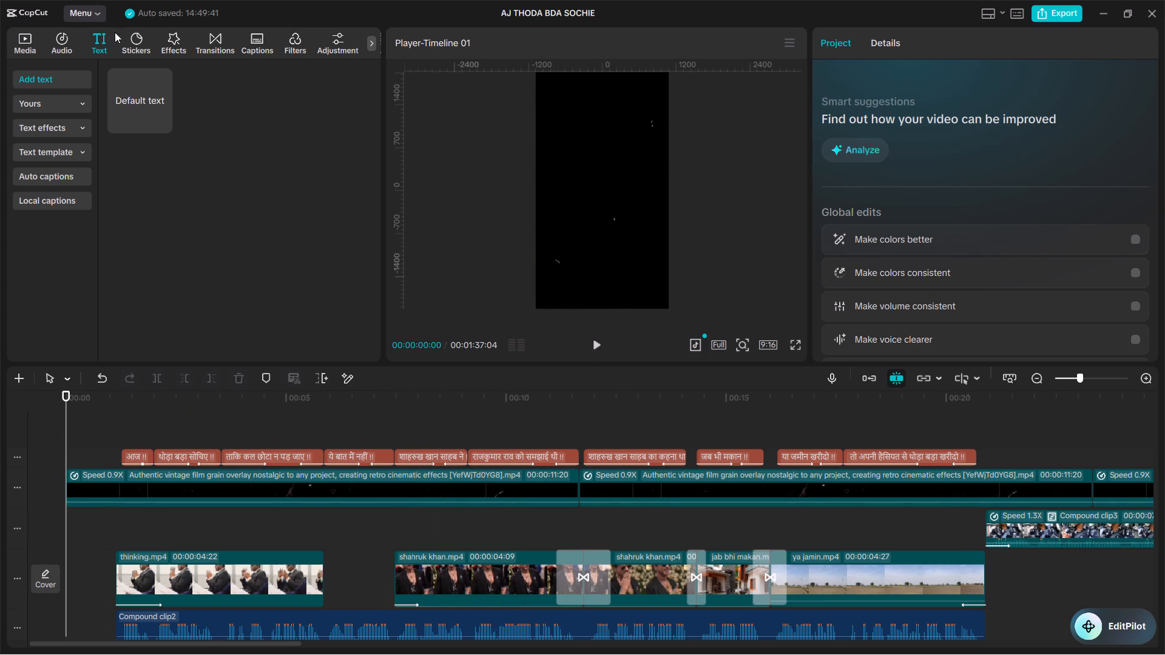
Browse the Classic and Motion video effects for one that suits the opening, previewing the Hazy effect.
click(172, 45)
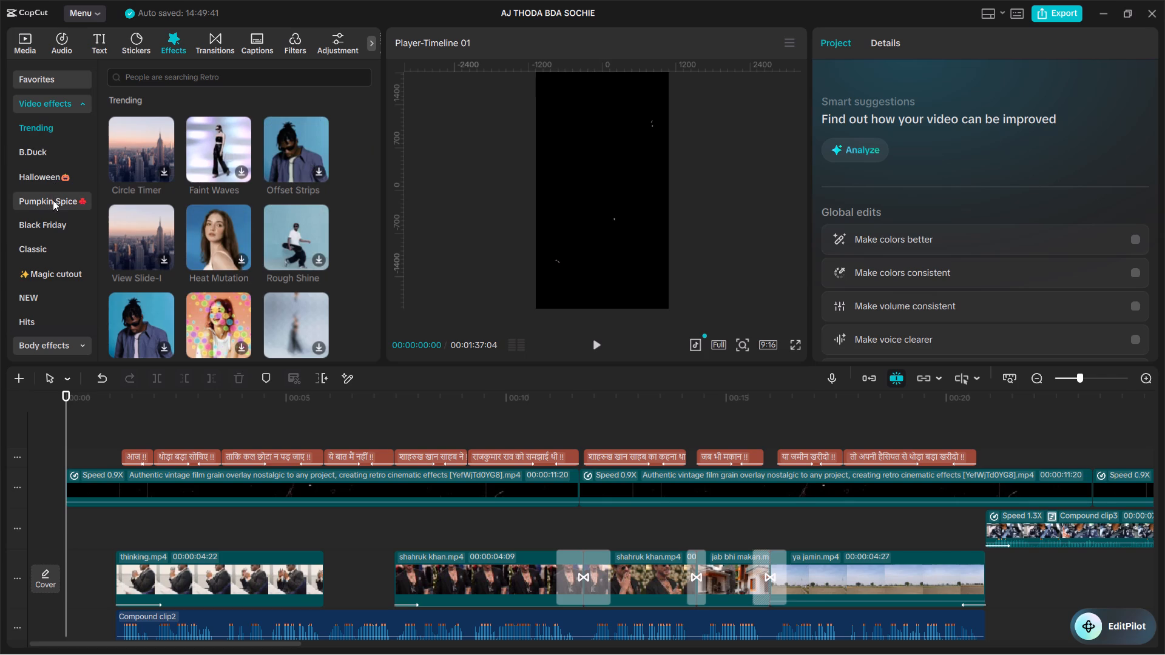
click(50, 250)
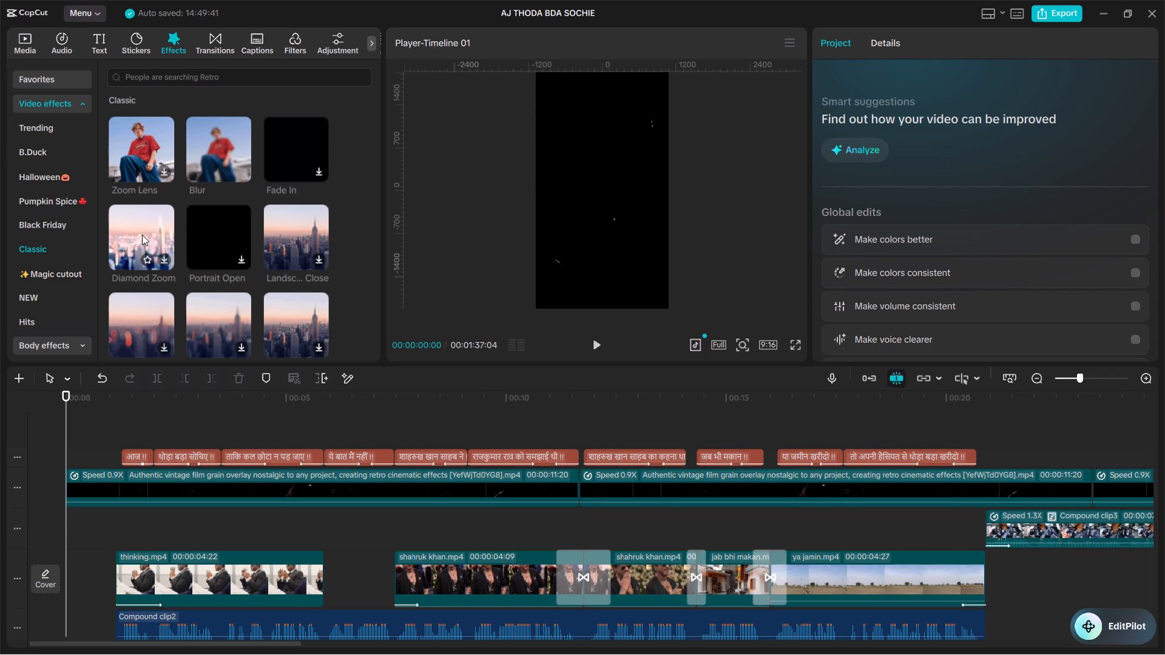
scroll(141, 235, down, 2)
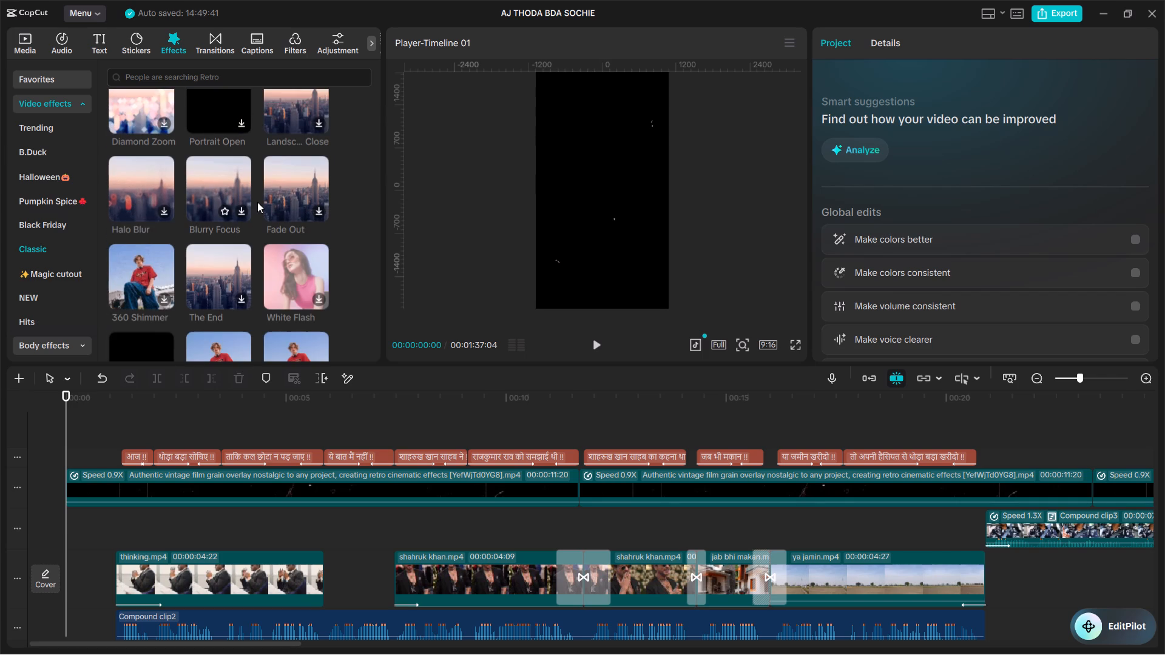
scroll(62, 280, down, 1)
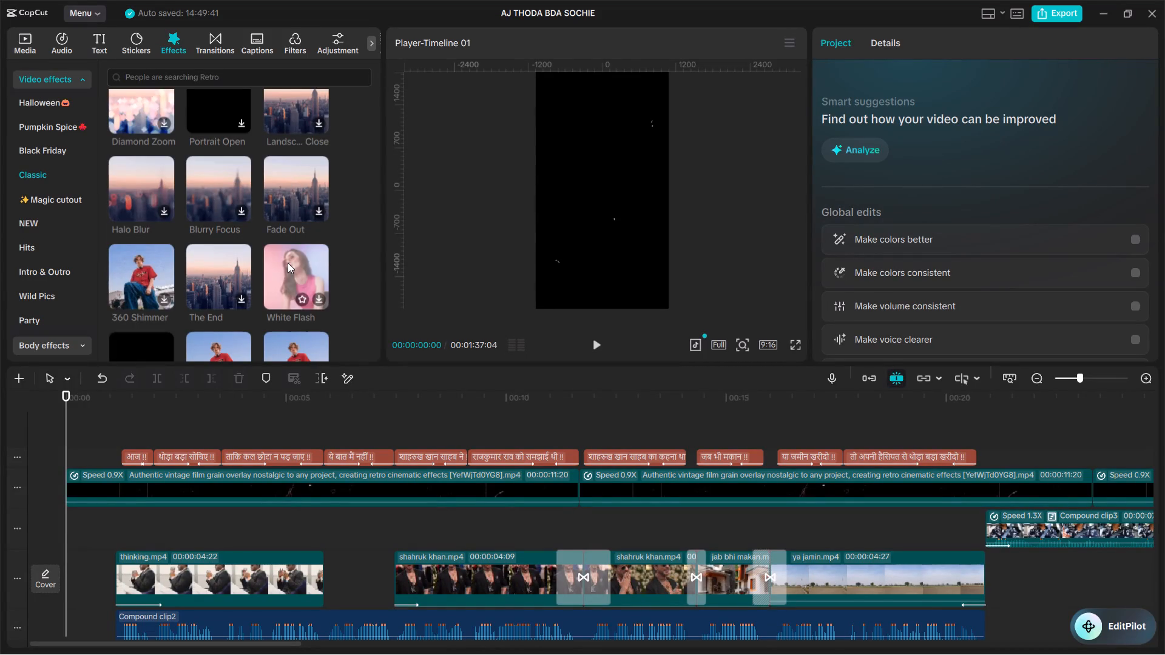
scroll(141, 274, down, 1)
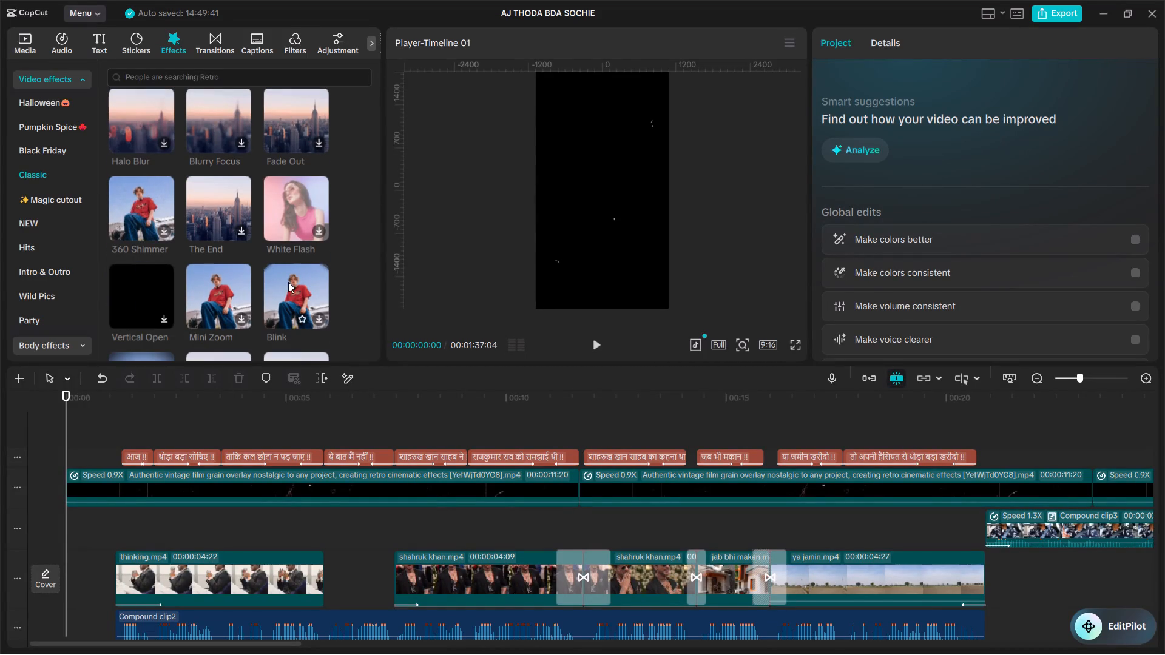
scroll(288, 282, down, 1)
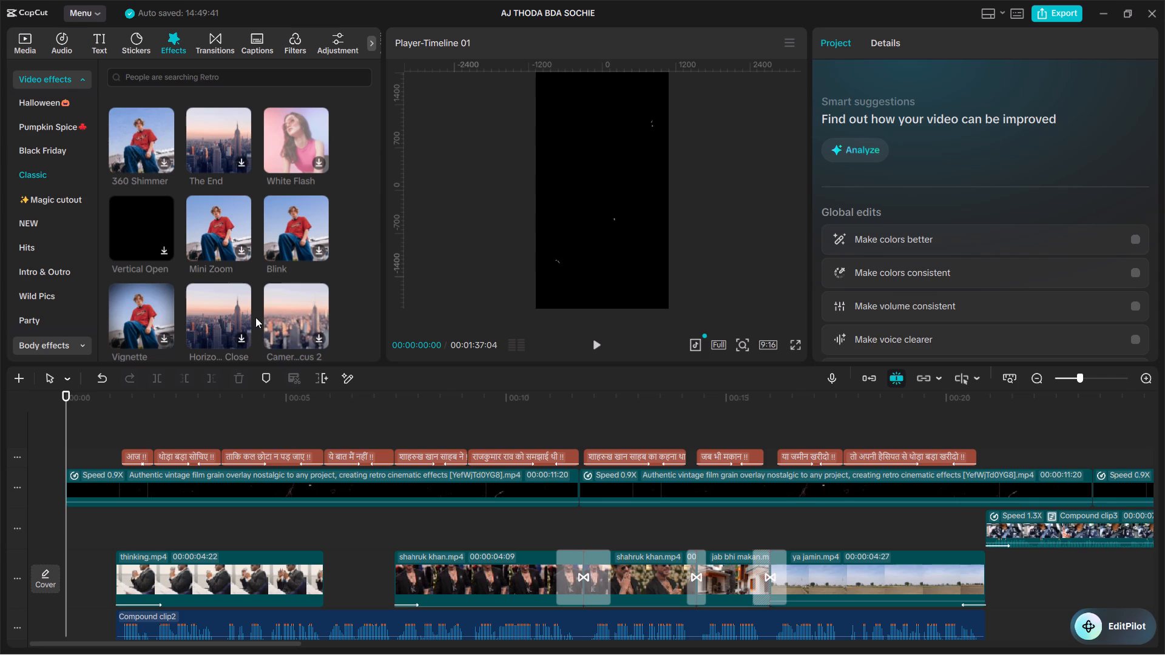
scroll(133, 316, down, 1)
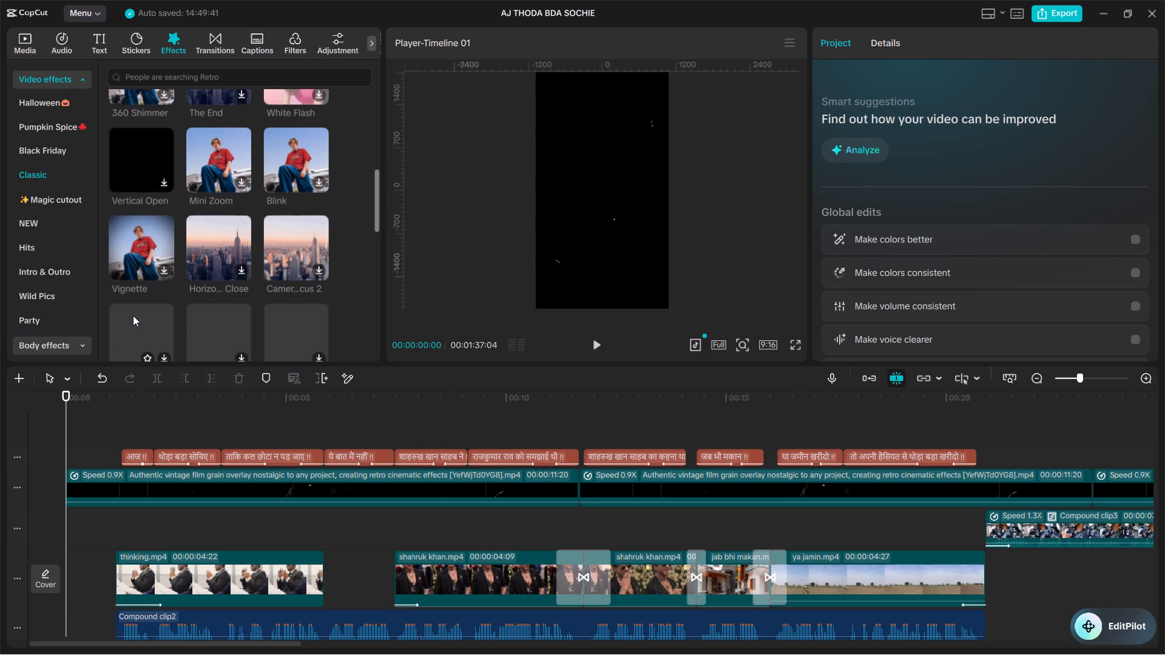
scroll(133, 311, down, 1)
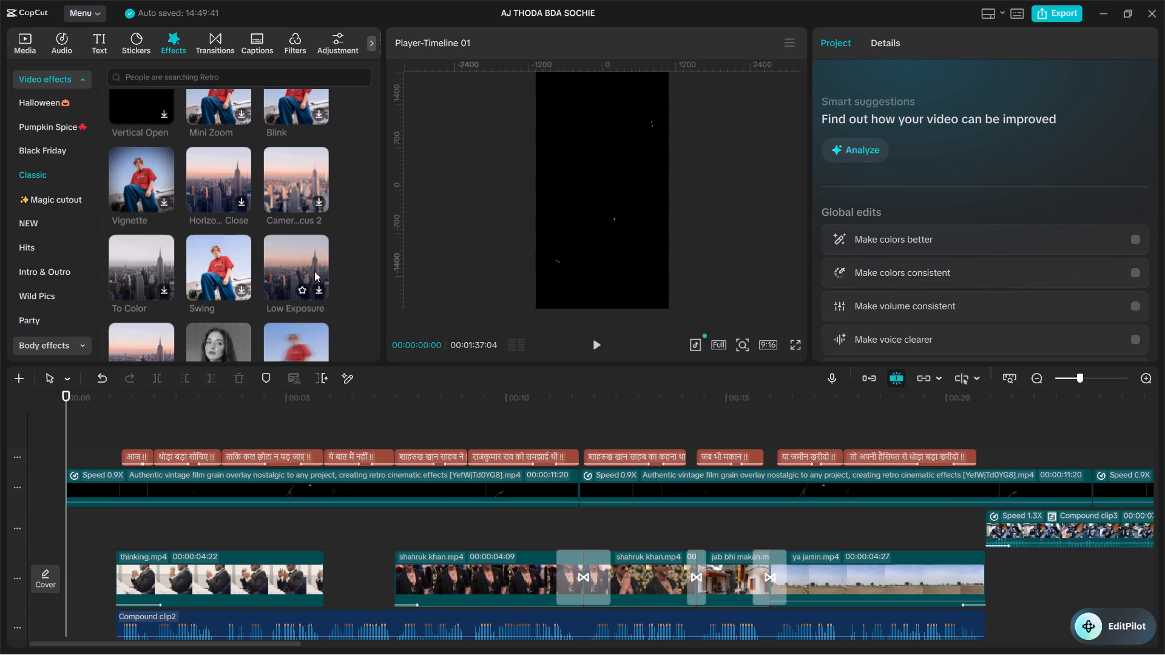
scroll(314, 271, down, 1)
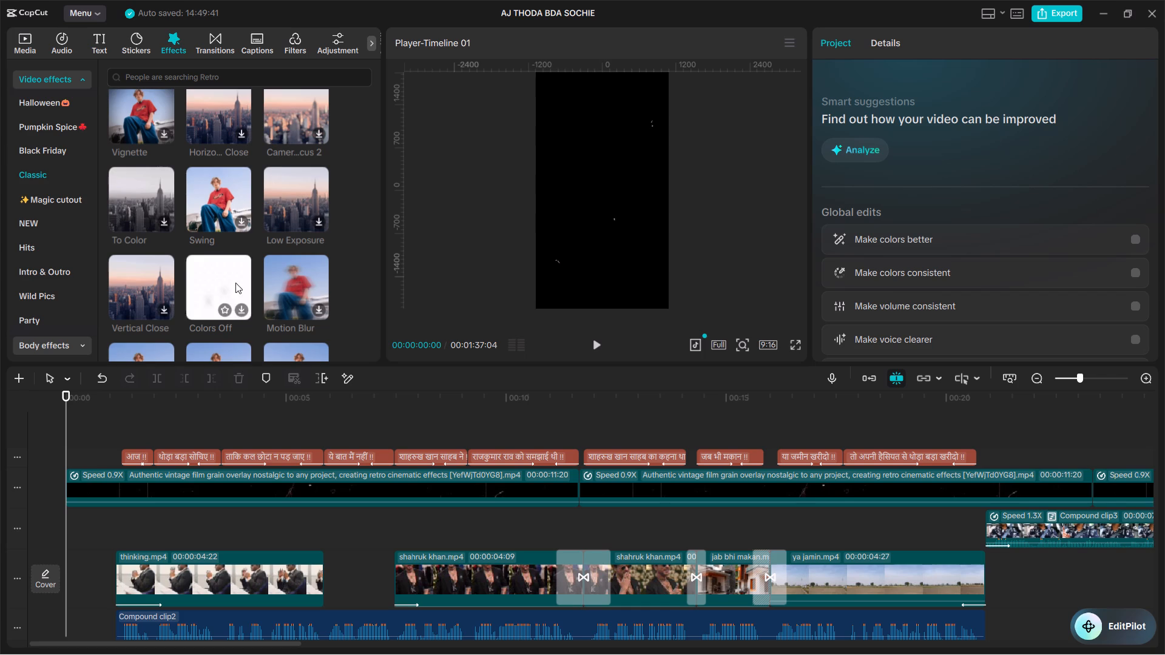
scroll(150, 277, down, 1)
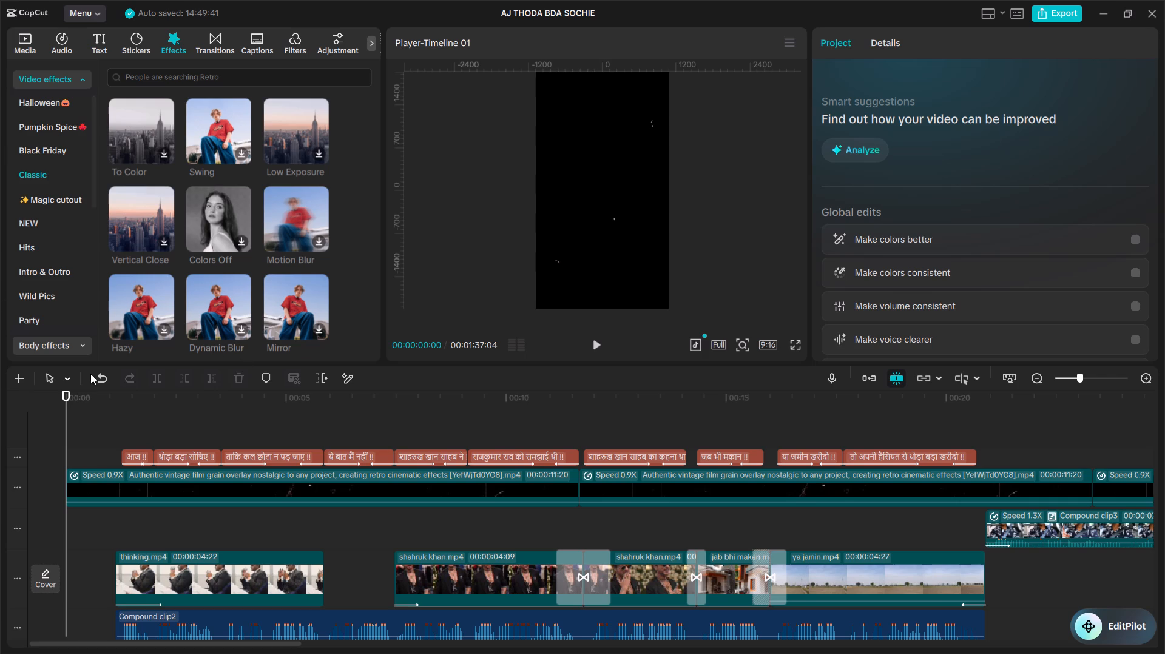
click(70, 420)
drag(70, 420, 50, 423)
scroll(206, 266, down, 2)
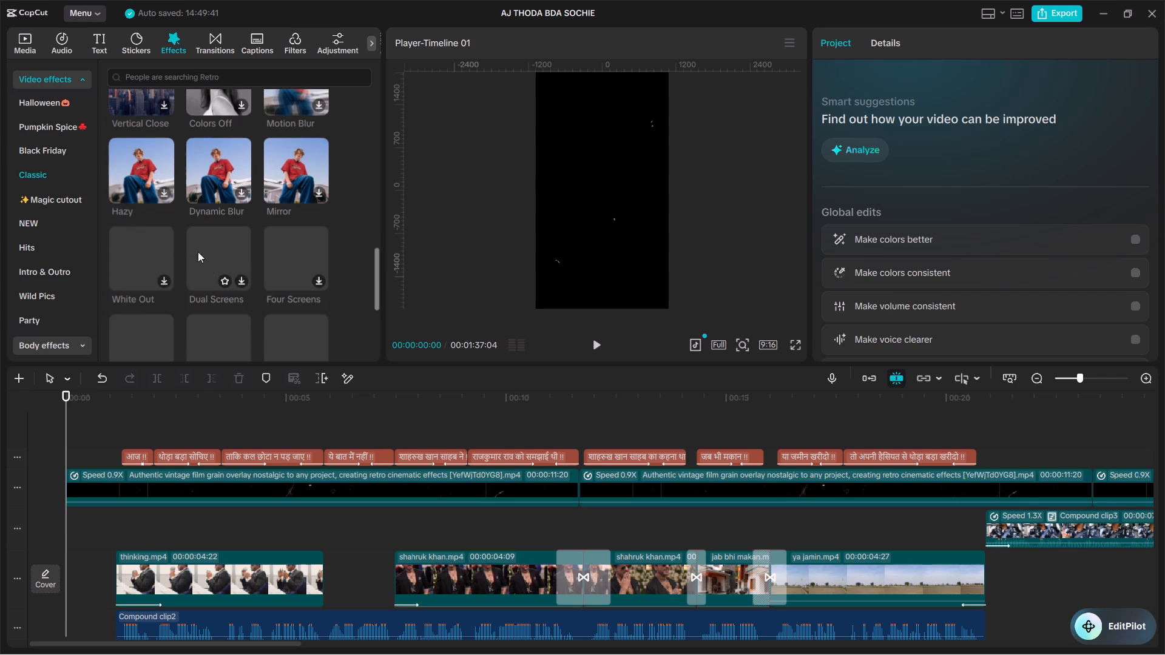
click(134, 160)
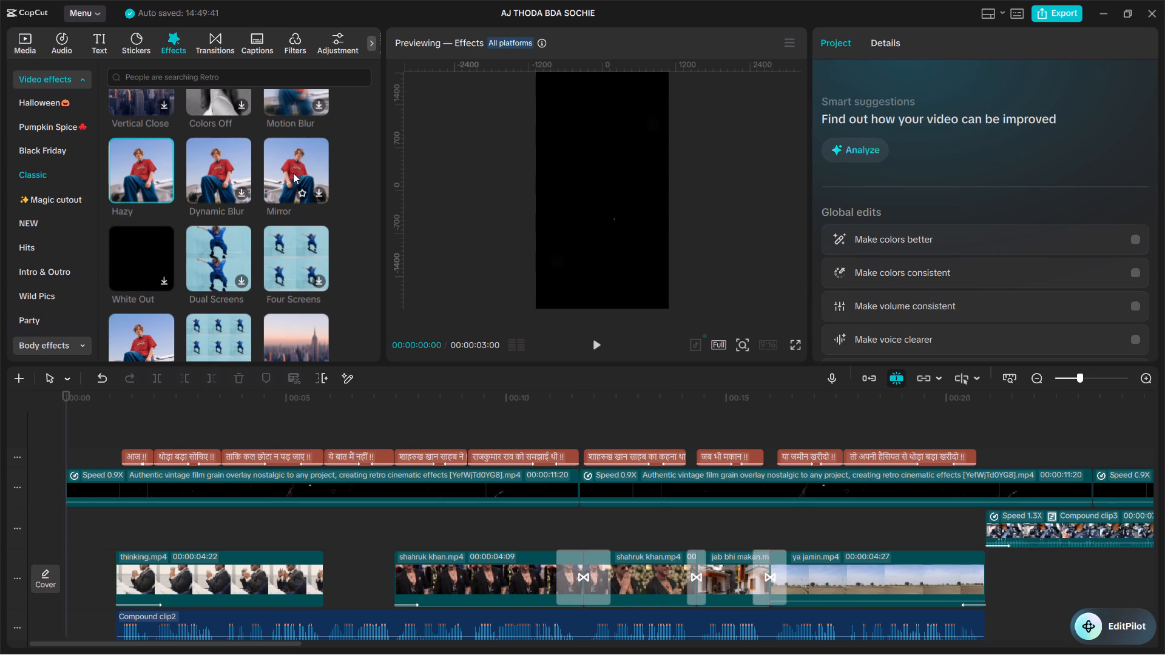
scroll(294, 245, down, 1)
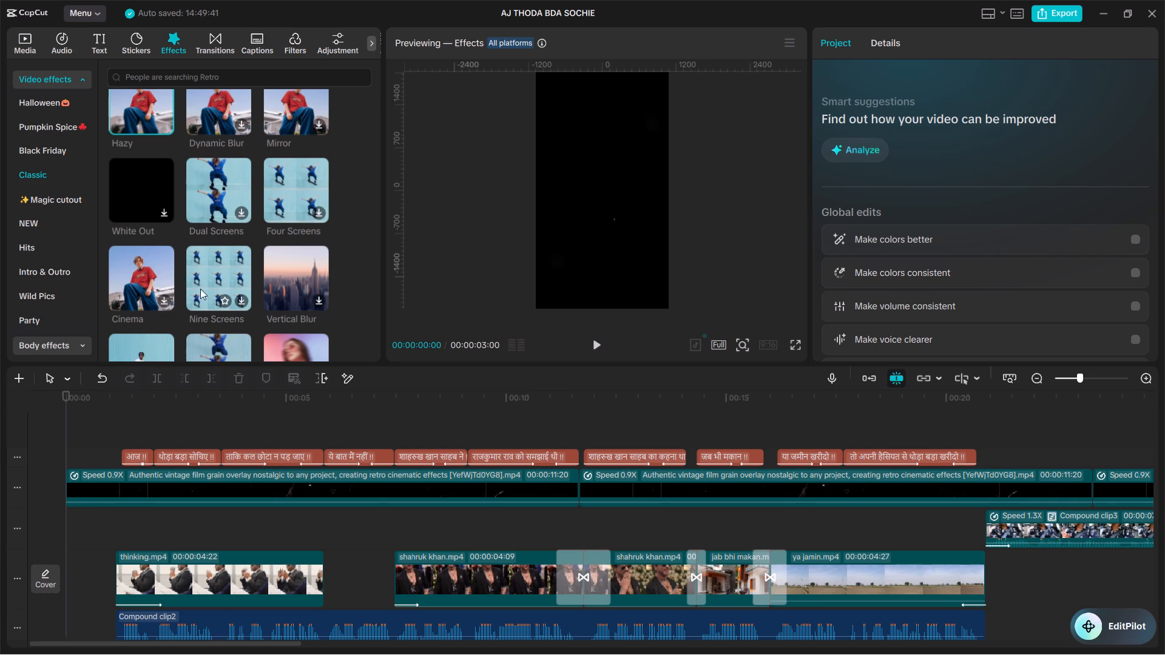
scroll(154, 287, down, 2)
scroll(85, 256, down, 1)
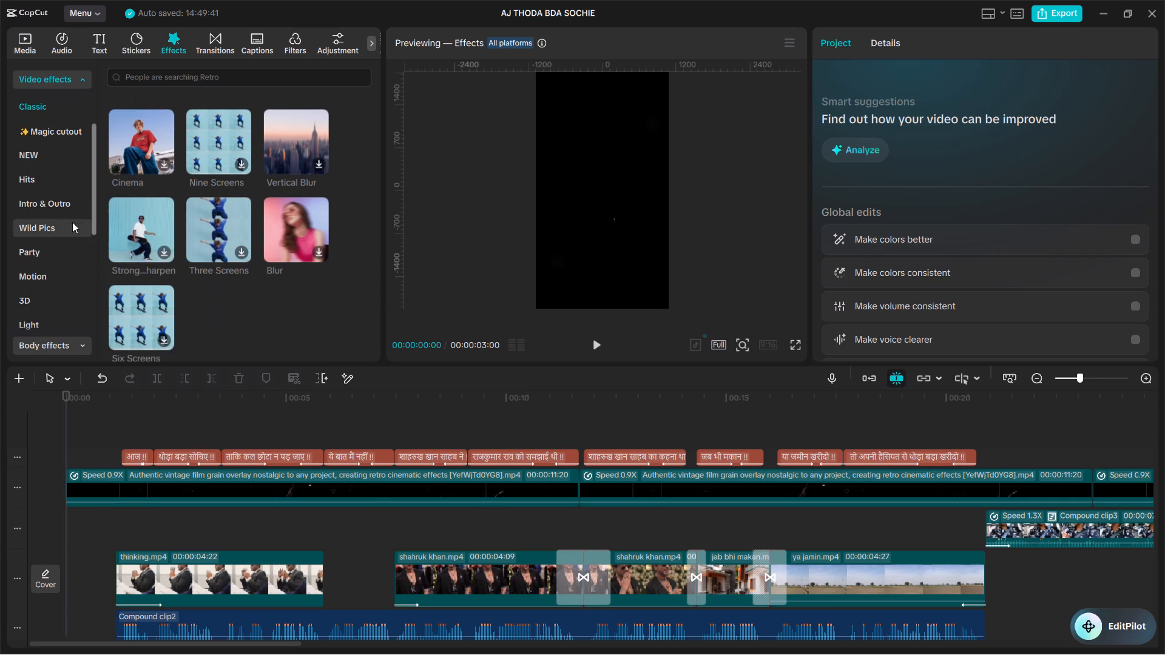
click(69, 276)
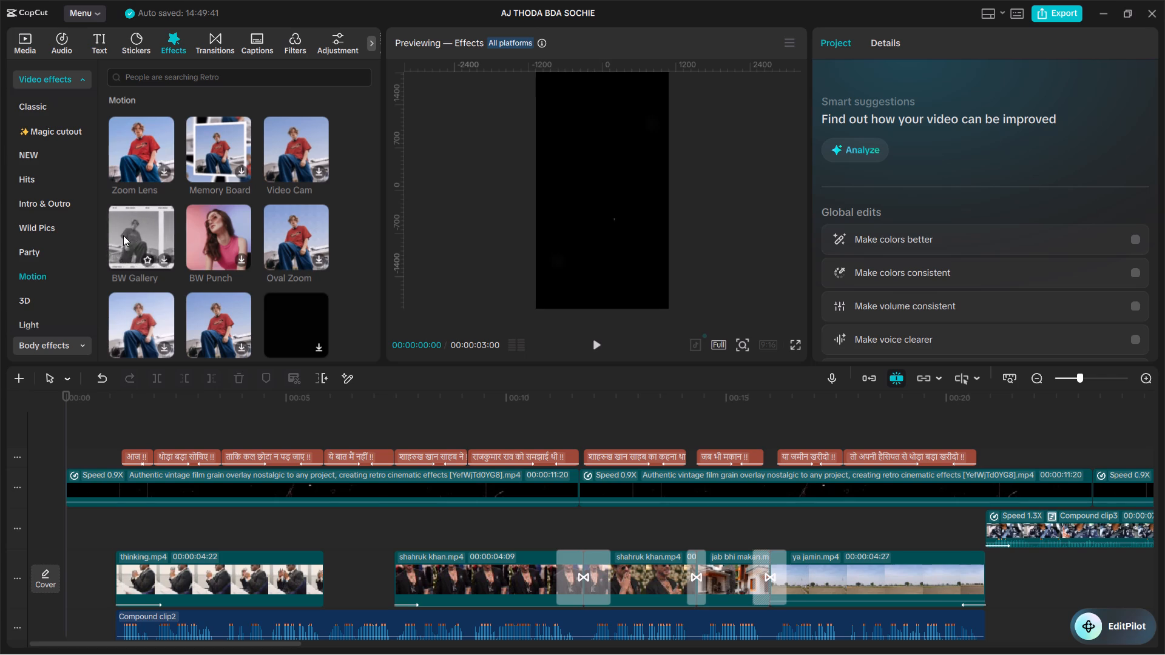
scroll(17, 307, down, 1)
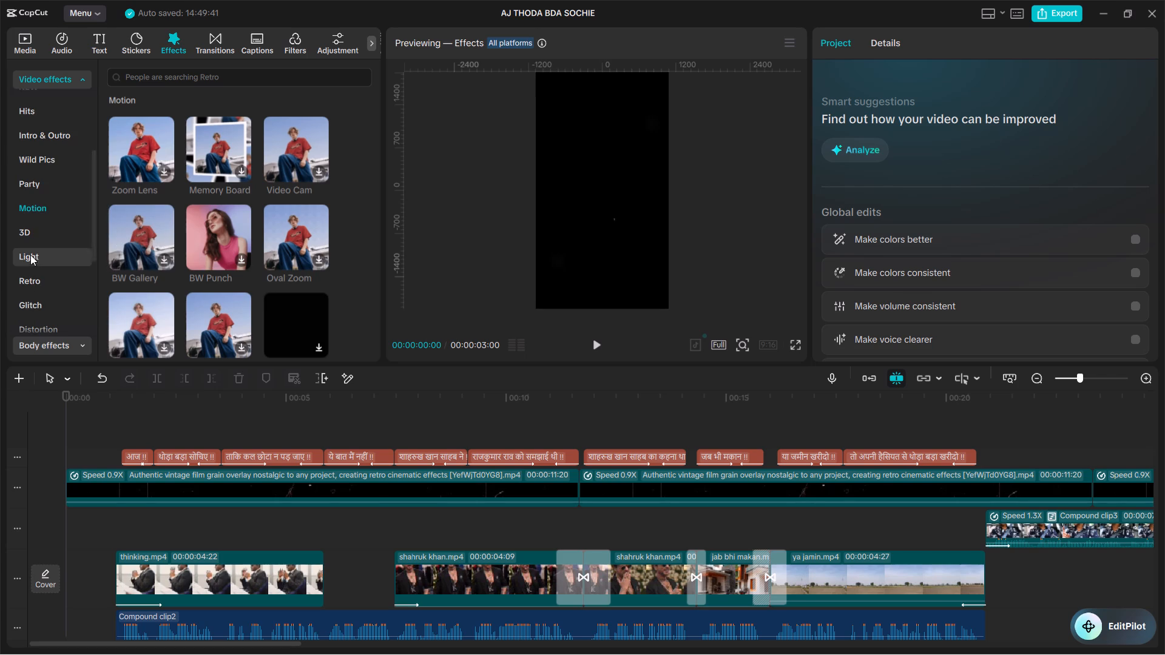
Add the Diagonal Rays effect from the Light category at the start of the timeline above the captions, and play it back.
click(30, 255)
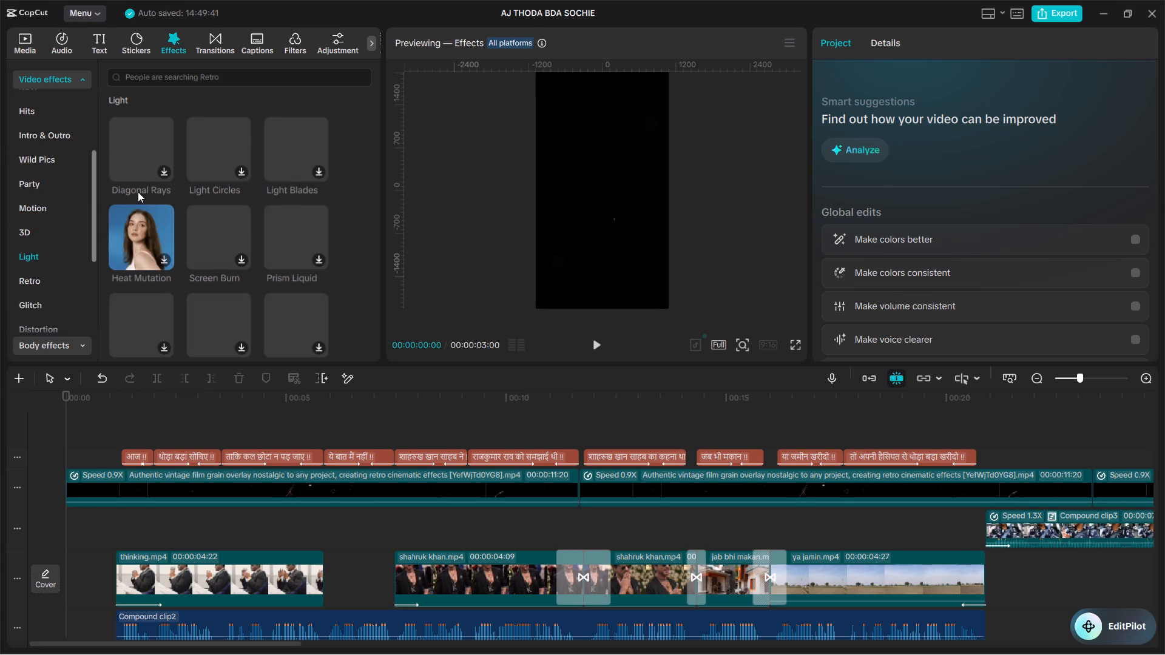
drag(154, 149, 161, 182)
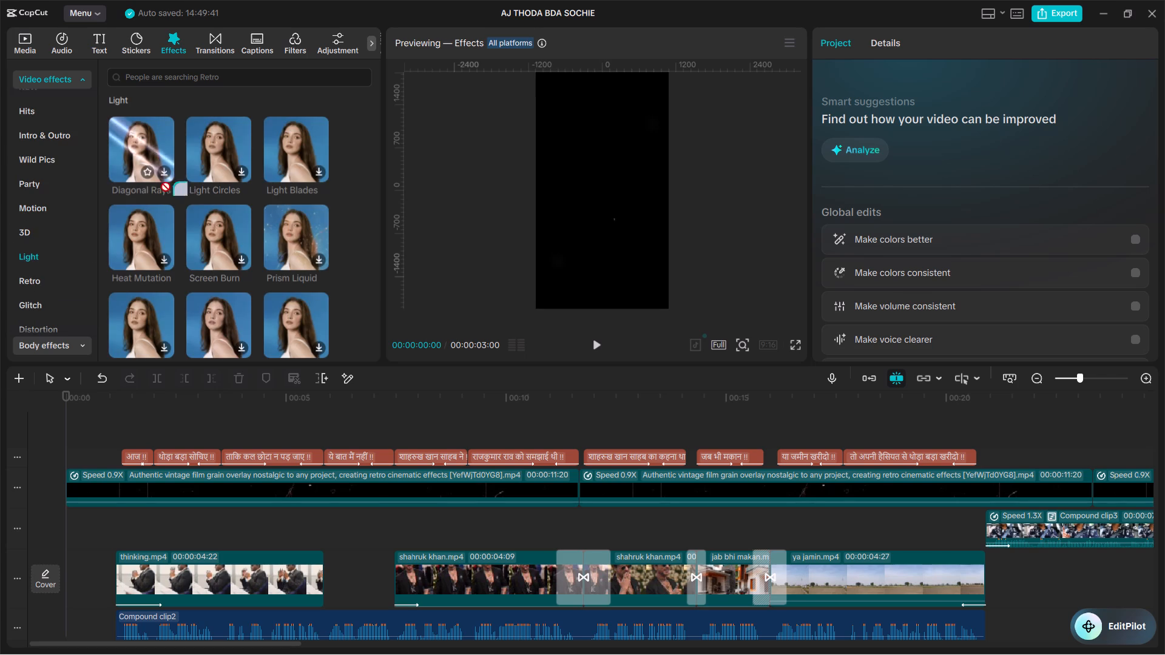
drag(161, 182, 64, 431)
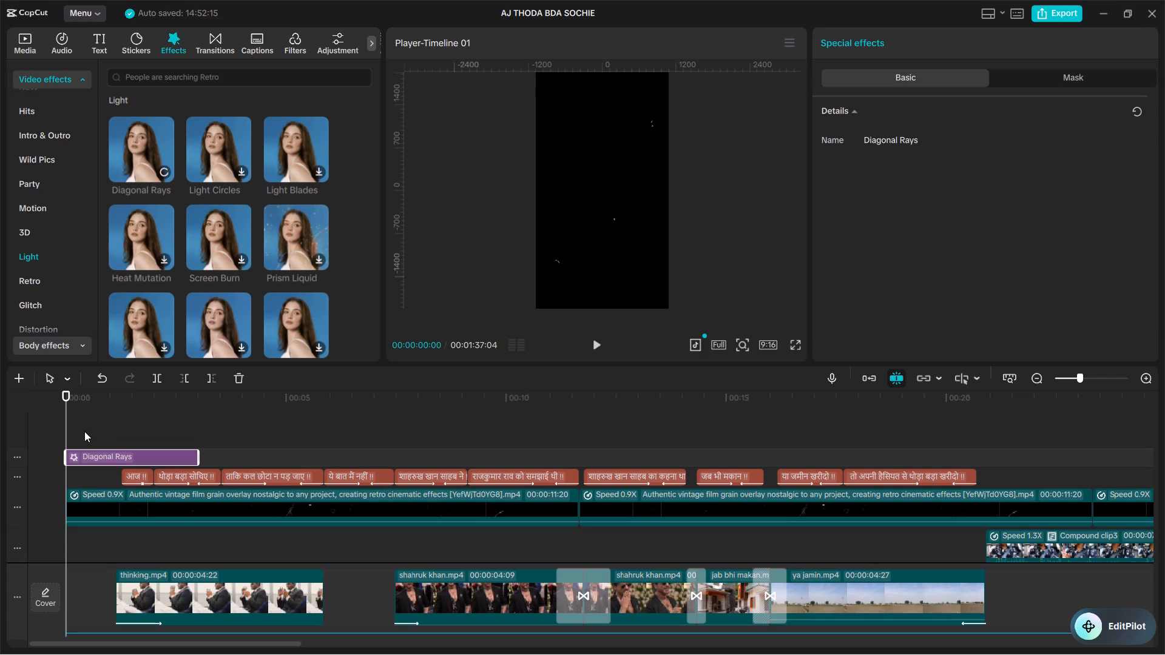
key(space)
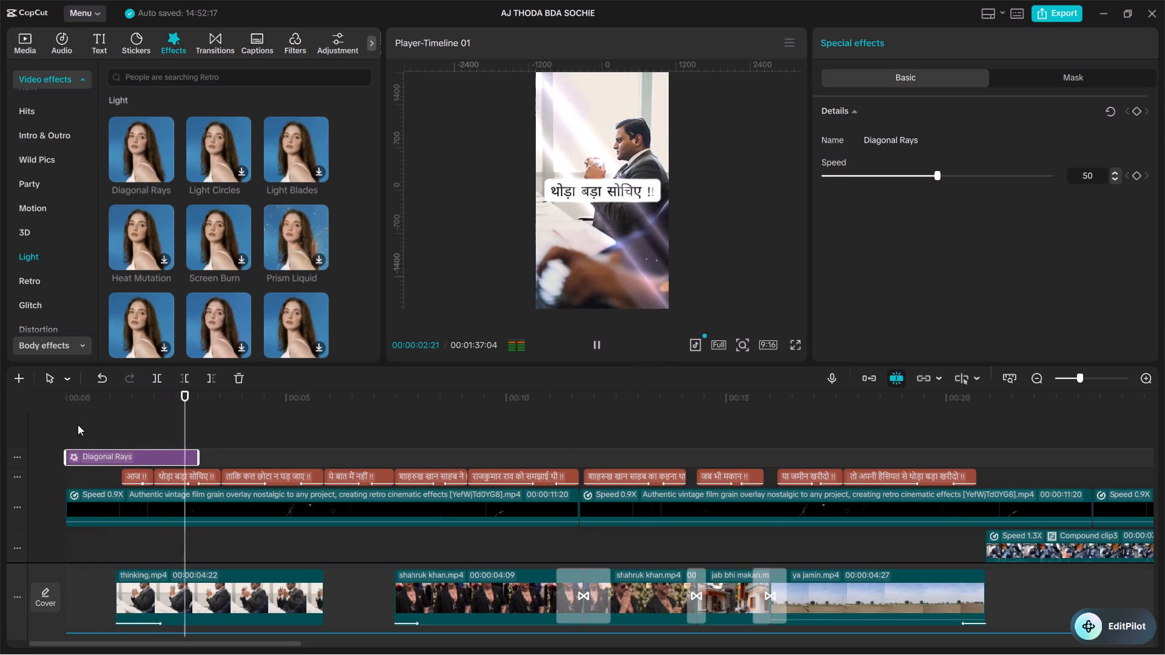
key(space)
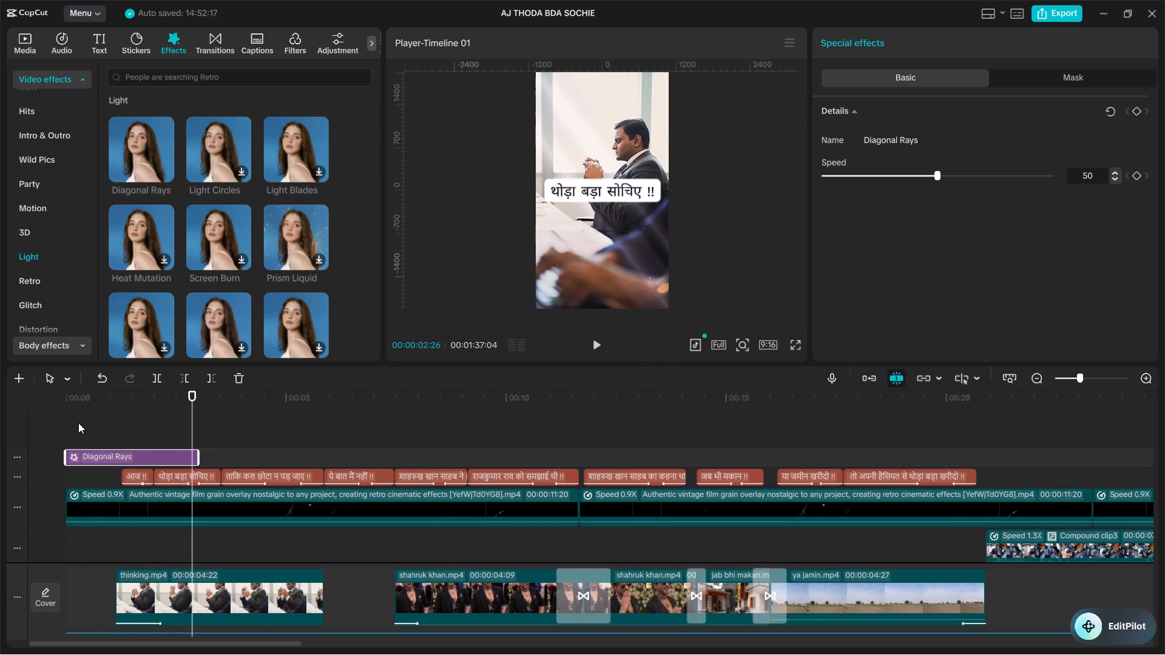
Delete the Diagonal Rays effect from above the captions and return the playhead to the start of the timeline.
key(BackSpace)
click(83, 439)
drag(83, 439, 58, 435)
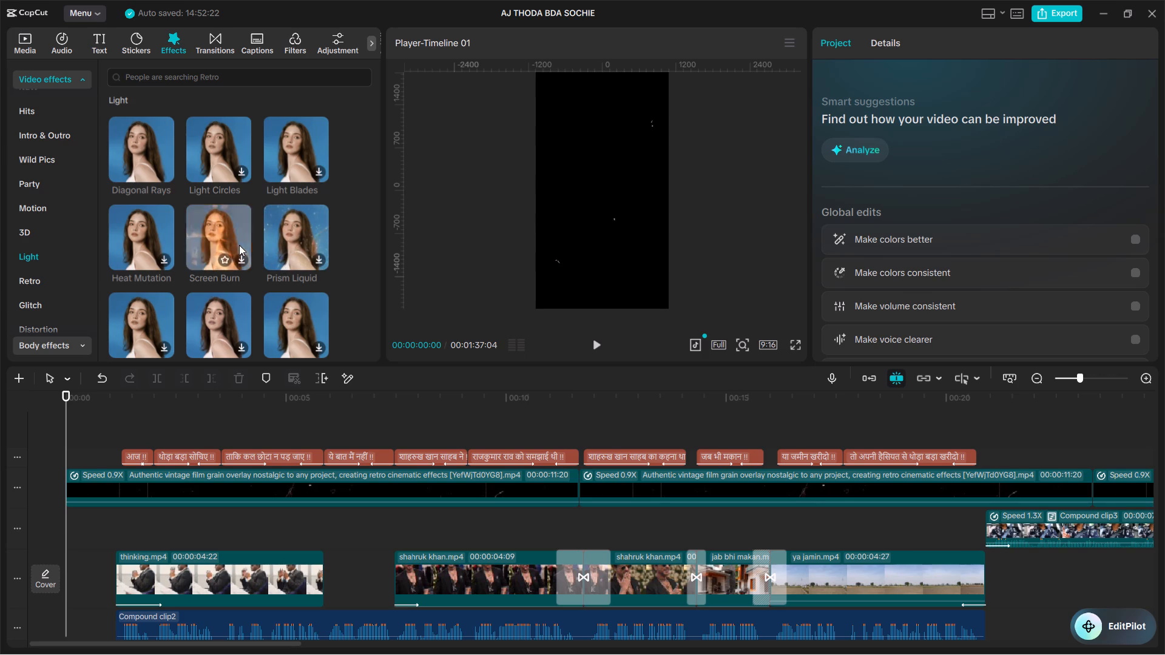
Browse the Light video effects for another option for the opening, and check the first frame in full screen.
scroll(142, 306, down, 1)
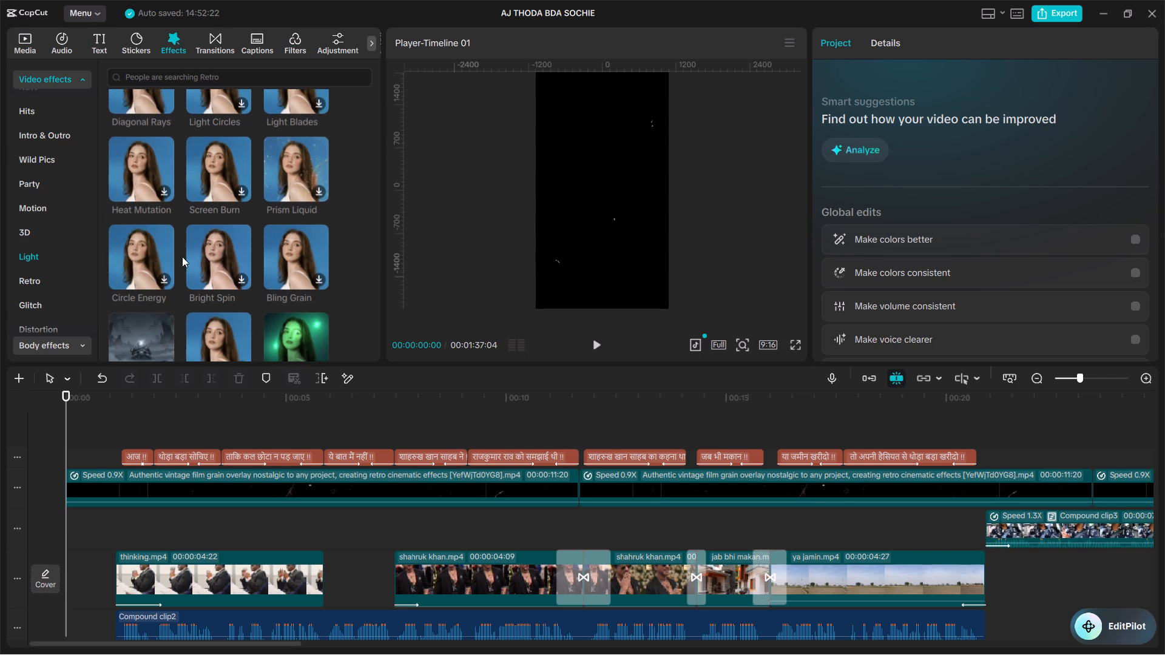
scroll(269, 252, down, 1)
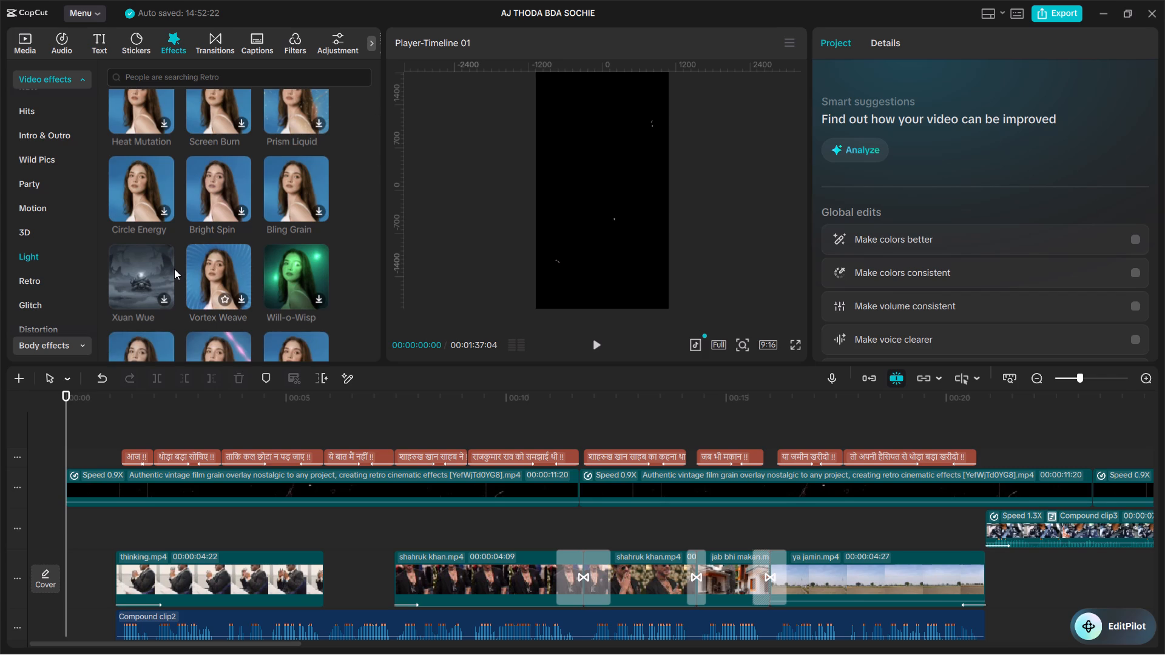
scroll(160, 272, down, 1)
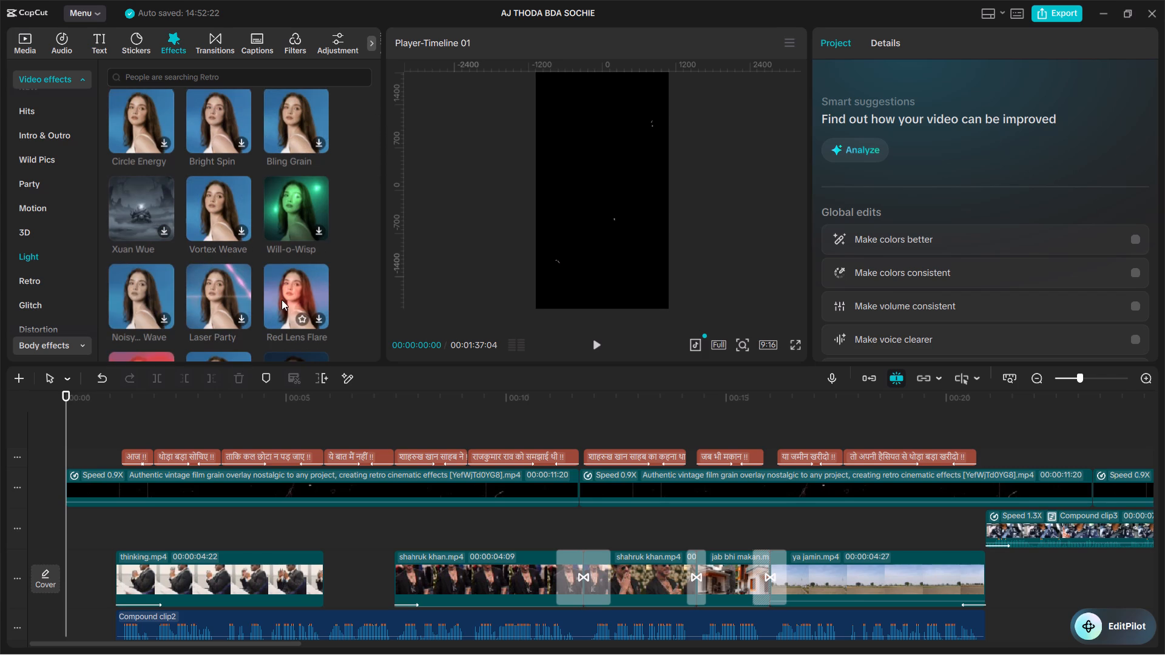
scroll(290, 293, down, 1)
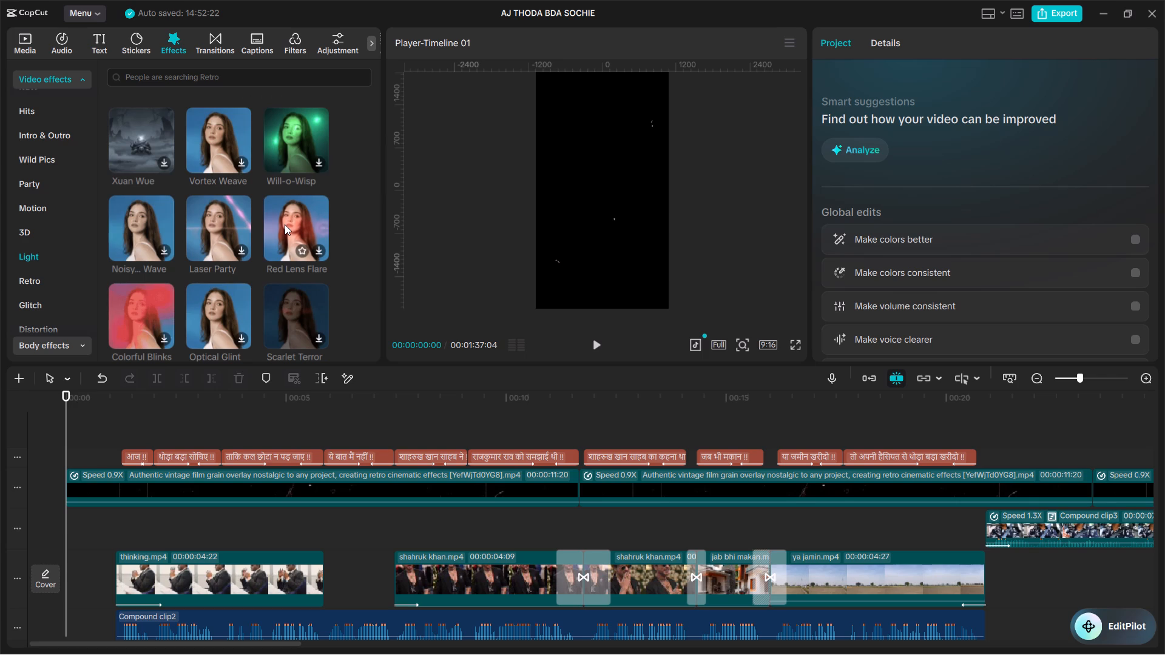
scroll(283, 311, down, 1)
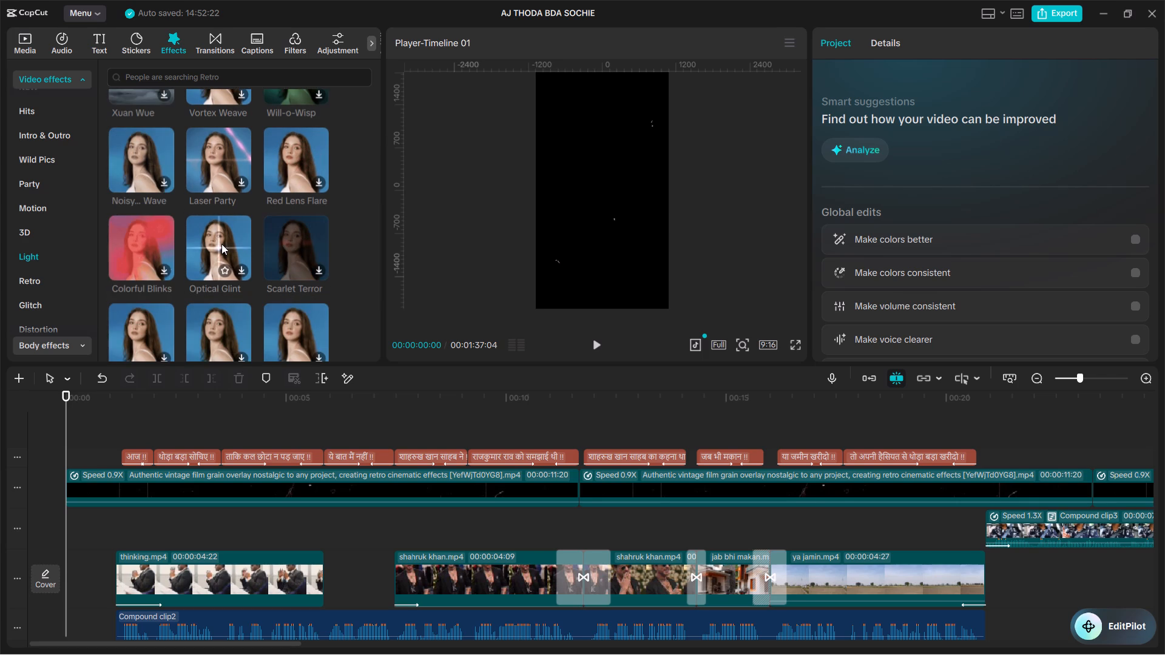
scroll(155, 333, down, 1)
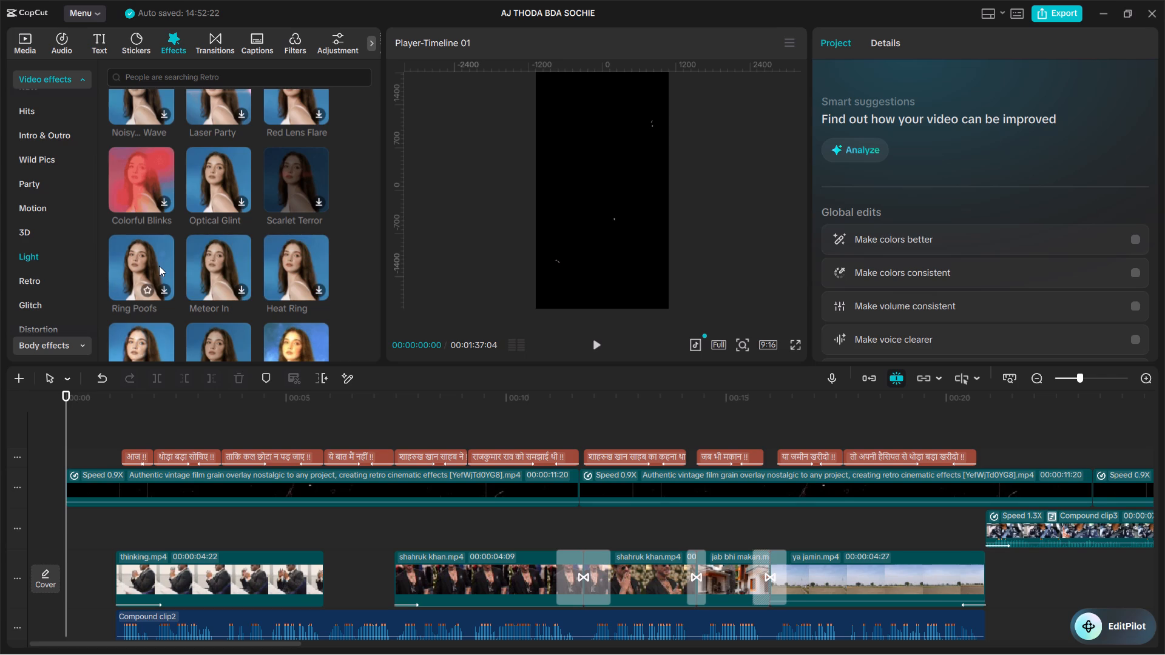
scroll(87, 323, down, 1)
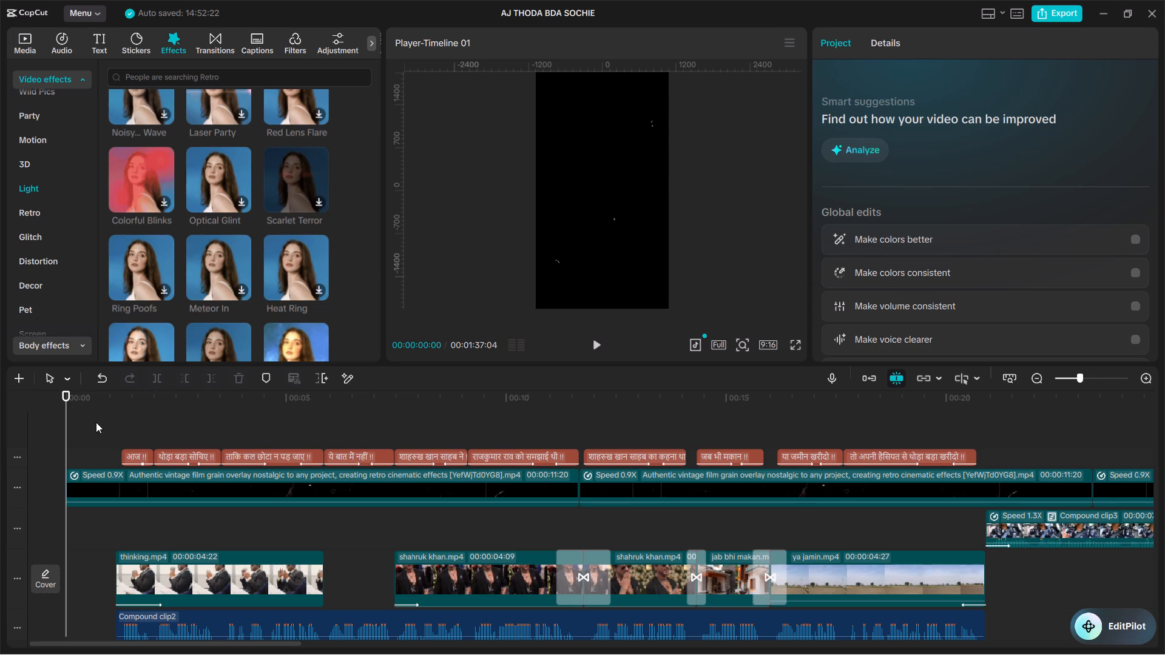
click(794, 342)
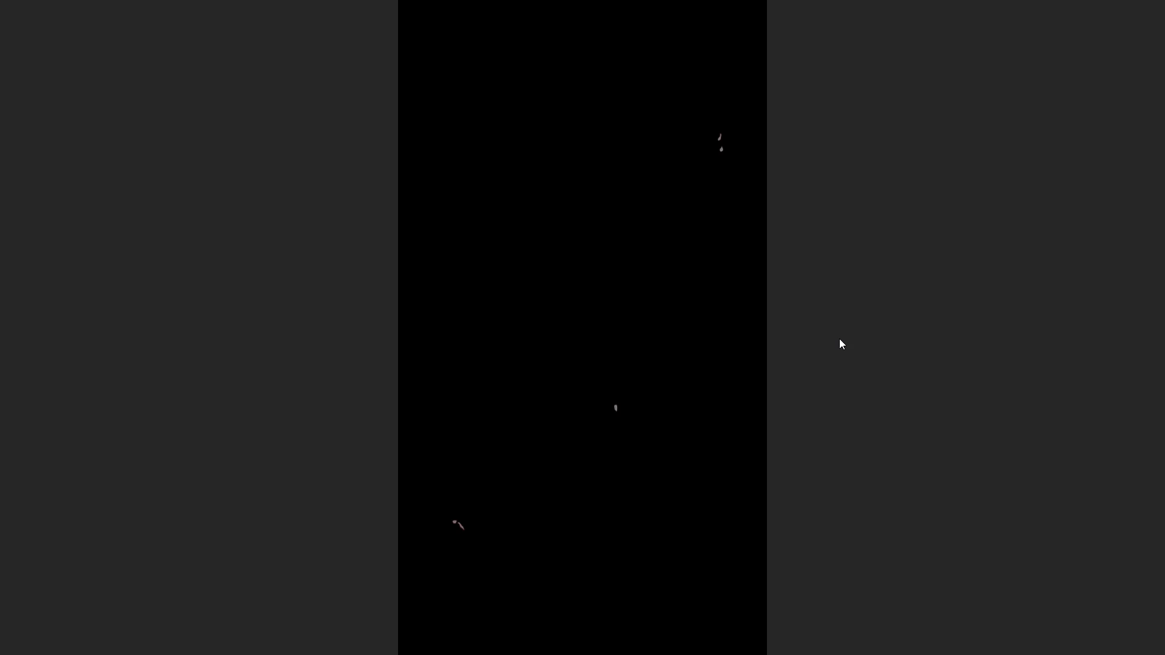
key(Escape)
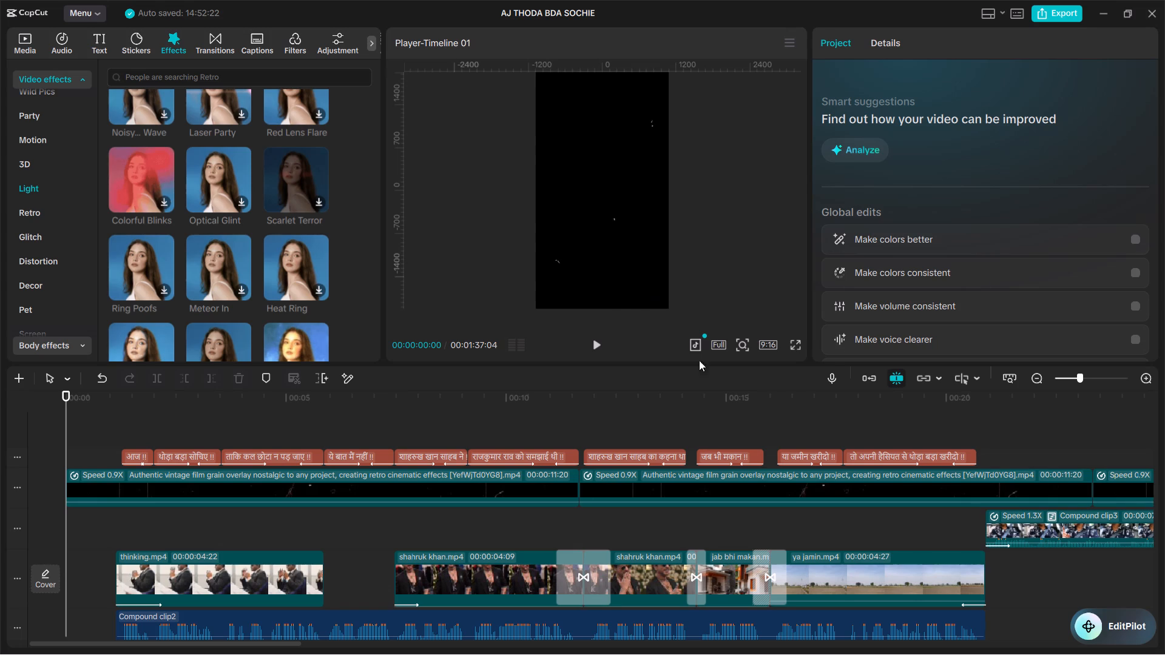
Add a default text clip at 00:01:32:09, right where the last clip, chota makan.mp4, ends.
ctrl+scroll(1001, 520, down, 19)
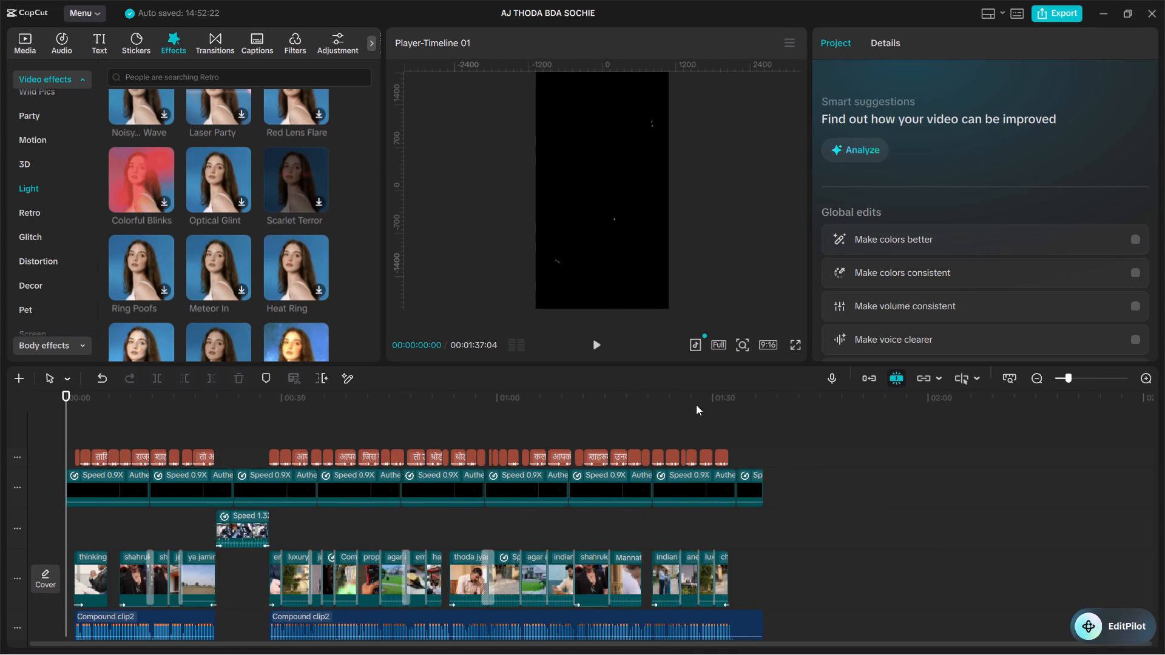
click(740, 436)
drag(740, 436, 728, 432)
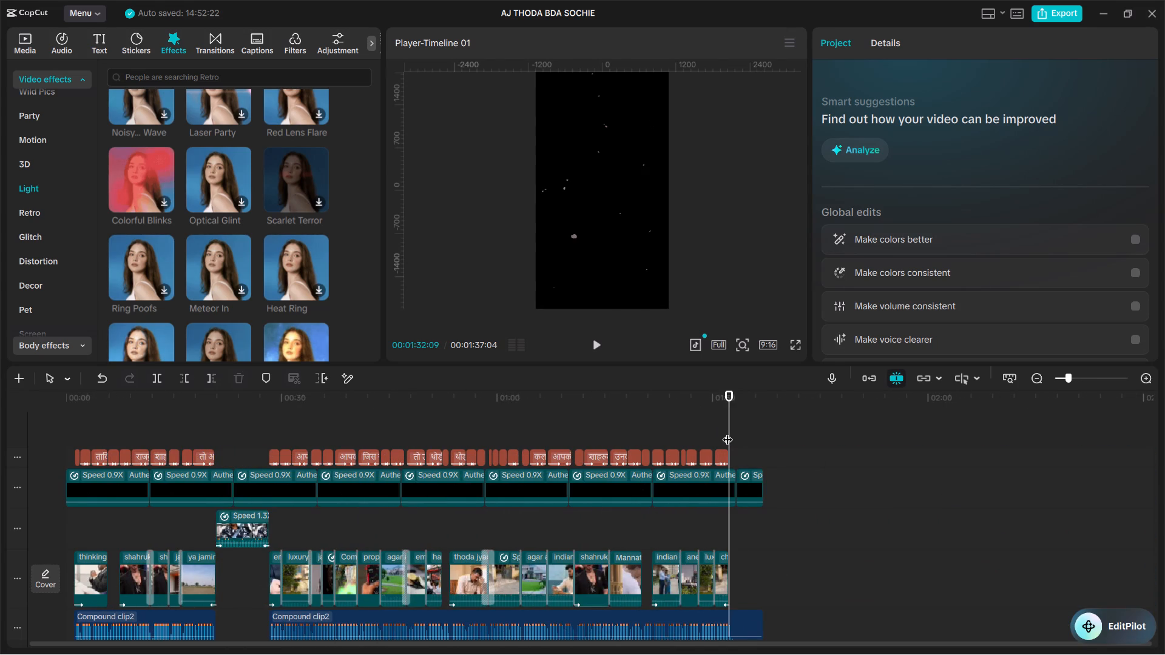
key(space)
click(724, 429)
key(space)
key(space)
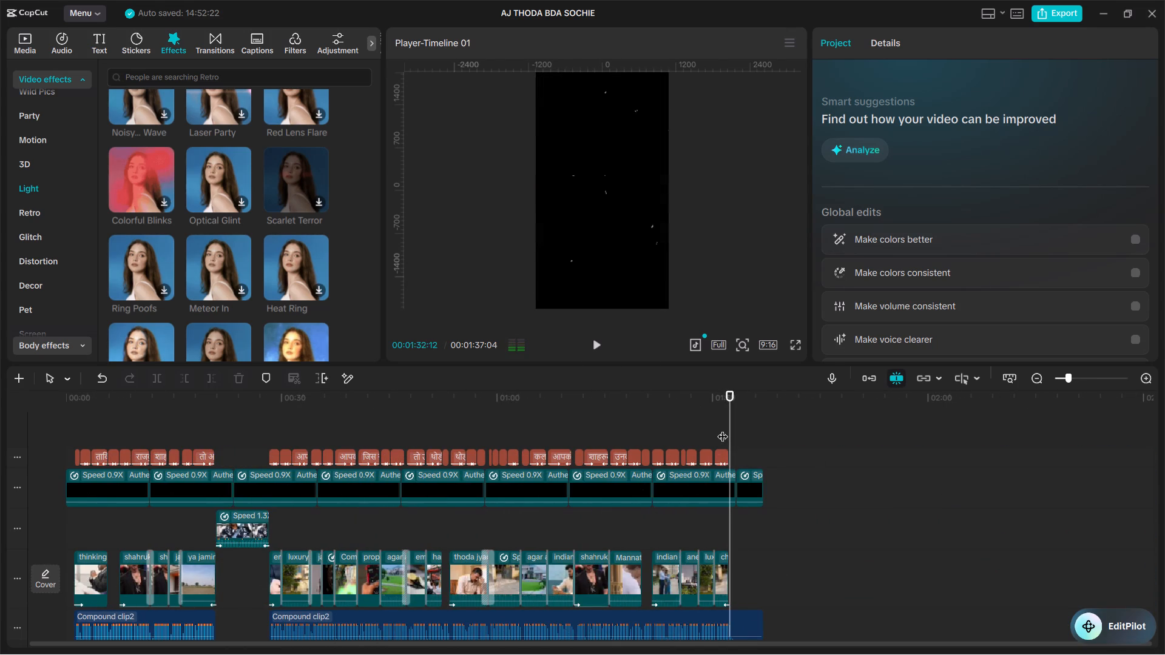
ctrl+scroll(769, 459, up, 20)
ctrl+scroll(769, 459, up, 4)
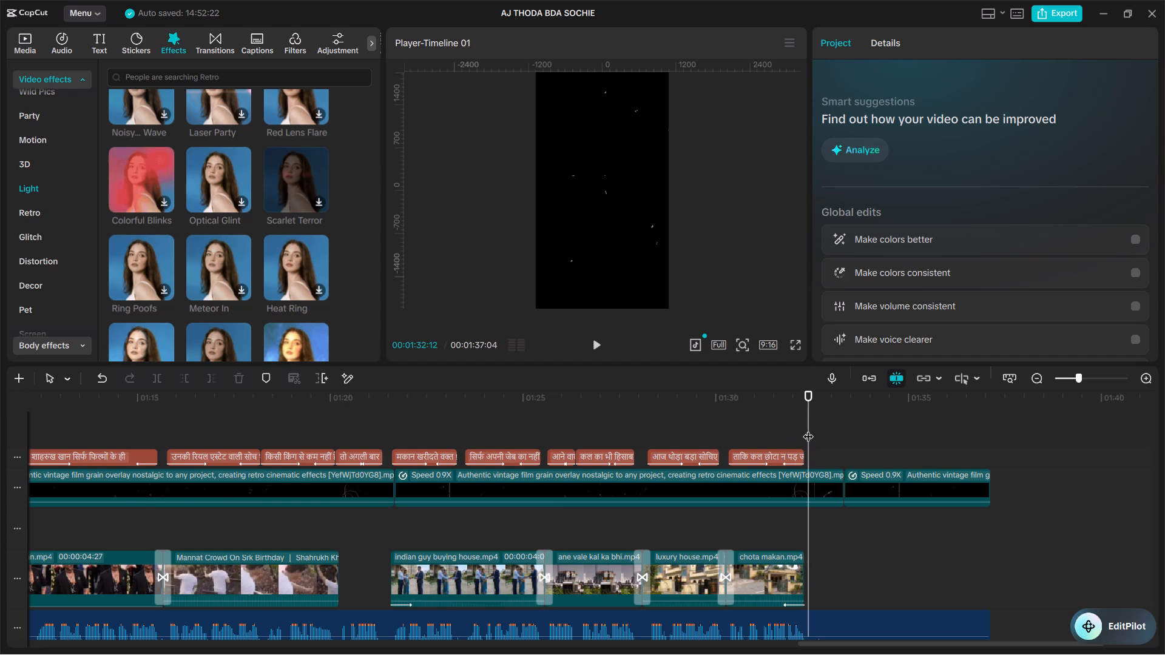
click(808, 429)
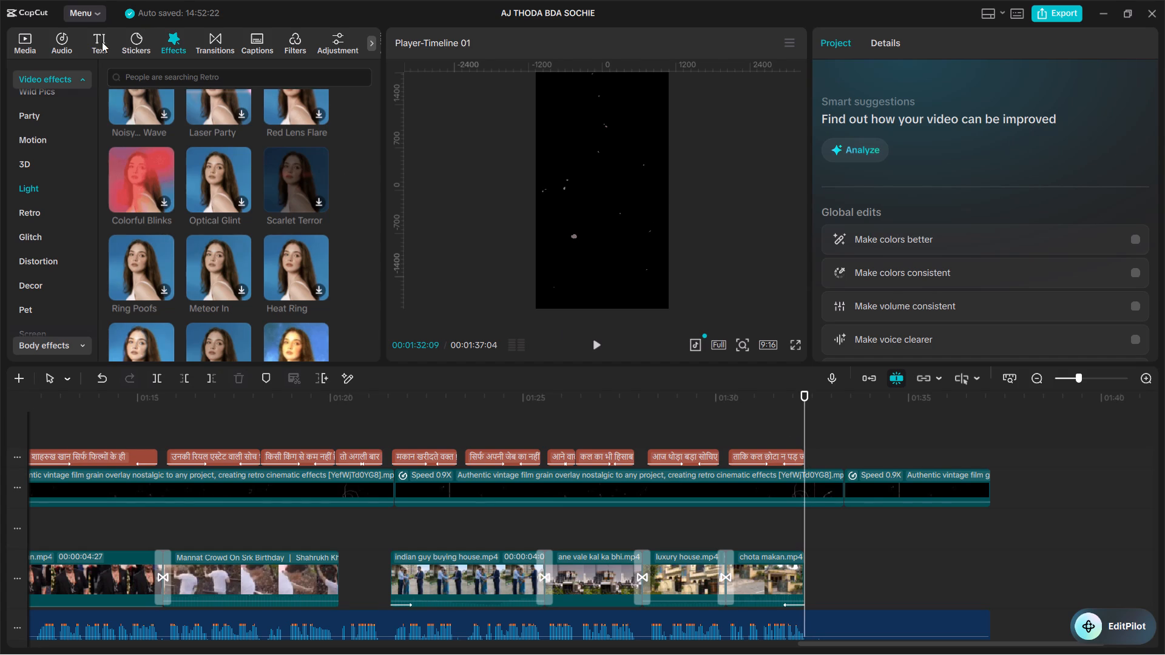
click(96, 42)
click(163, 121)
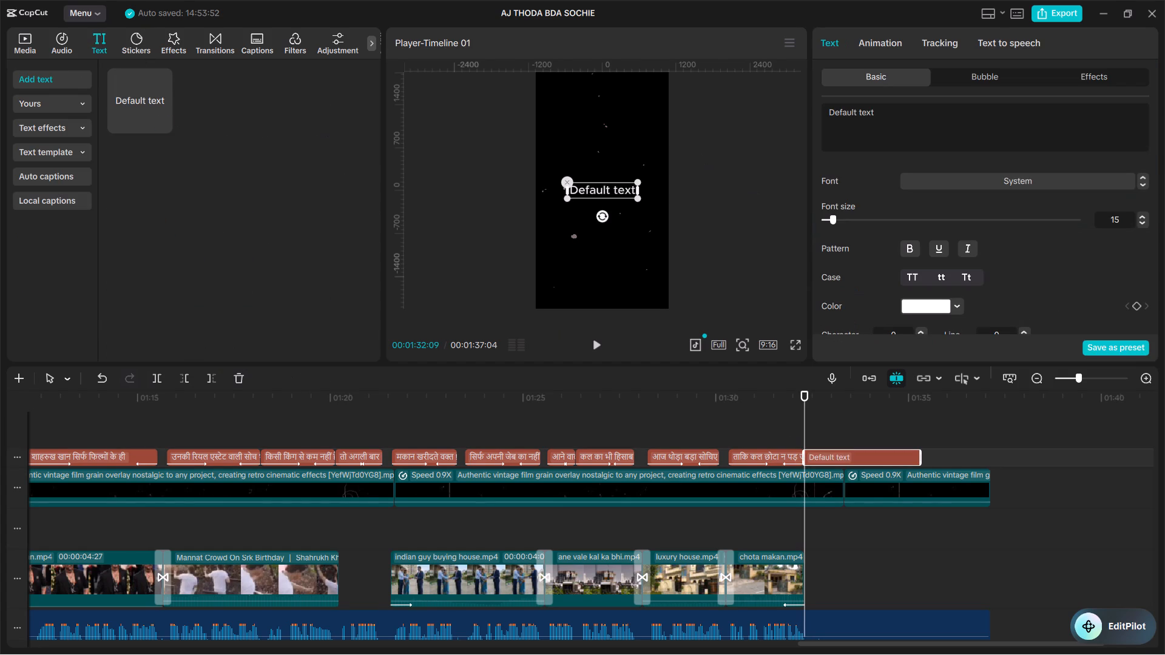
Replace the default wording of the new text with "FOR ANY REAL ESTATE DETAILS".
click(888, 116)
key(ctrl+a)
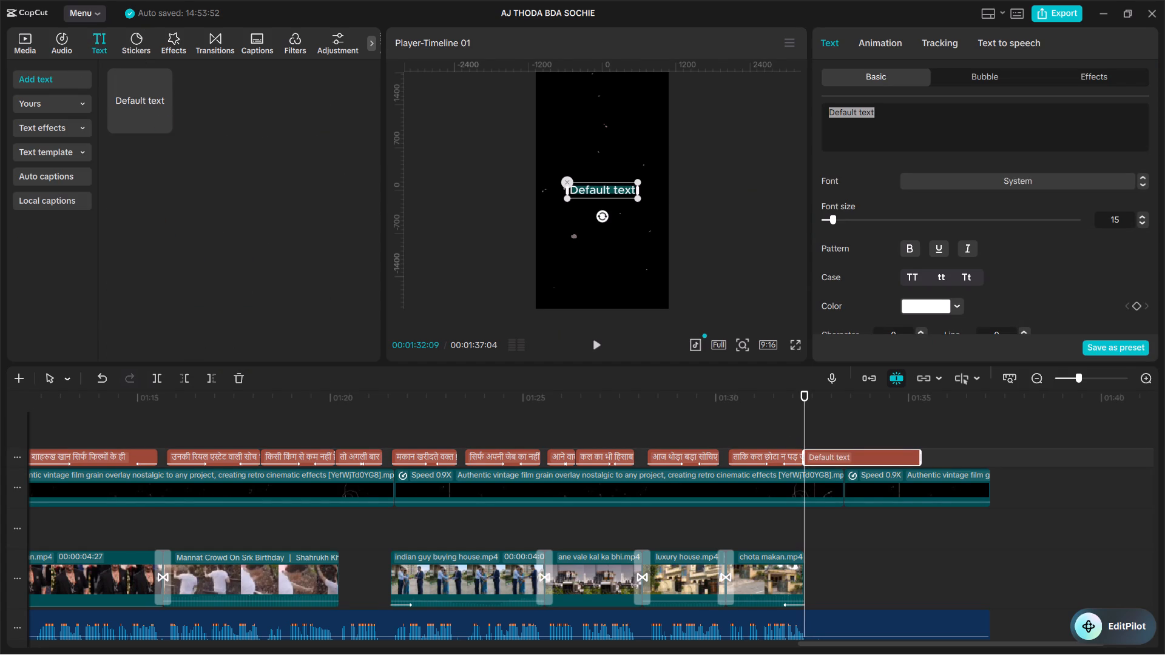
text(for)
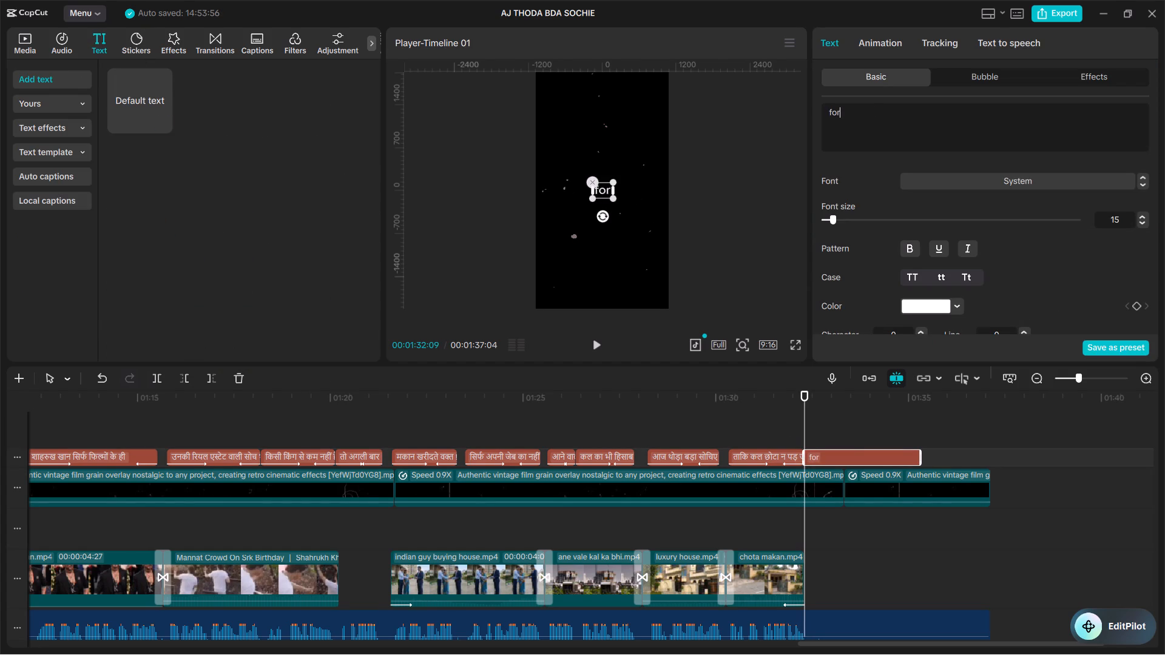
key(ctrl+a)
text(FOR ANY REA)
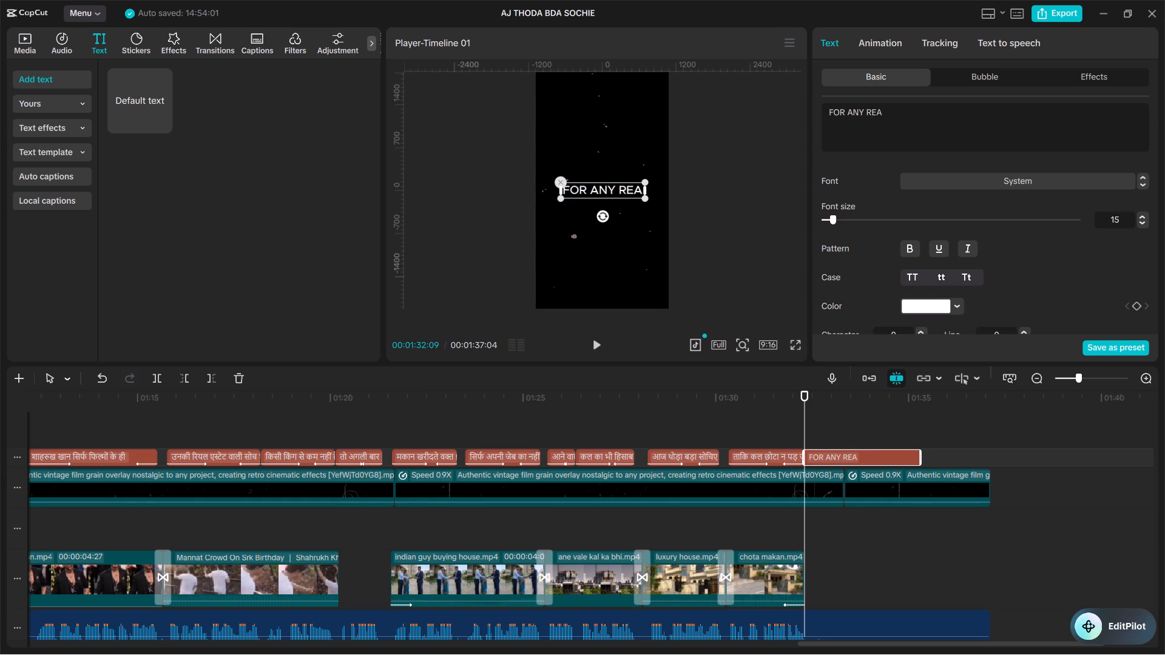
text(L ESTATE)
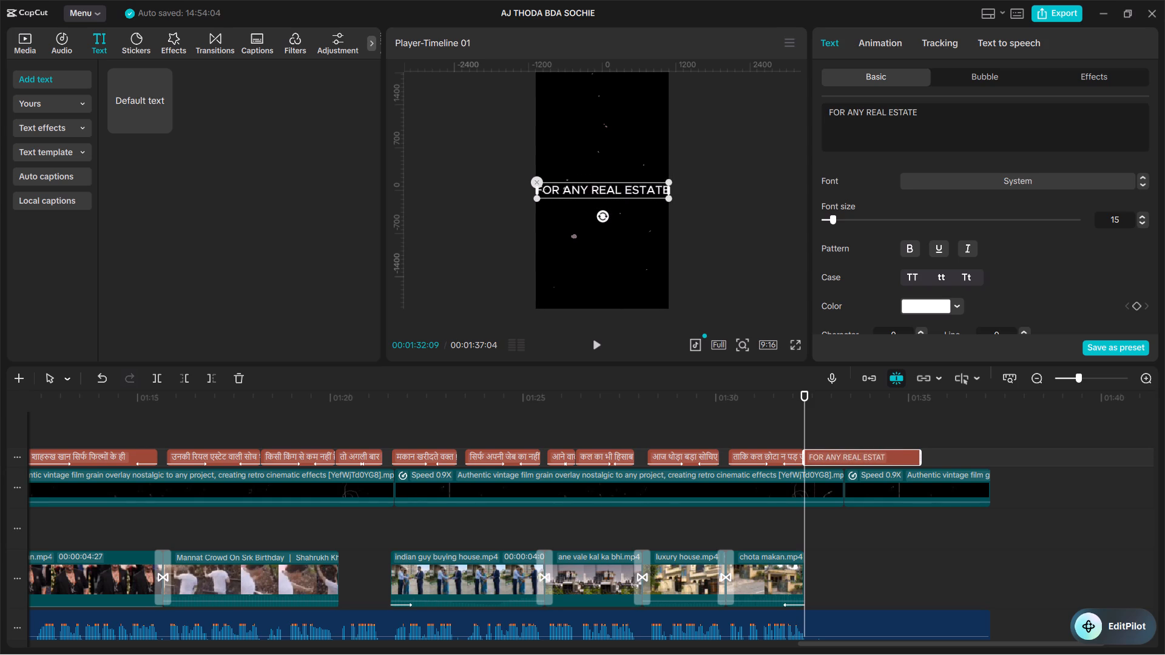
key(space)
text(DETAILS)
Make the real estate text bold, switch it to title case, and scale it down to the frame's width.
click(904, 250)
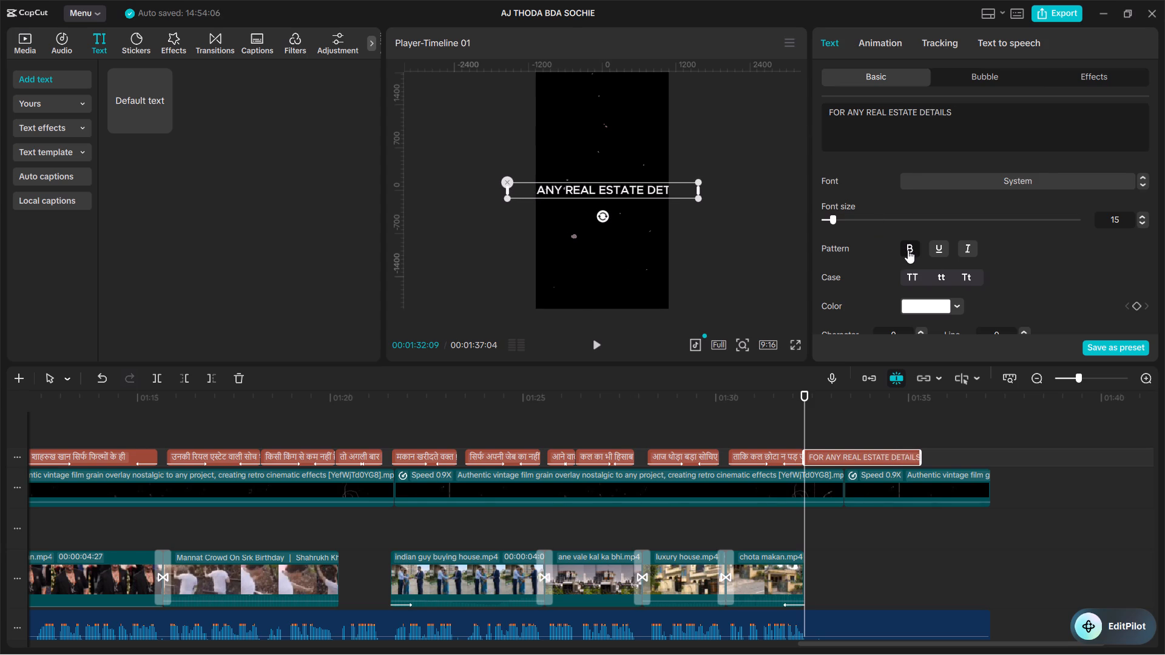
click(968, 277)
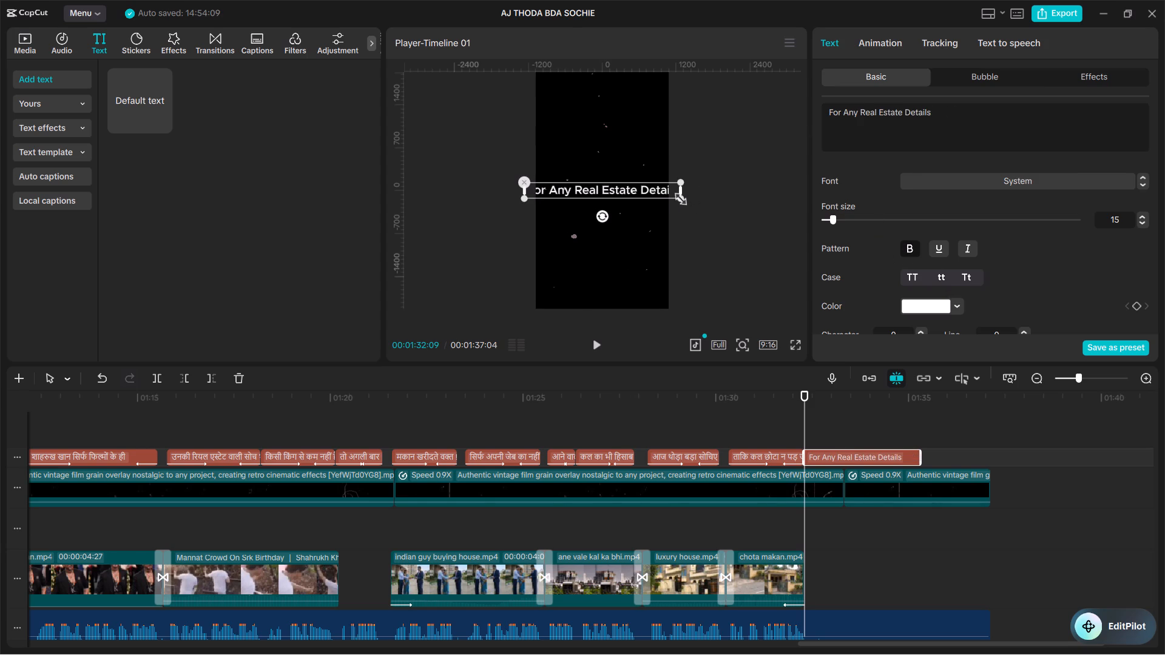
drag(680, 196, 658, 190)
Search the fonts for "SERIF" and set the text's font to the Serif preset.
click(1030, 181)
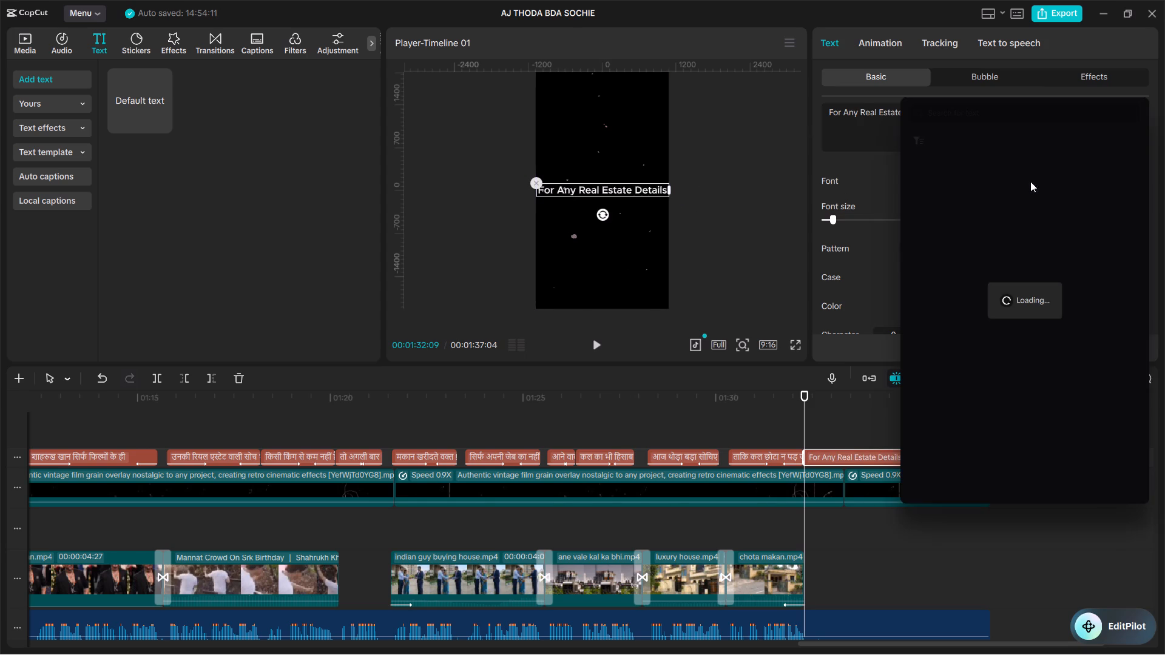
scroll(1009, 221, up, 7)
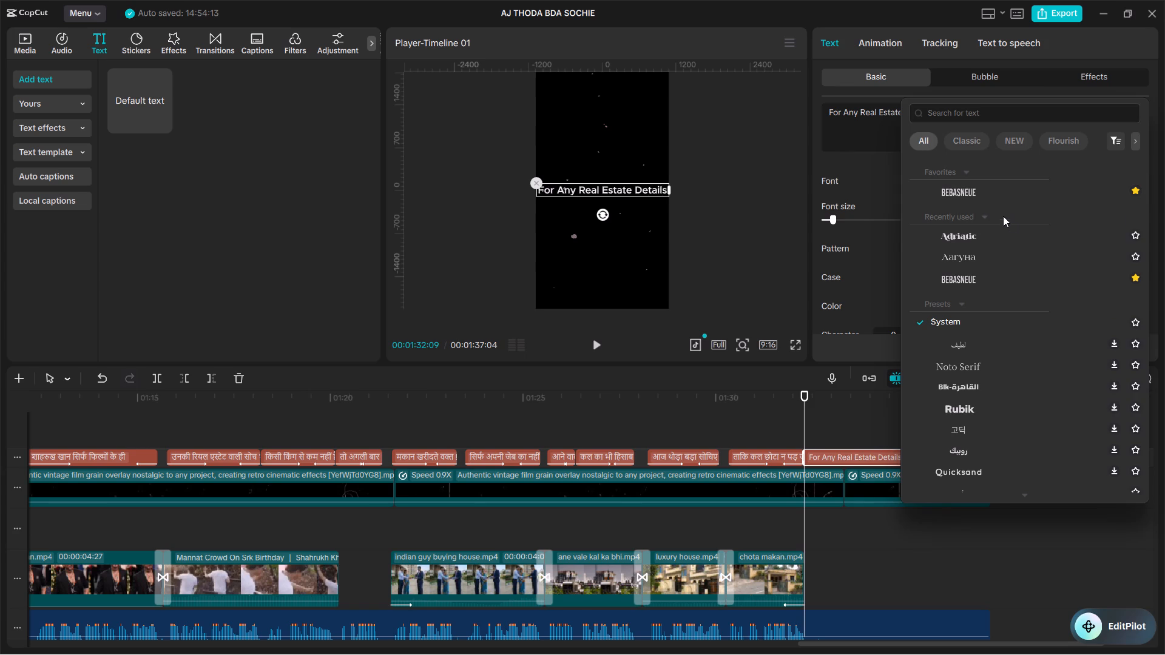
scroll(1003, 216, up, 5)
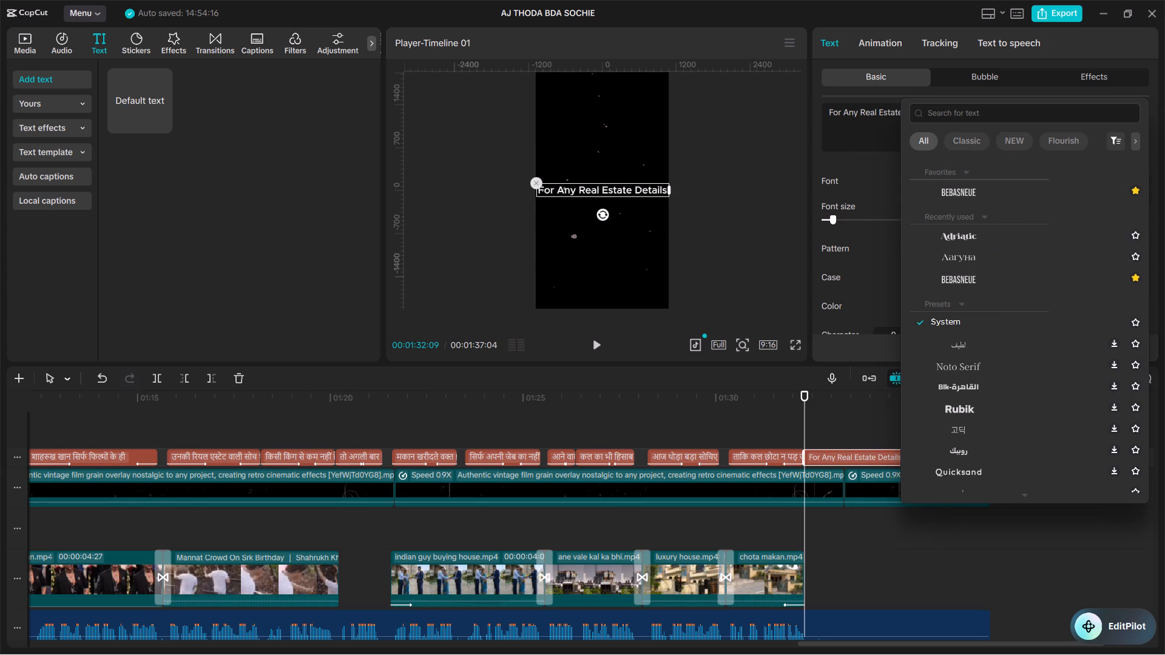
click(993, 116)
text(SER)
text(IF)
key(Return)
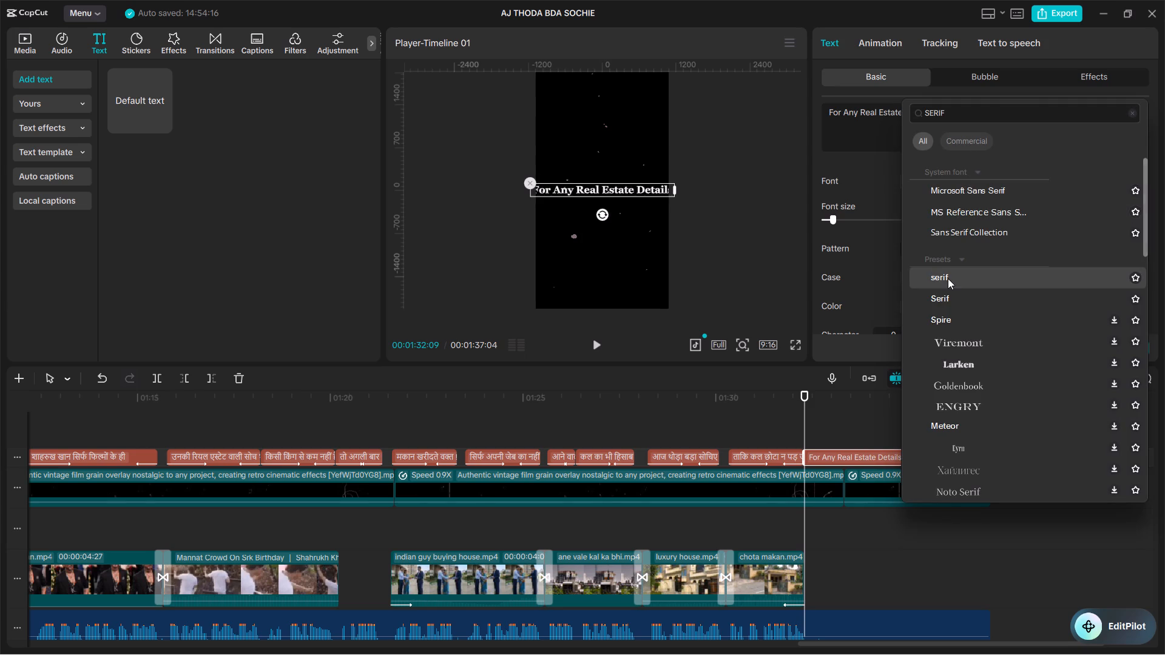
click(957, 298)
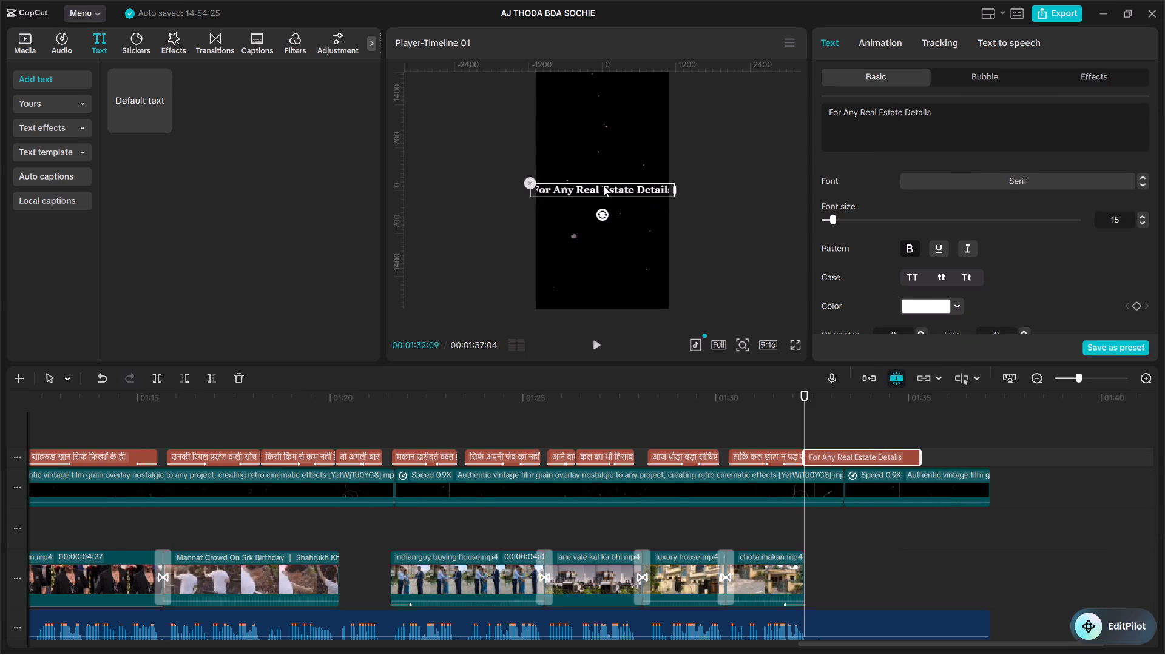
Move the real estate text straight up to above the frame's centre and set its font size to 14.
drag(603, 186, 601, 155)
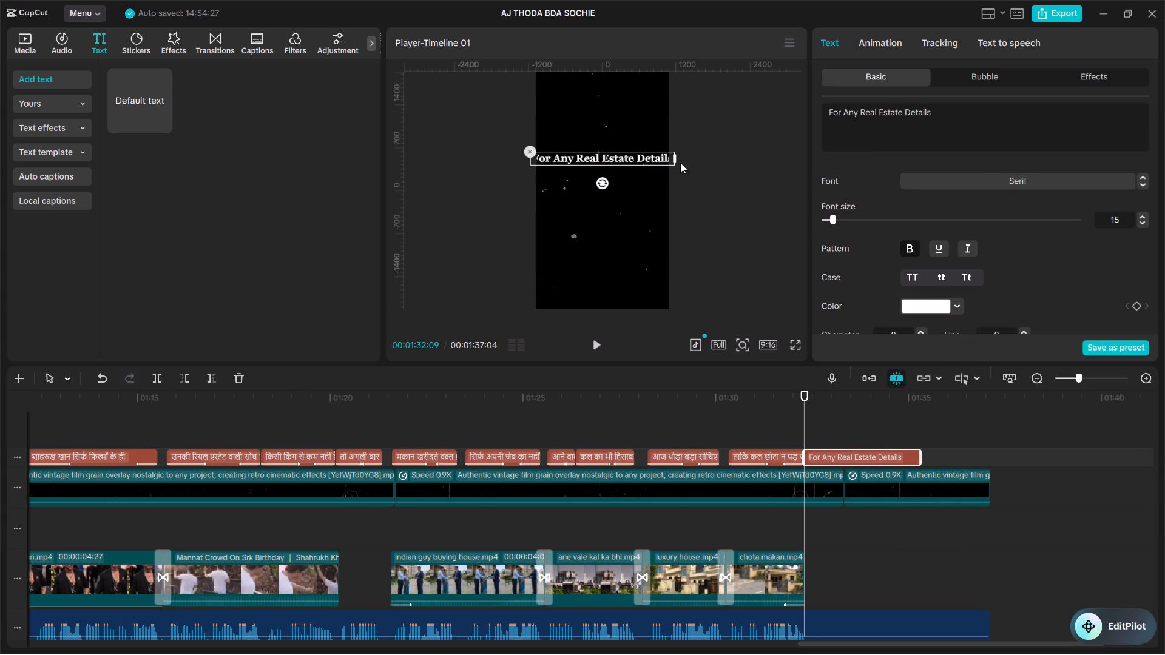
click(1144, 222)
click(1144, 222)
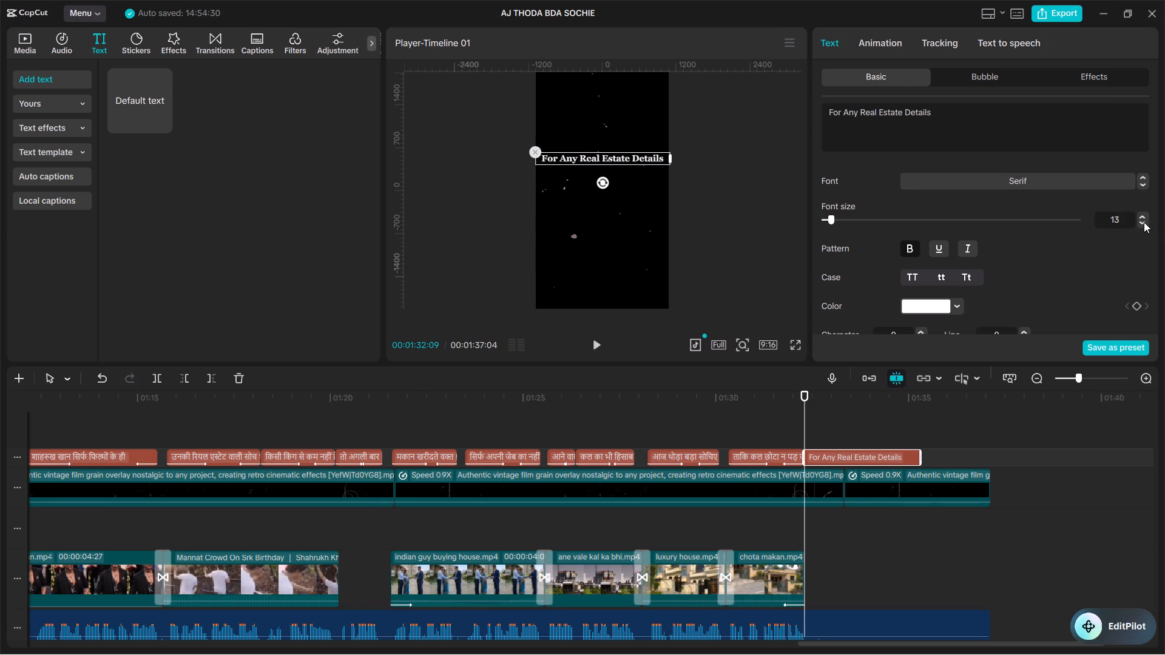
click(1143, 216)
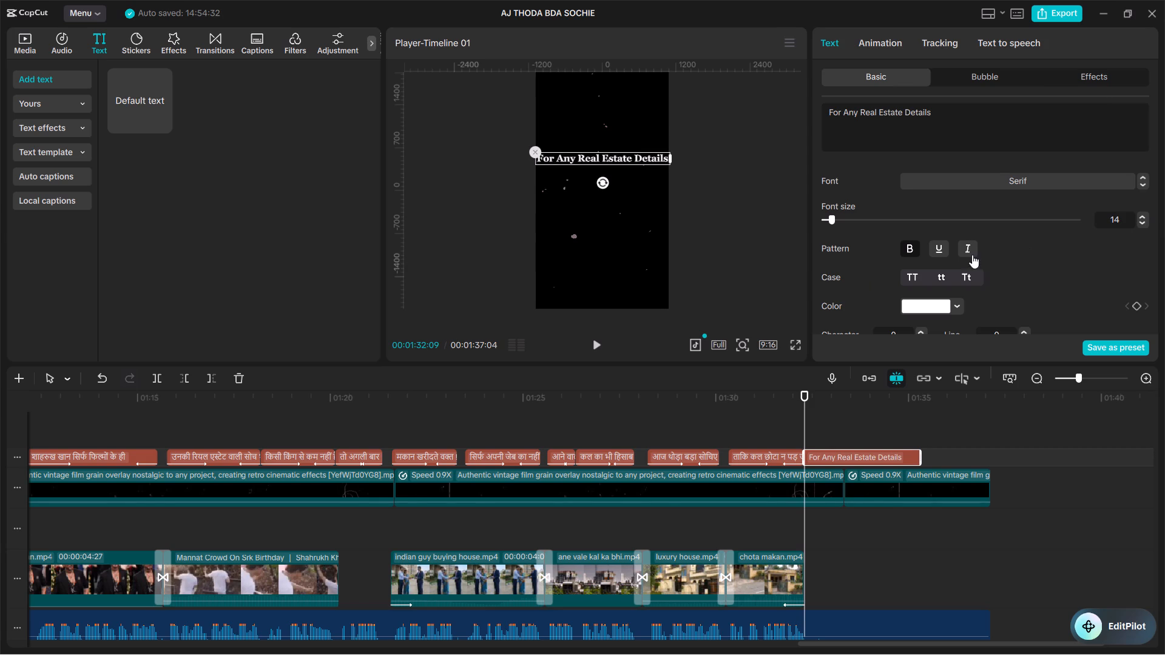
Append the red telephone receiver emoji to the end of "For Any Real Estate Details".
click(944, 117)
key(super+period)
click(921, 497)
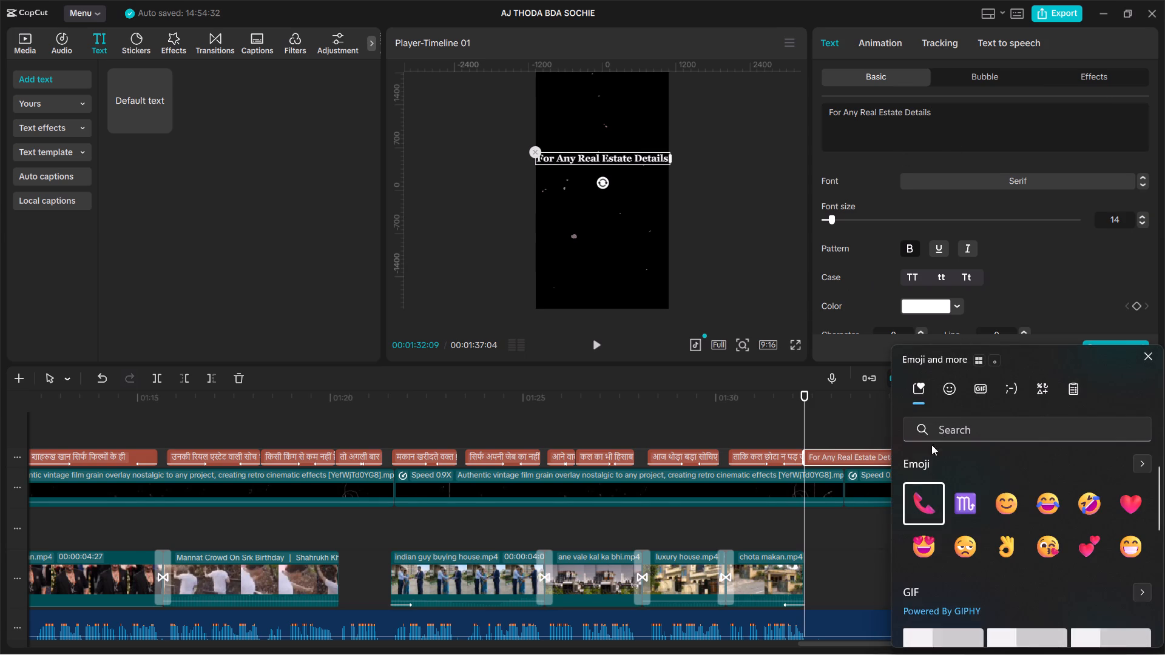
click(973, 122)
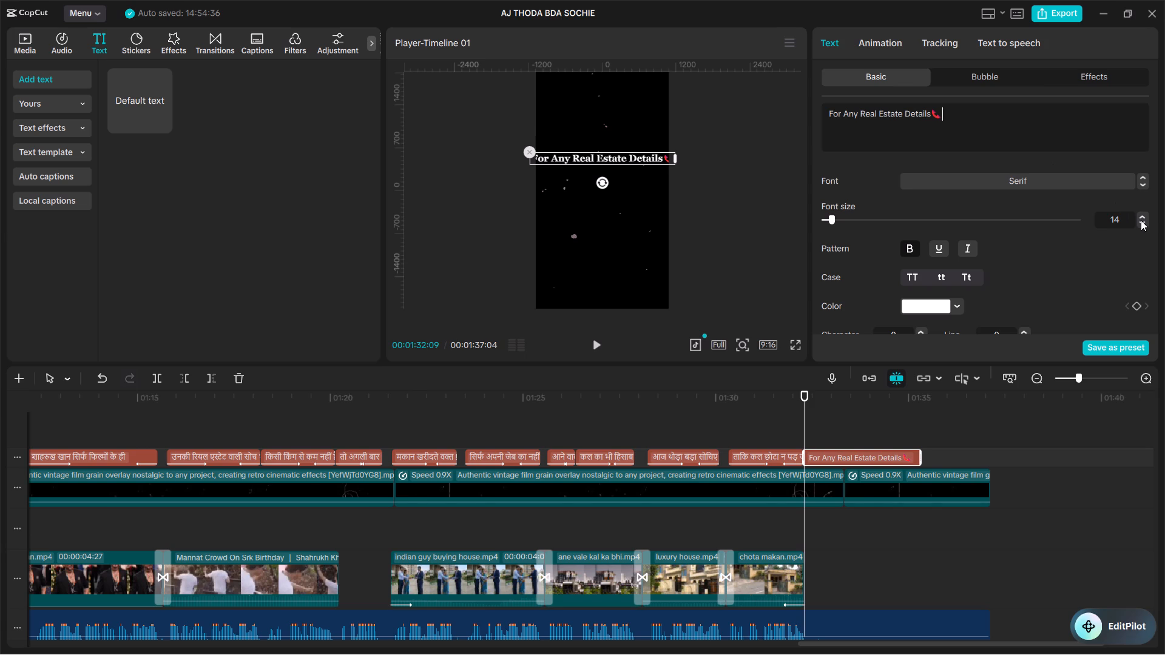
Reduce the text's font size by one so the line with the emoji fits the frame, and check it in full screen.
click(1141, 220)
click(797, 349)
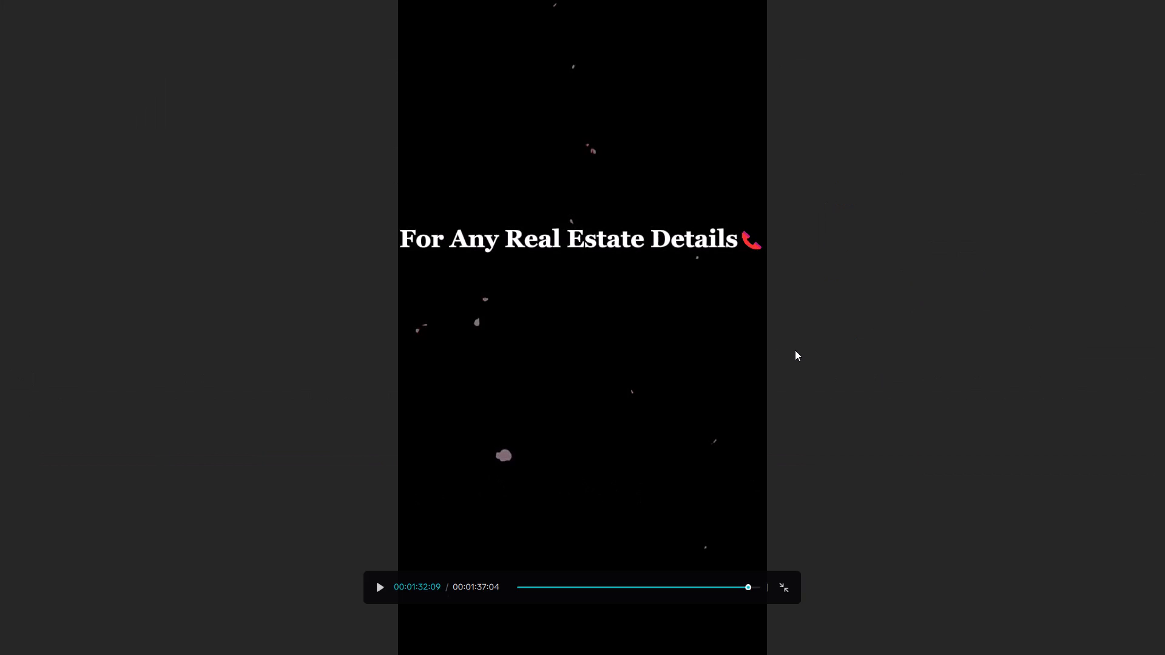
Set the closing text's font size to 12.
key(Escape)
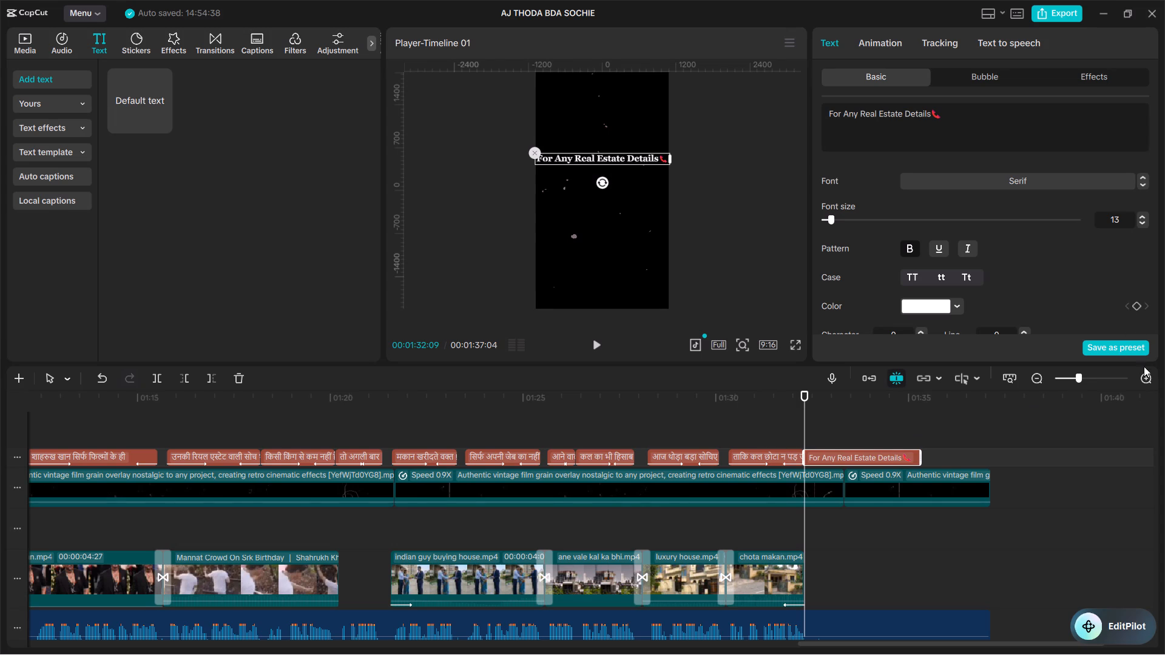
click(1144, 221)
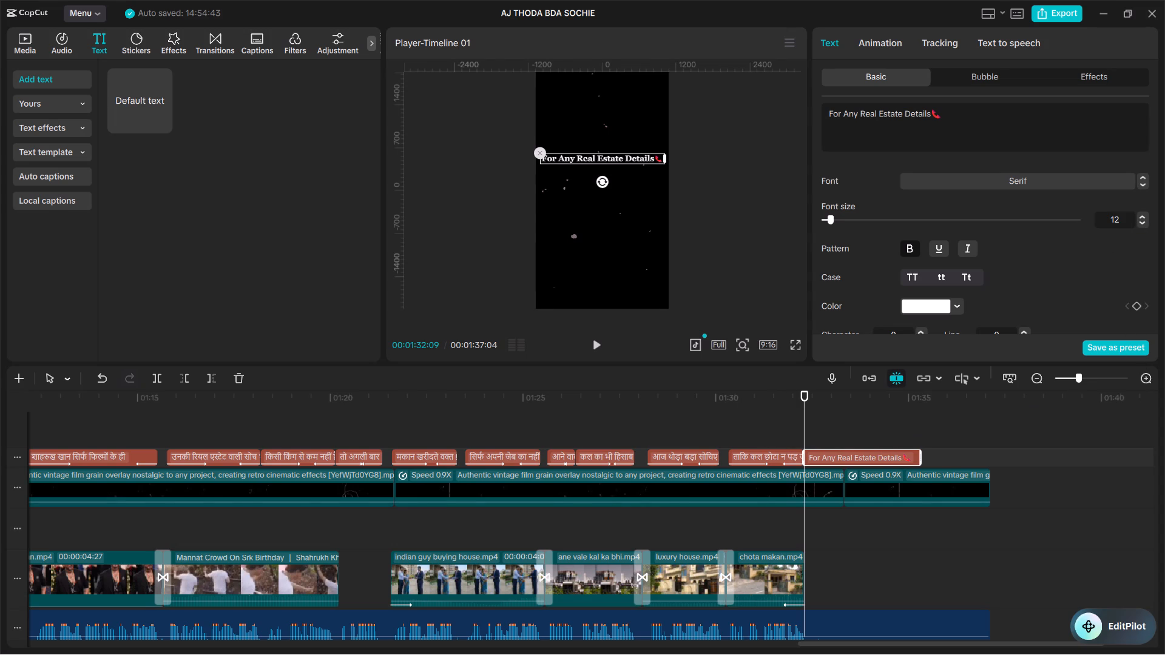
Below the real estate line, leave a blank line and add "Yuvedh Estate" followed by the contact phone number on its own line.
click(914, 111)
drag(943, 114, 810, 108)
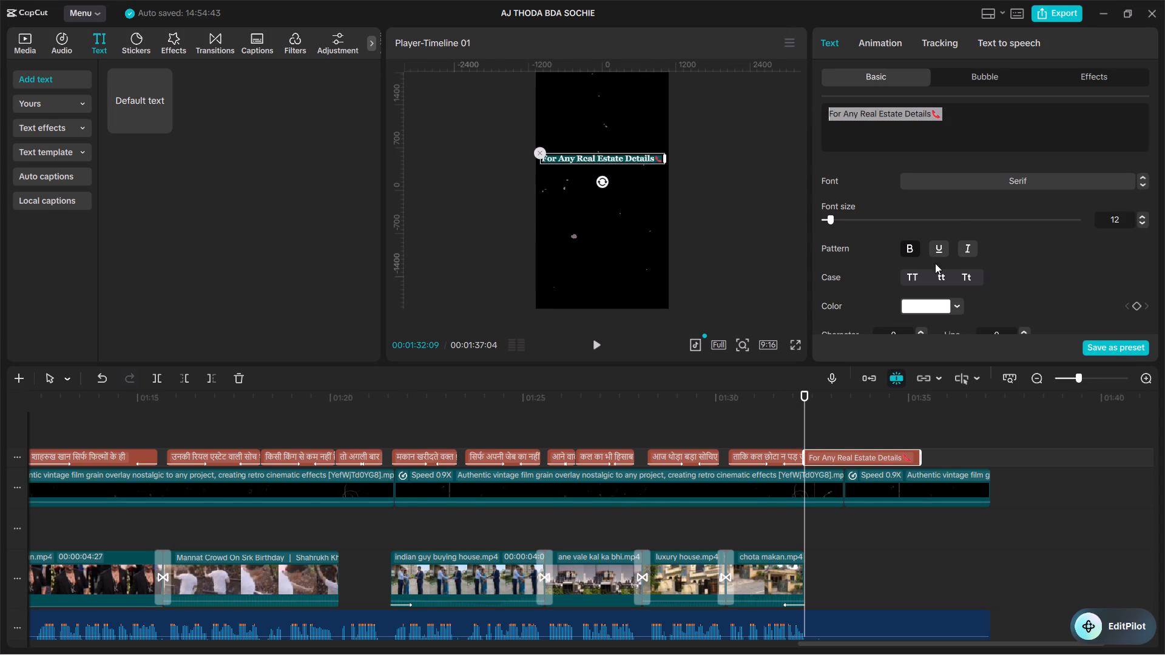
click(950, 121)
key(shift+Return)
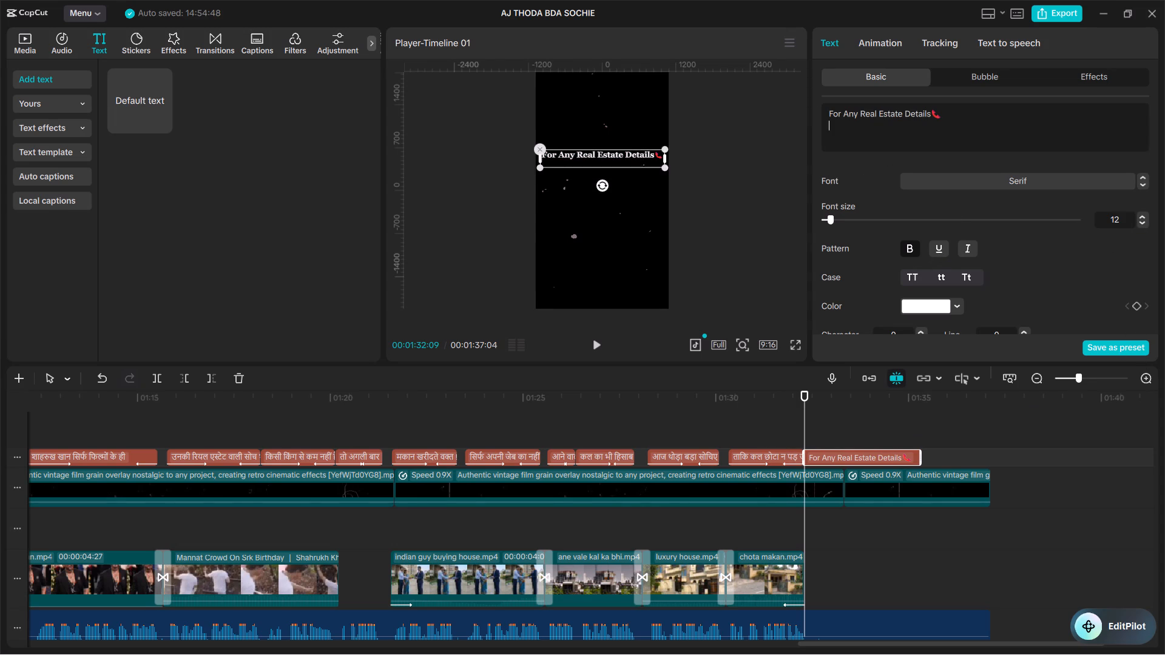
key(shift+Return)
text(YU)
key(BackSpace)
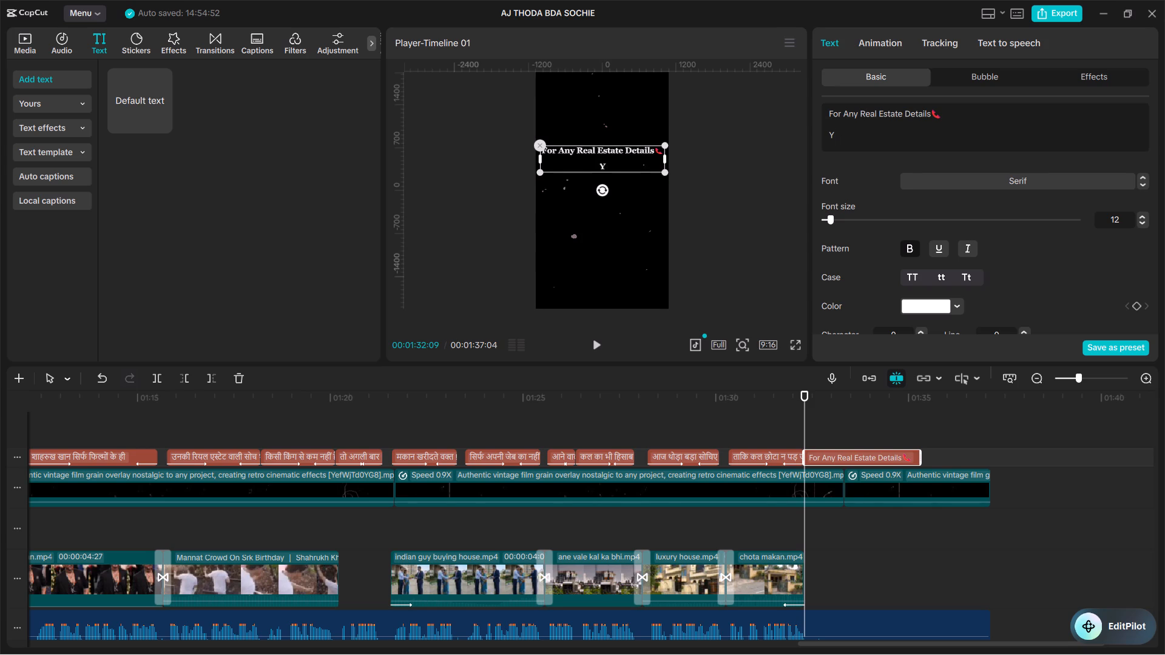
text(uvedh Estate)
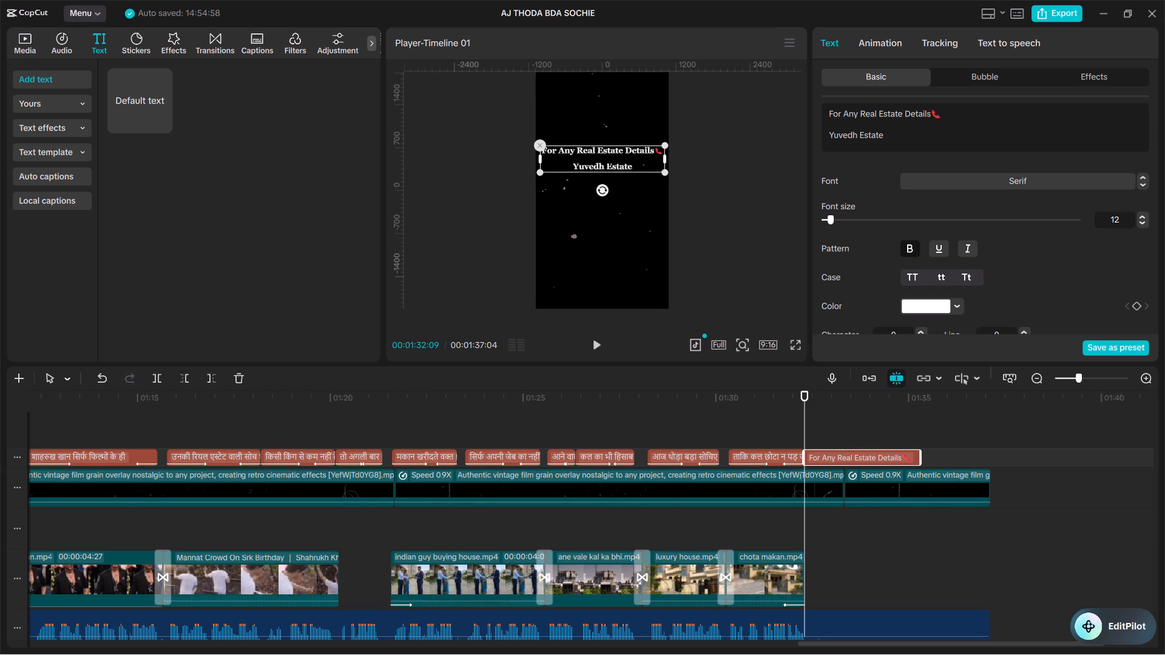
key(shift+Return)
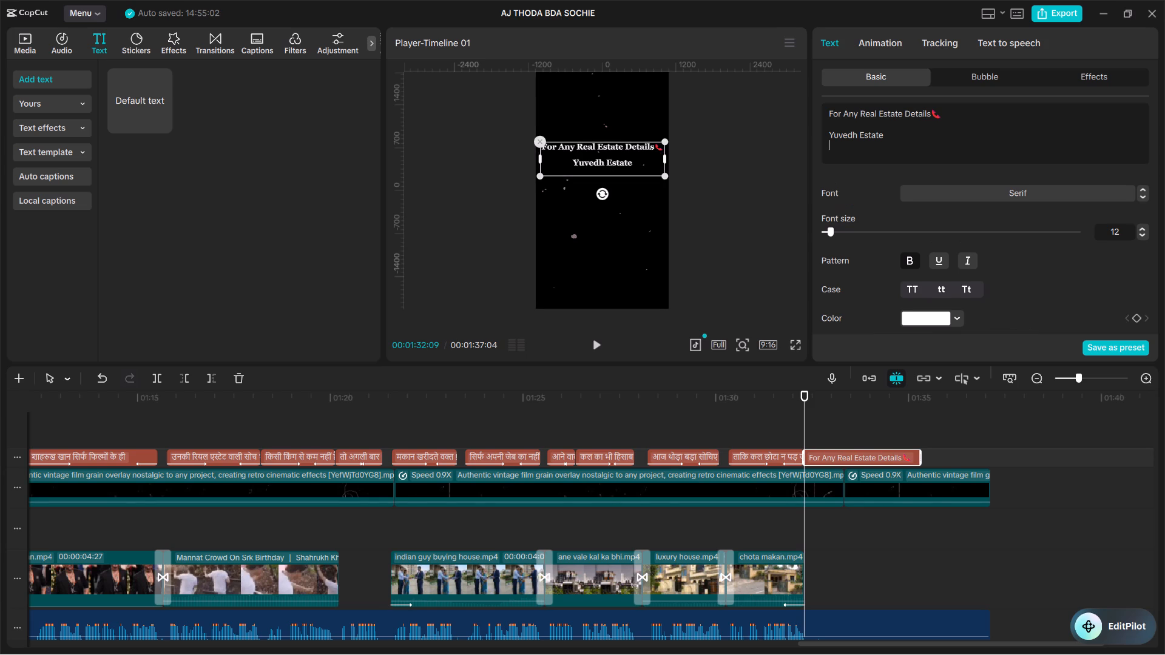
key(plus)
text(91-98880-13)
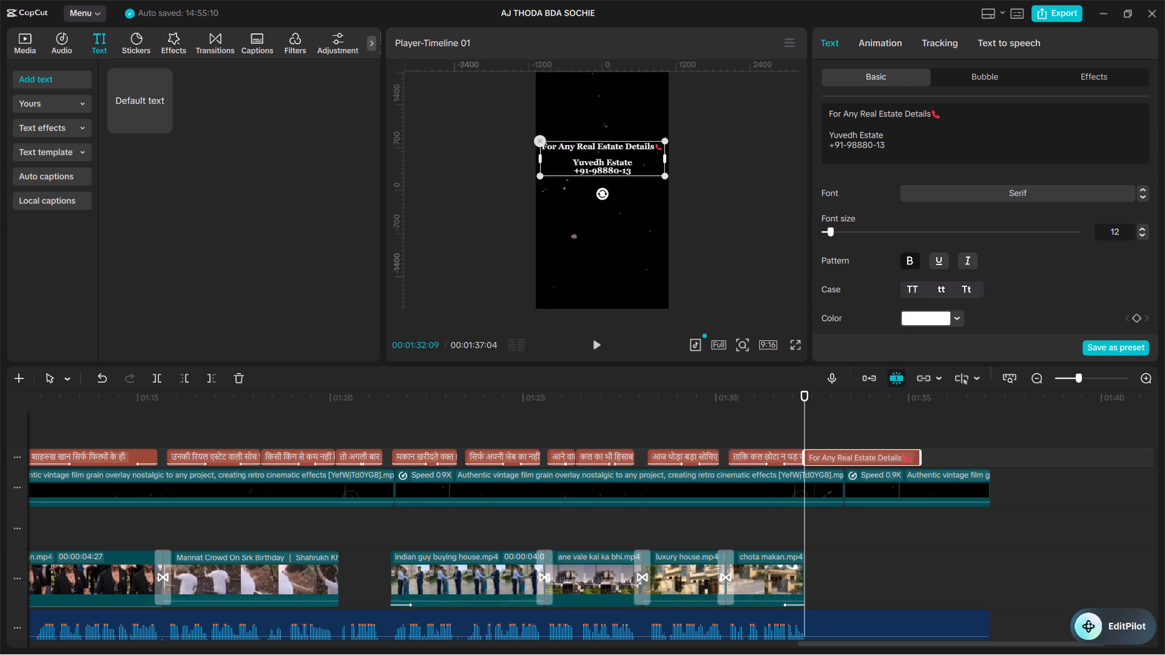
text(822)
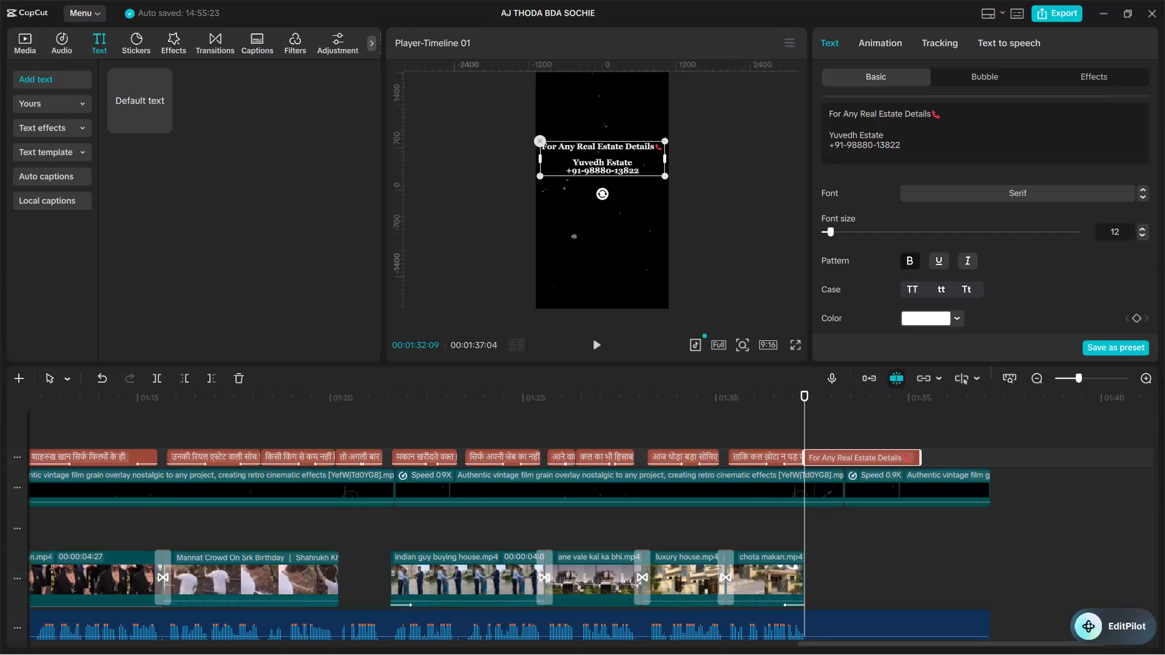
Style only the phone number line with the BebasNeue font, font size 17 and the yellow preset style.
drag(905, 144, 821, 147)
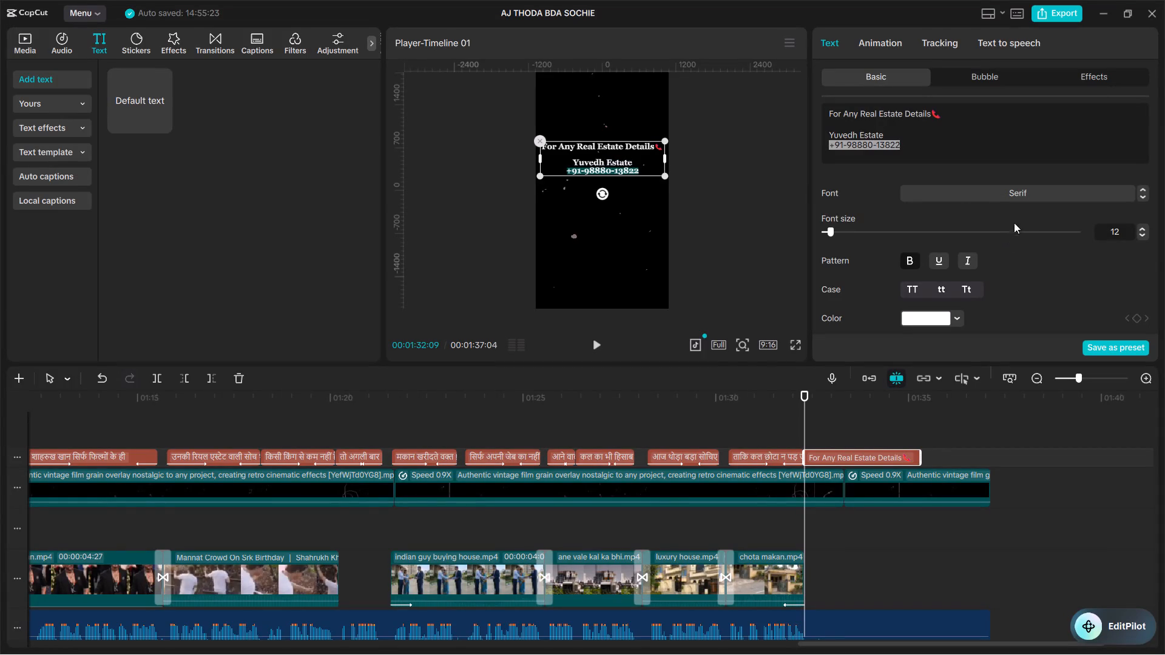
click(1090, 196)
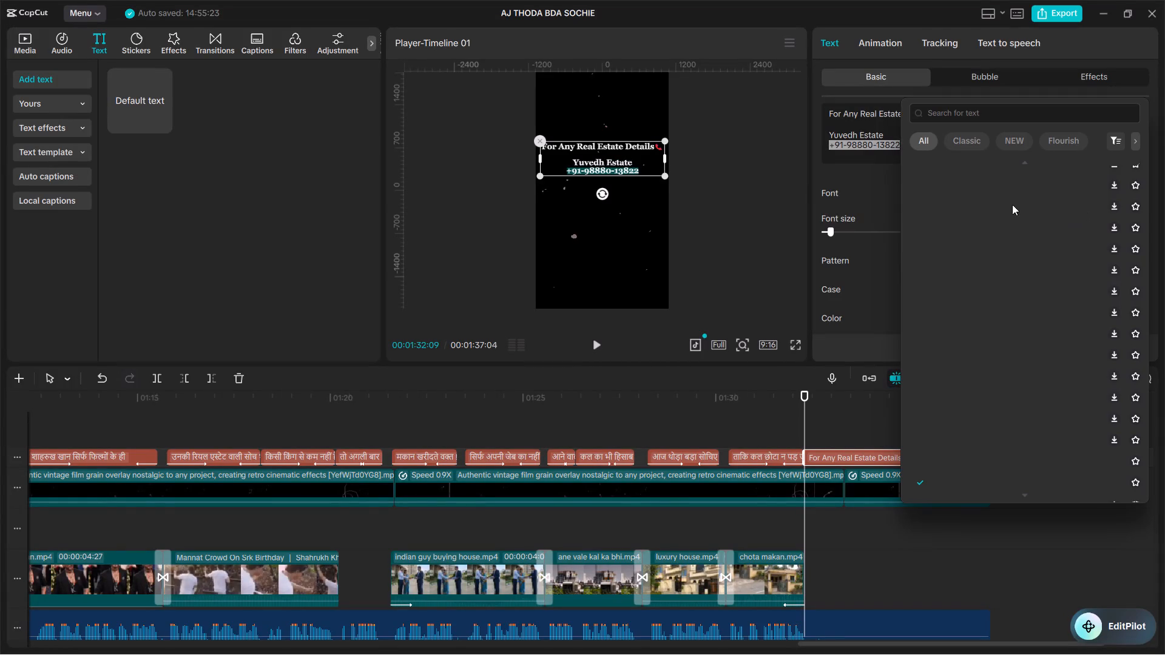
scroll(1032, 201, up, 5)
drag(1146, 467, 1152, 152)
click(1009, 196)
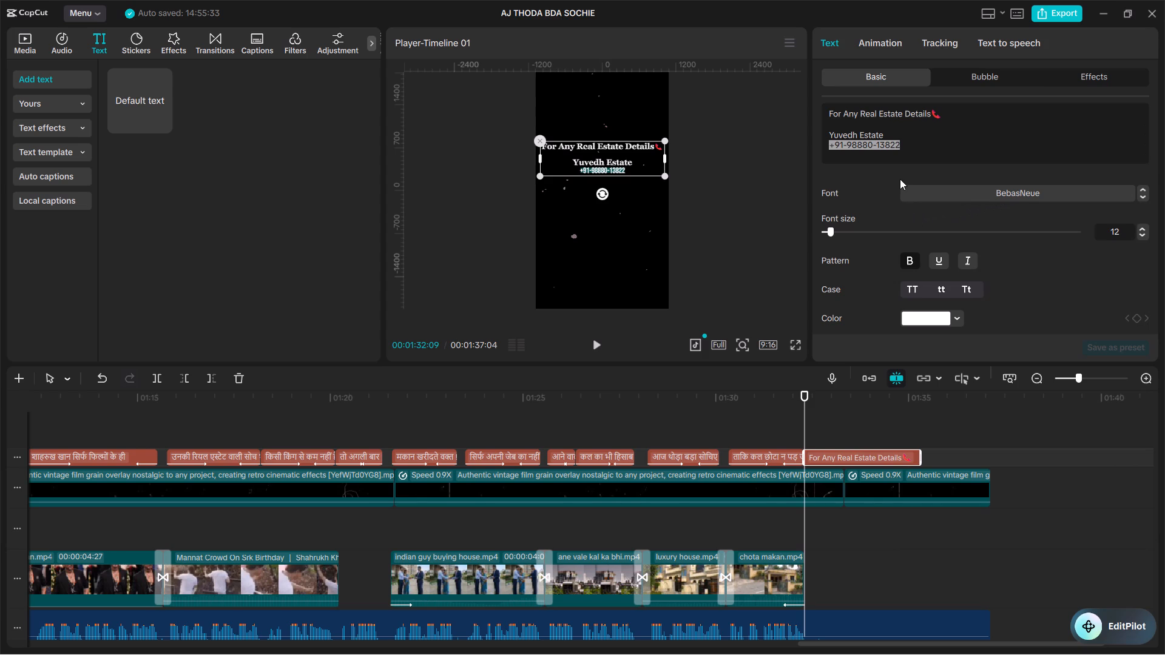
triple_click(1143, 226)
double_click(1143, 226)
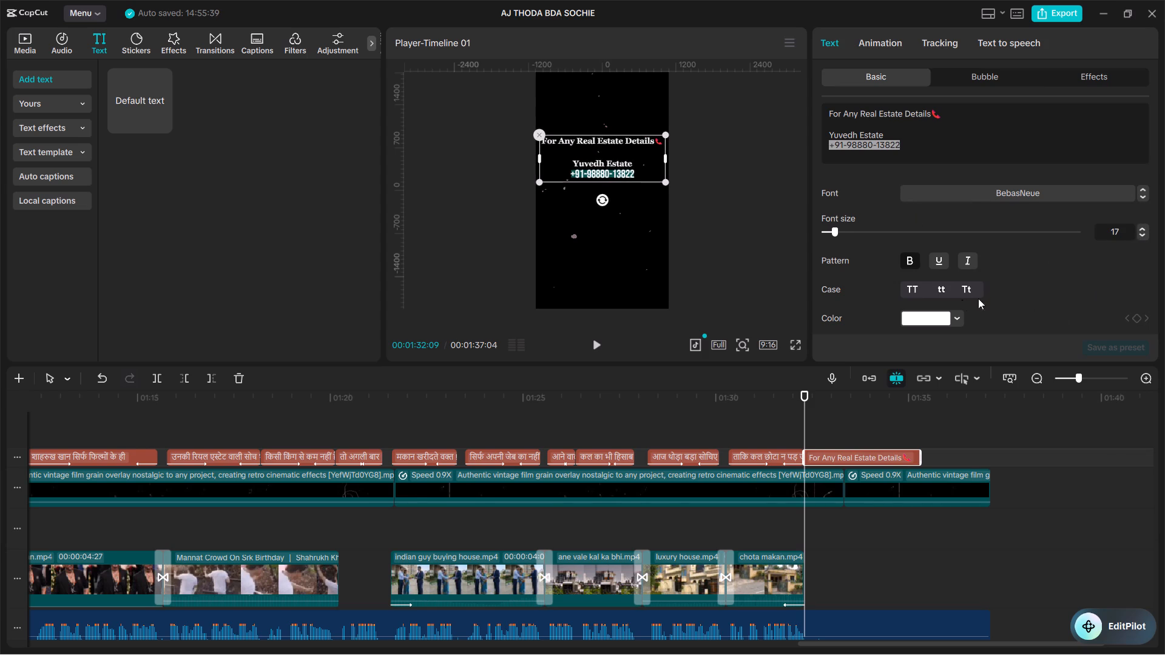
scroll(1044, 296, down, 3)
click(1025, 241)
Apply a white preset style to the "For Any Real Estate Details" and "Yuvedh Estate" lines.
scroll(959, 228, up, 2)
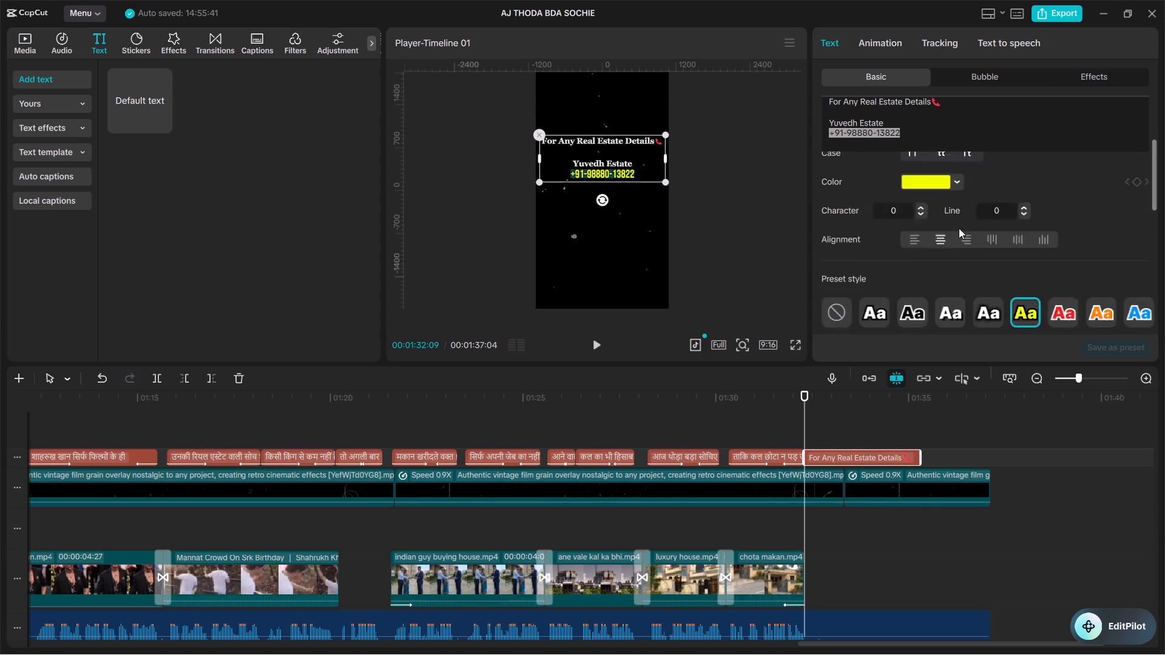
scroll(959, 228, up, 1)
scroll(910, 167, up, 2)
drag(828, 113, 870, 129)
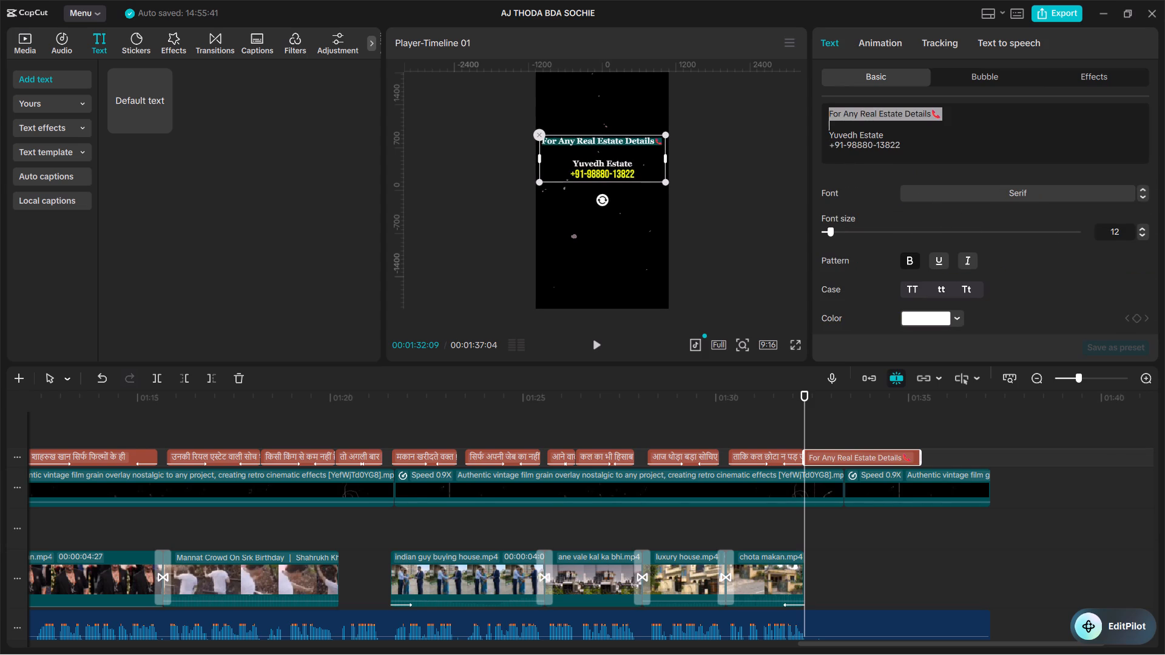
drag(870, 129, 883, 138)
scroll(990, 267, down, 3)
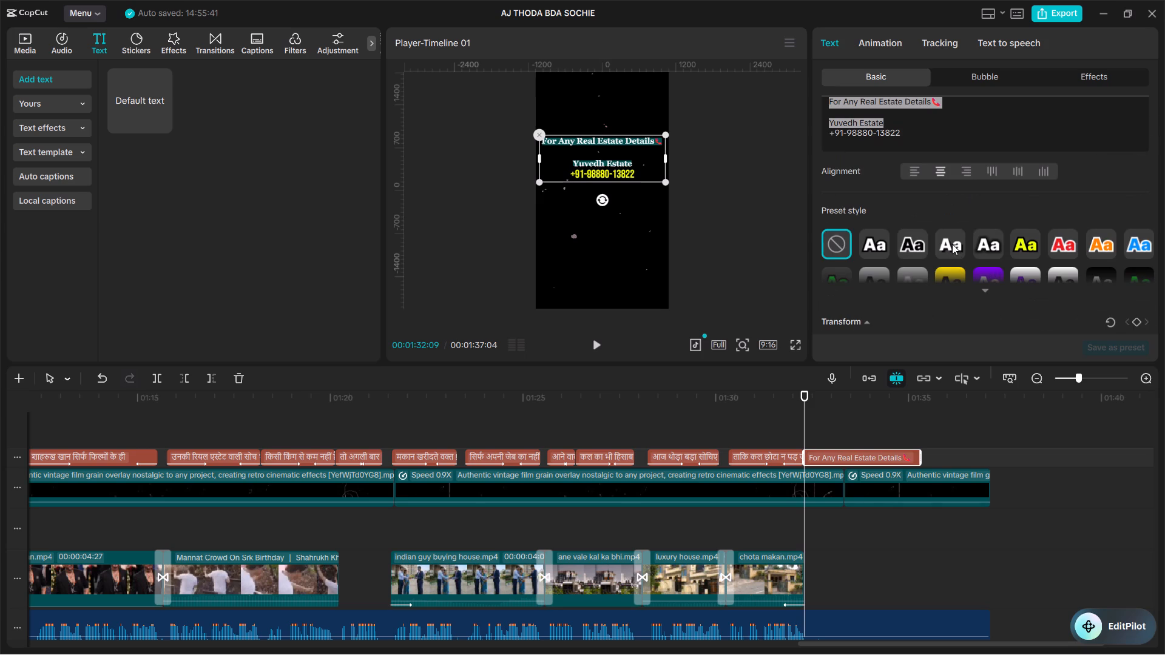
click(952, 244)
click(992, 249)
click(961, 249)
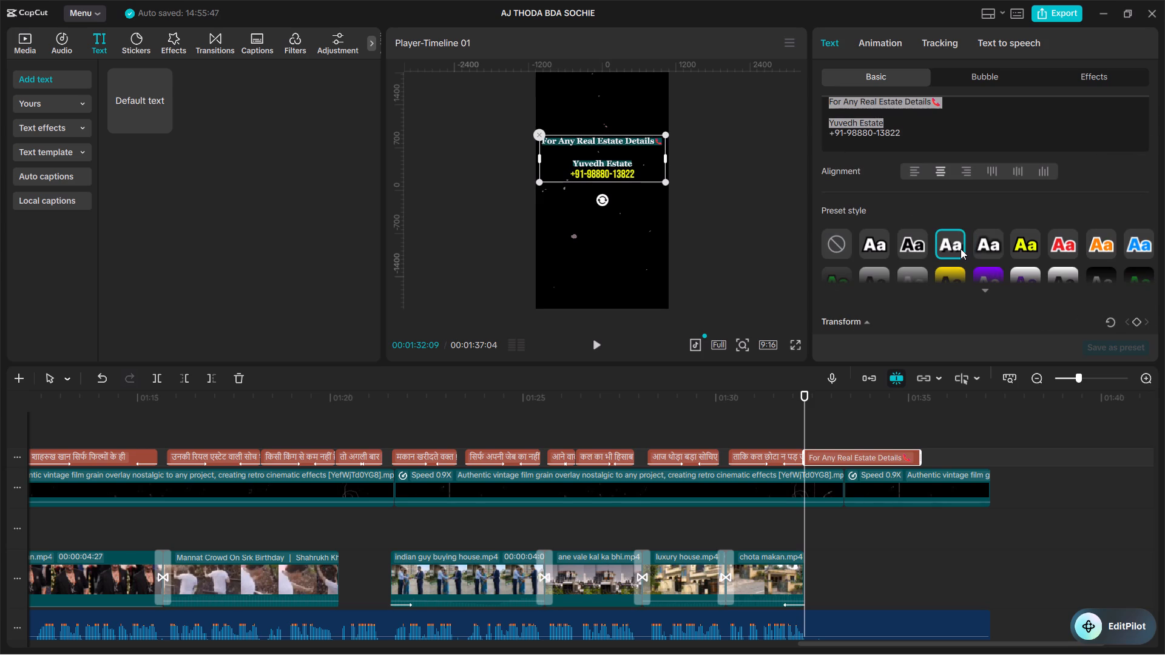
Underline only the "For Any Real Estate Details" line of the closing text.
scroll(972, 171, up, 6)
click(911, 135)
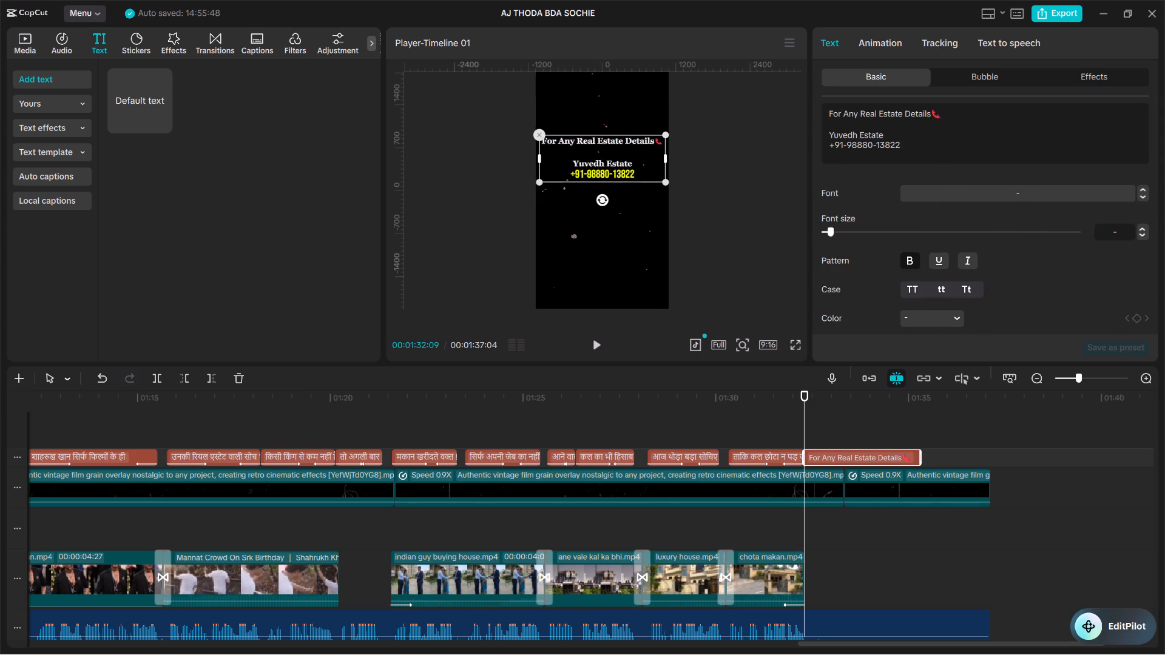
drag(948, 116, 826, 112)
click(936, 263)
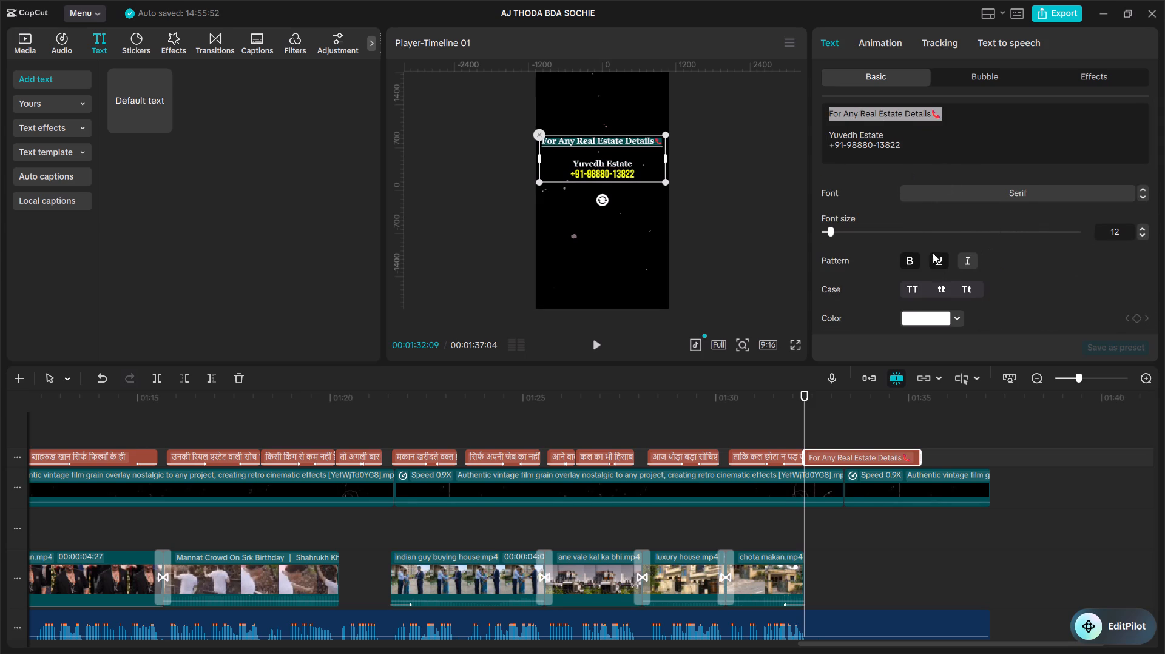
click(683, 199)
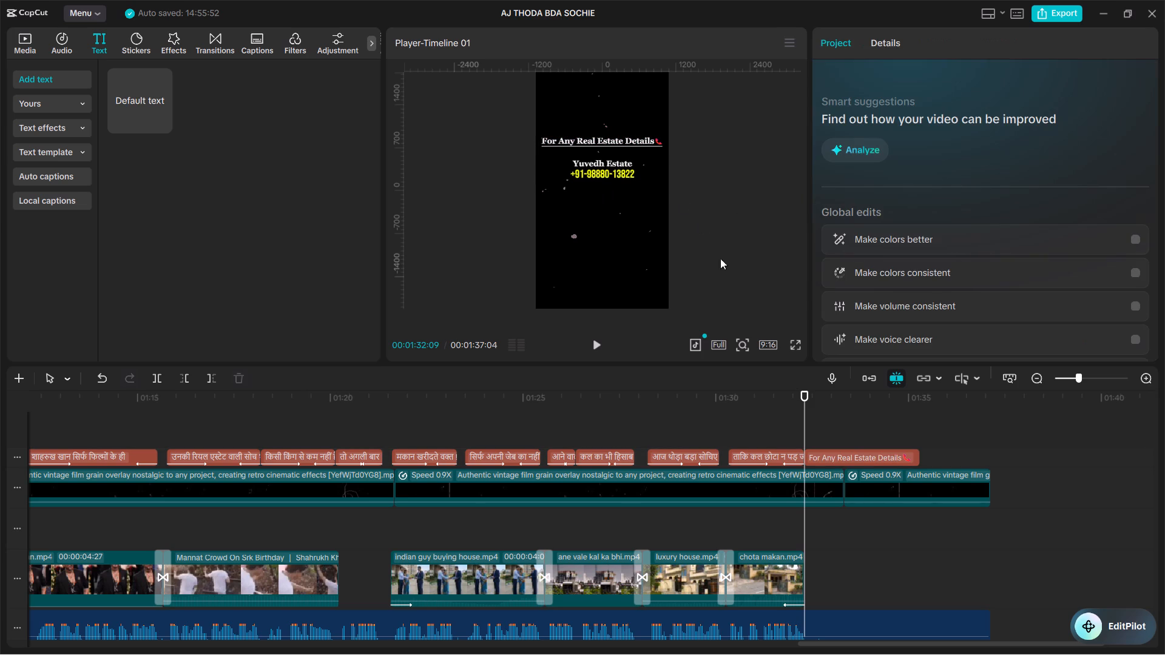
Search the entrance animations for "fade" and apply Fade In to the closing contact text clip.
click(837, 457)
click(817, 460)
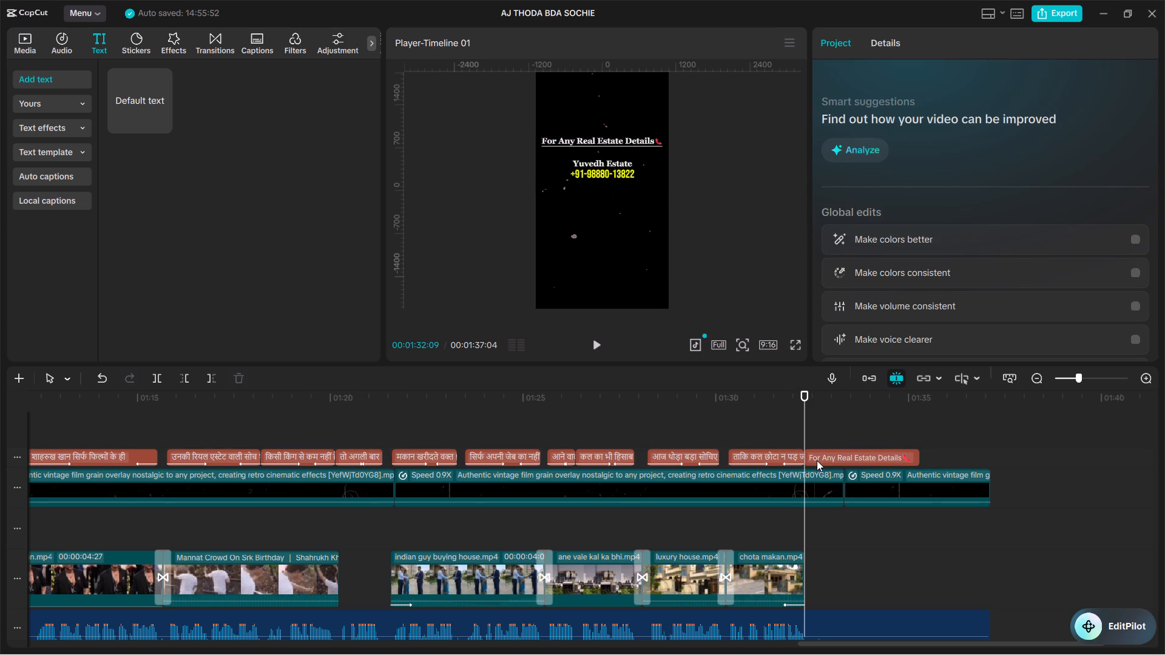
click(817, 460)
click(823, 459)
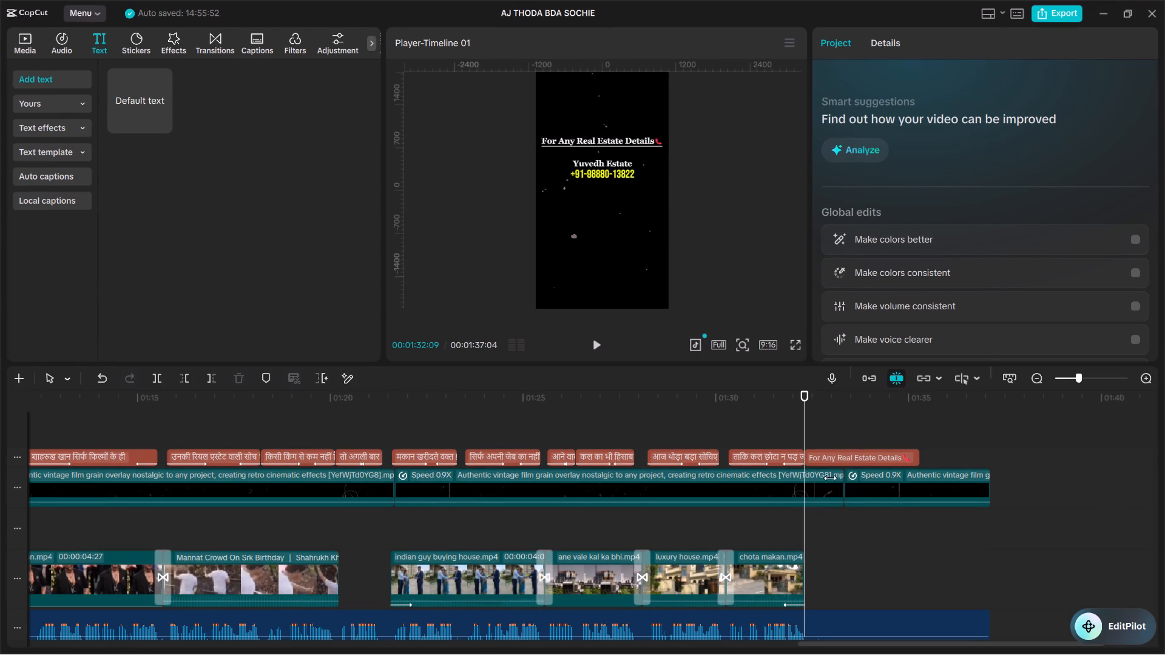
click(742, 434)
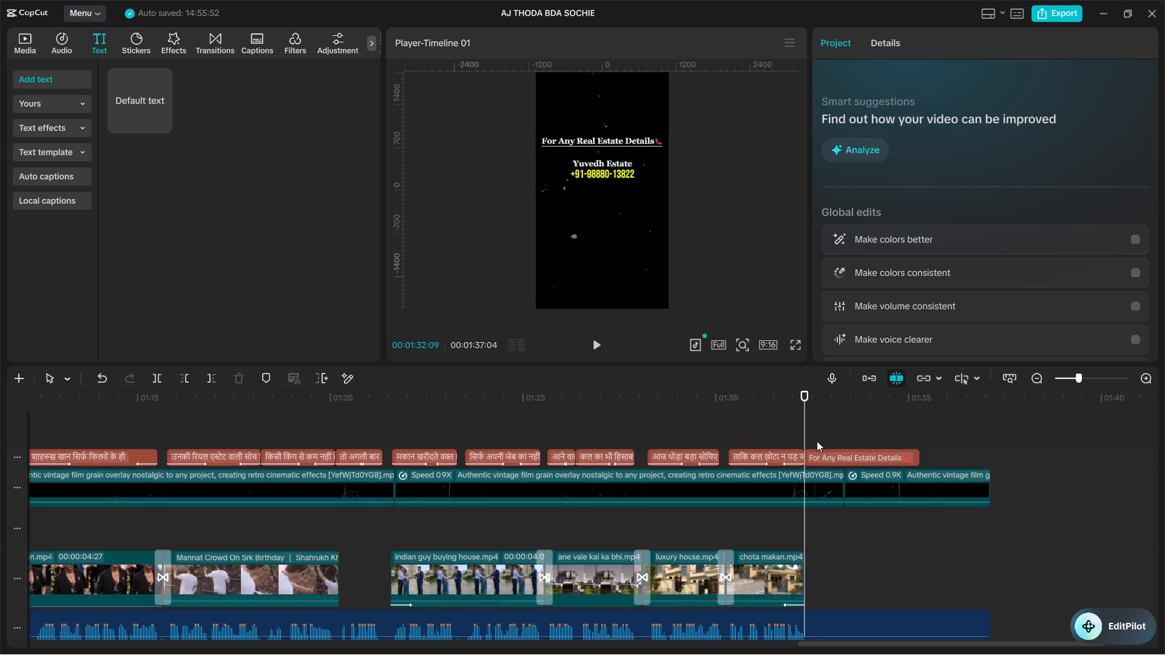
click(826, 463)
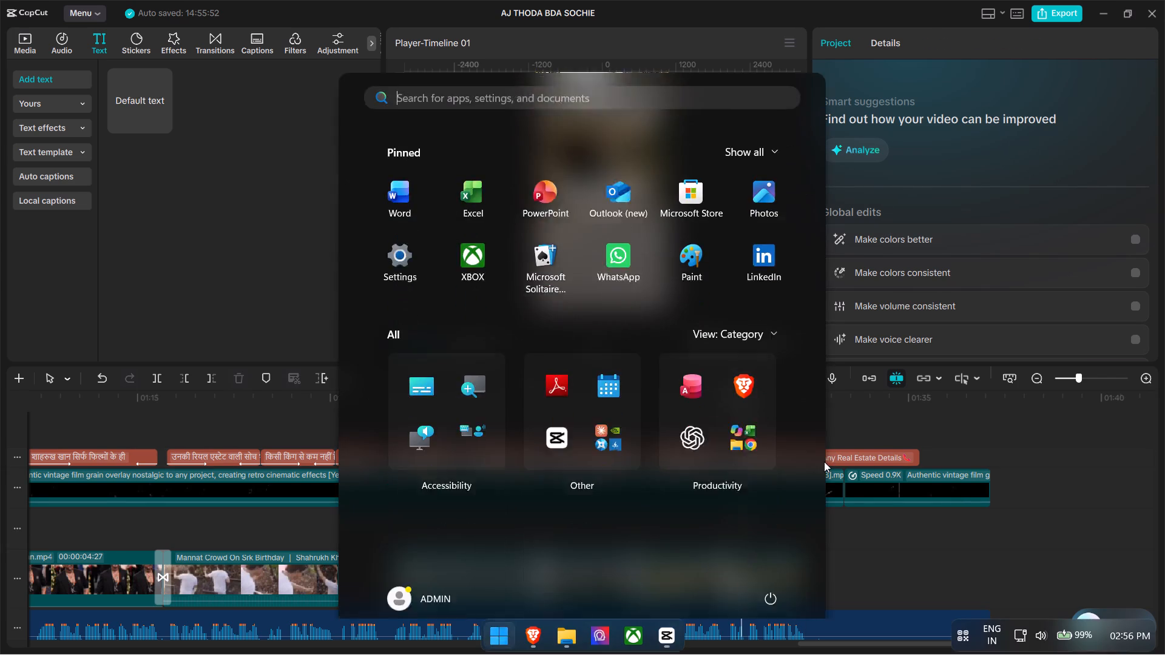
click(821, 453)
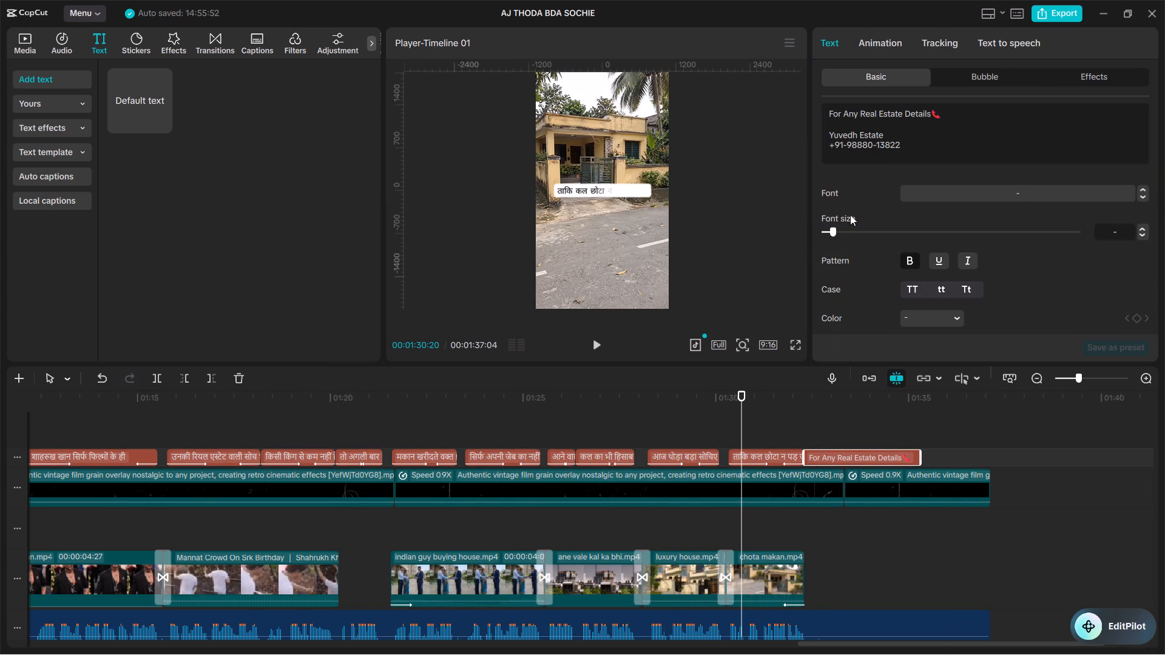
click(874, 52)
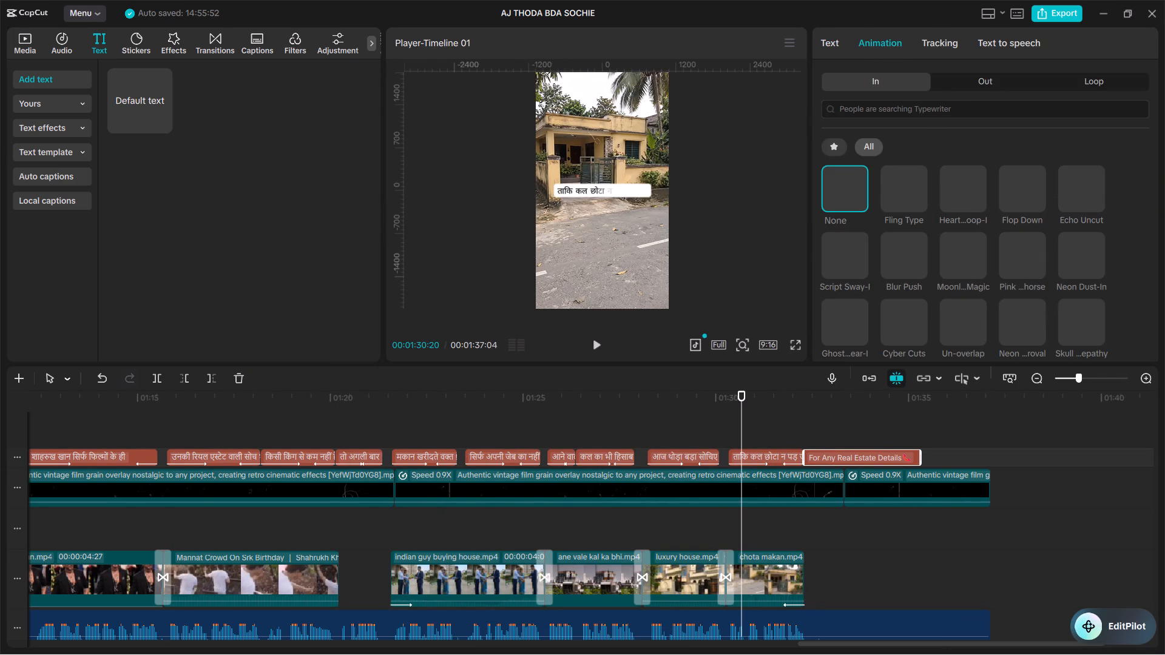
click(922, 105)
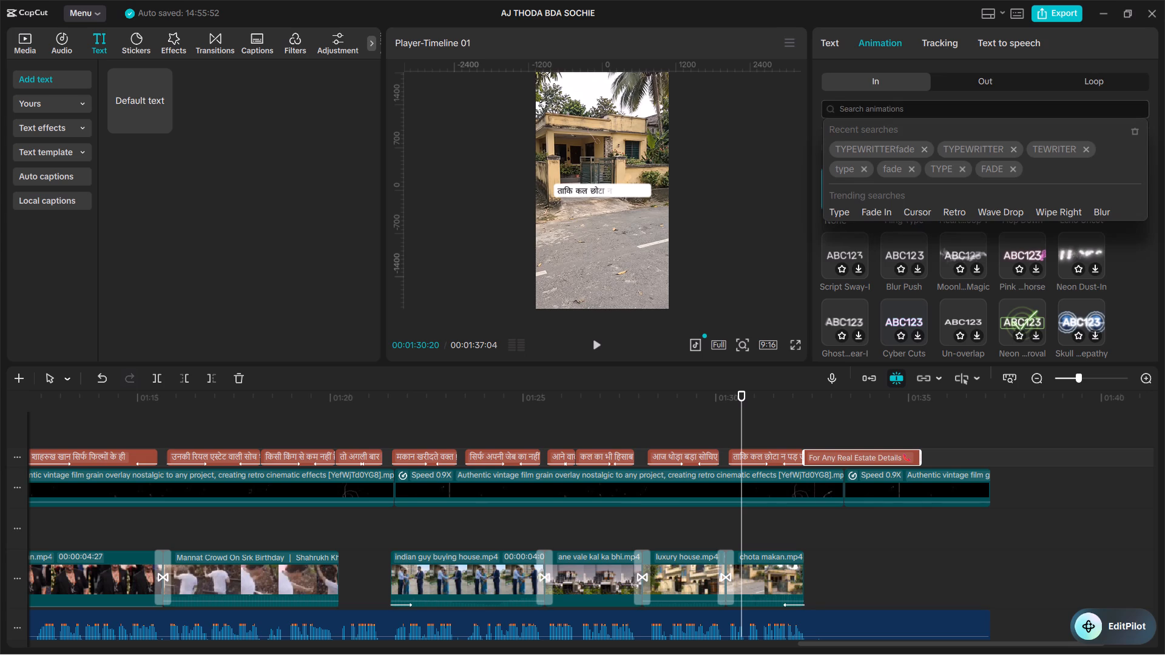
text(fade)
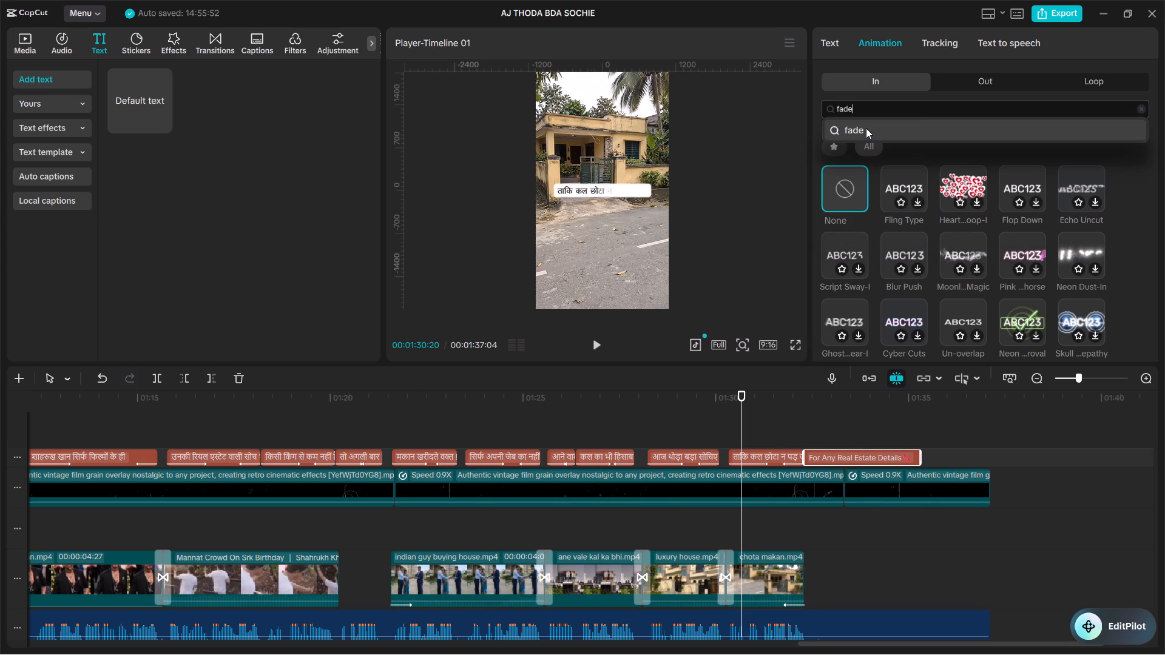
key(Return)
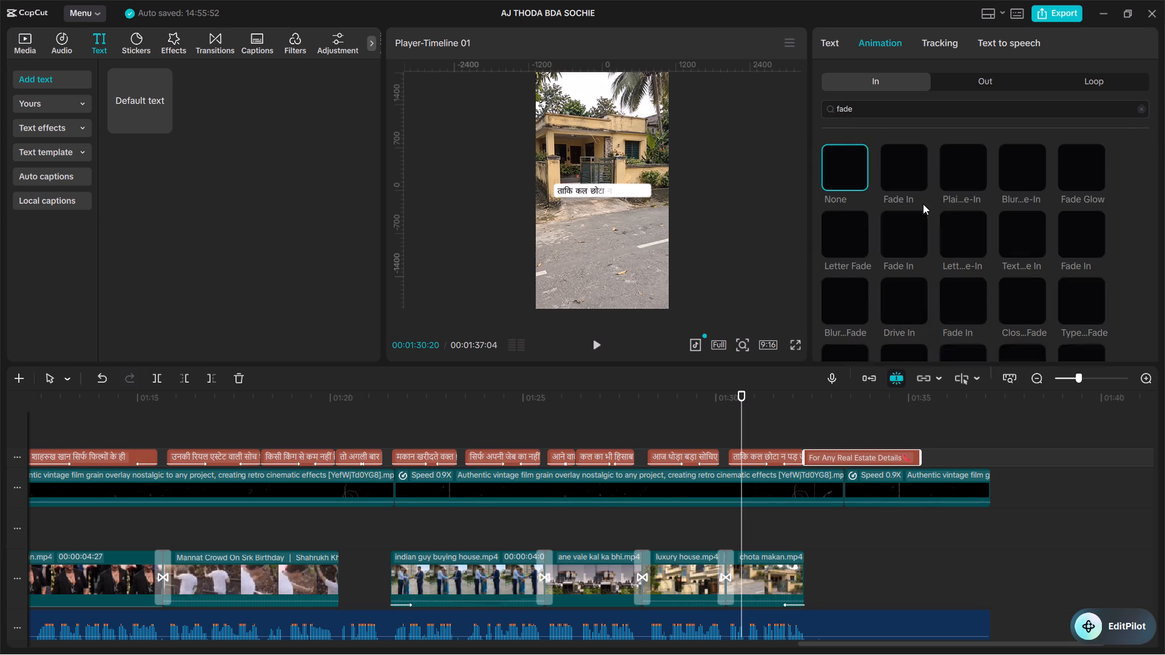
click(907, 172)
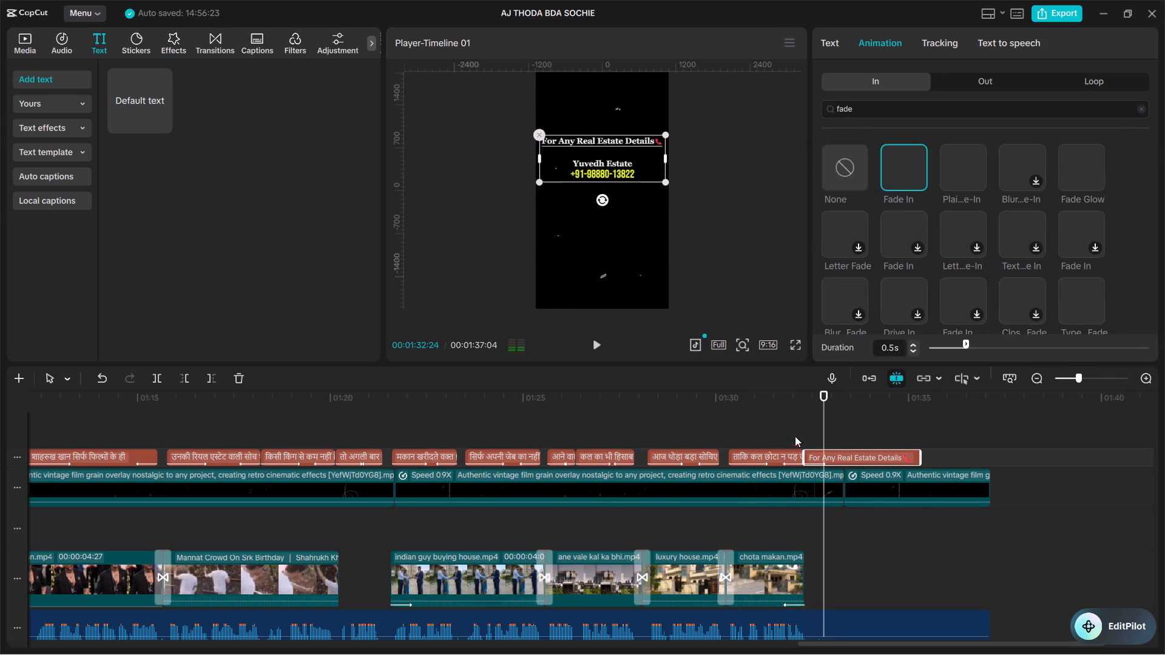
Play back the transition from the last house clip into the closing contact text to check its Fade In animation.
click(789, 427)
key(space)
click(789, 427)
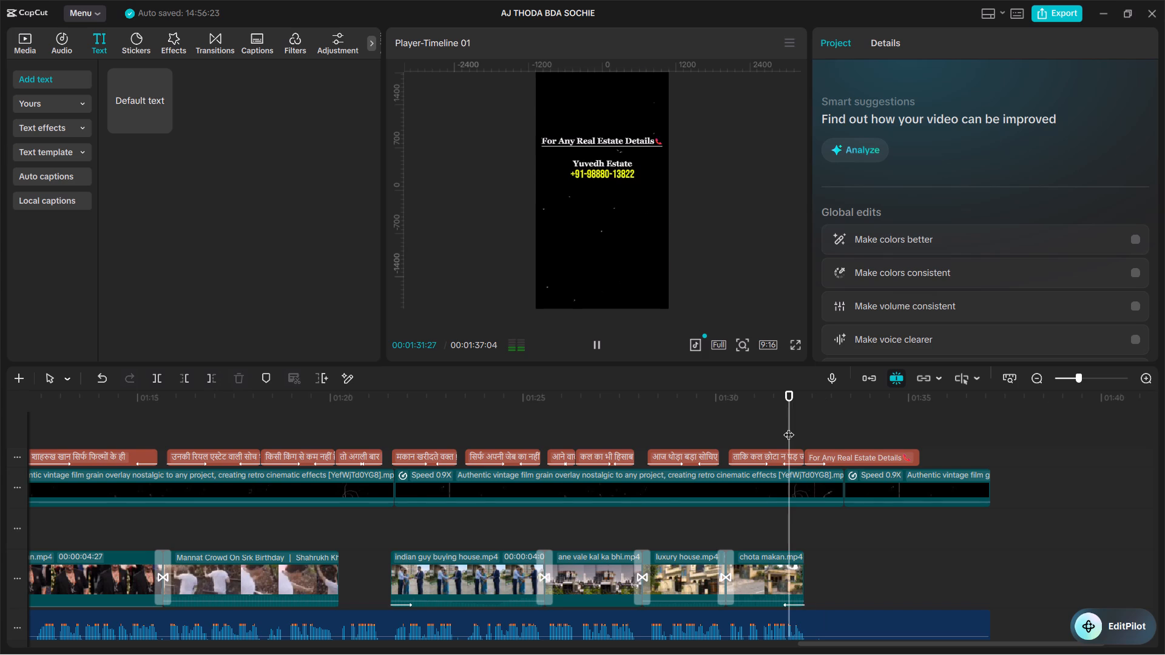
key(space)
click(761, 429)
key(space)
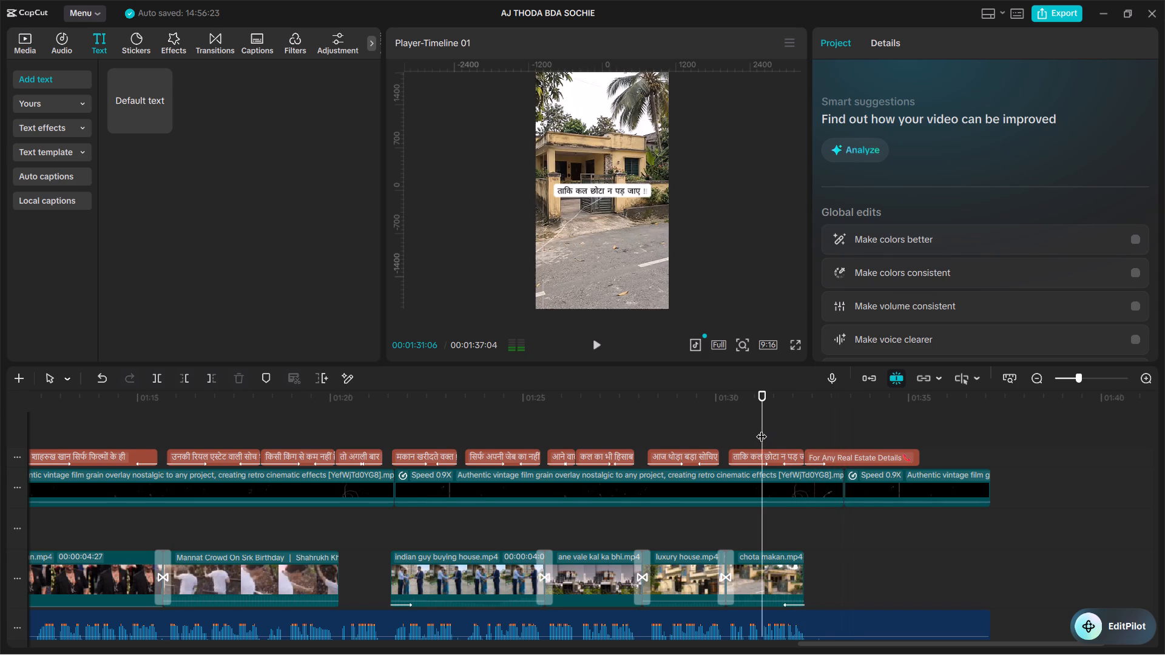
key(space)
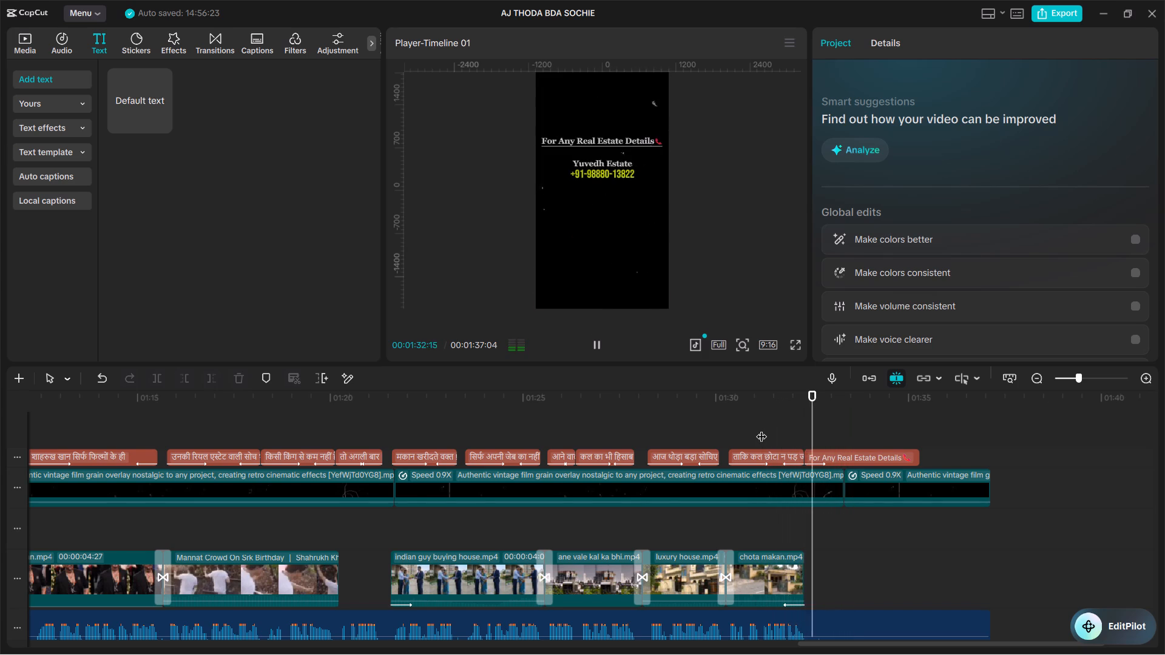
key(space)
click(798, 433)
drag(797, 432, 784, 423)
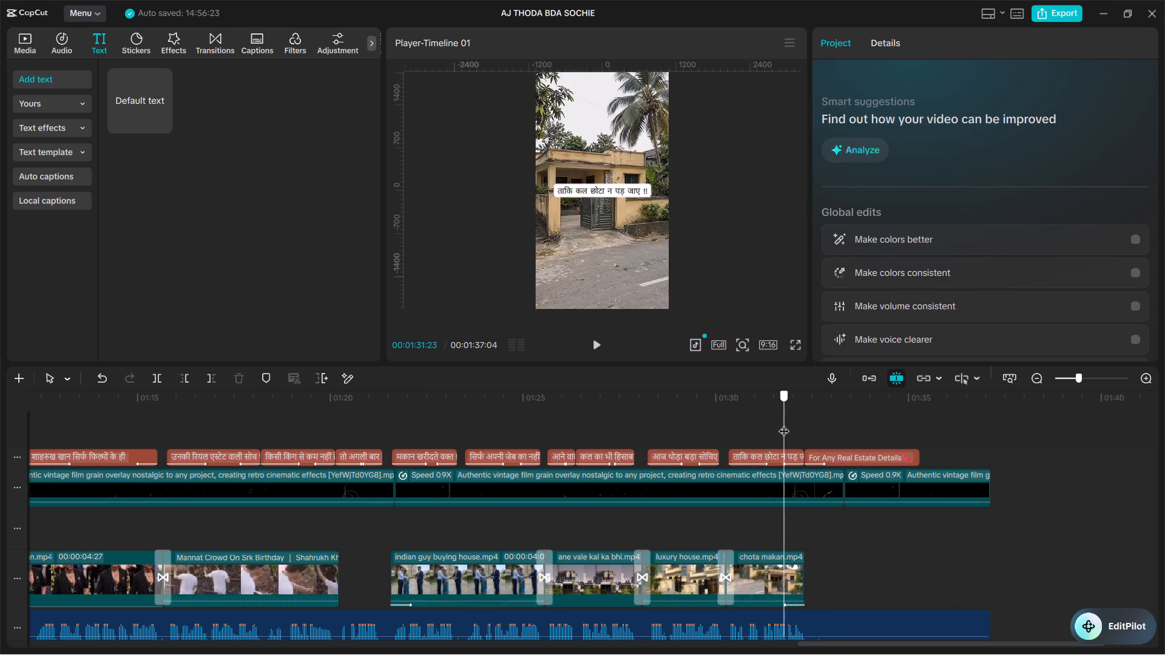
Extend the closing contact text clip to the end of the film grain overlay, at about 00:01:37:04.
drag(784, 423, 805, 434)
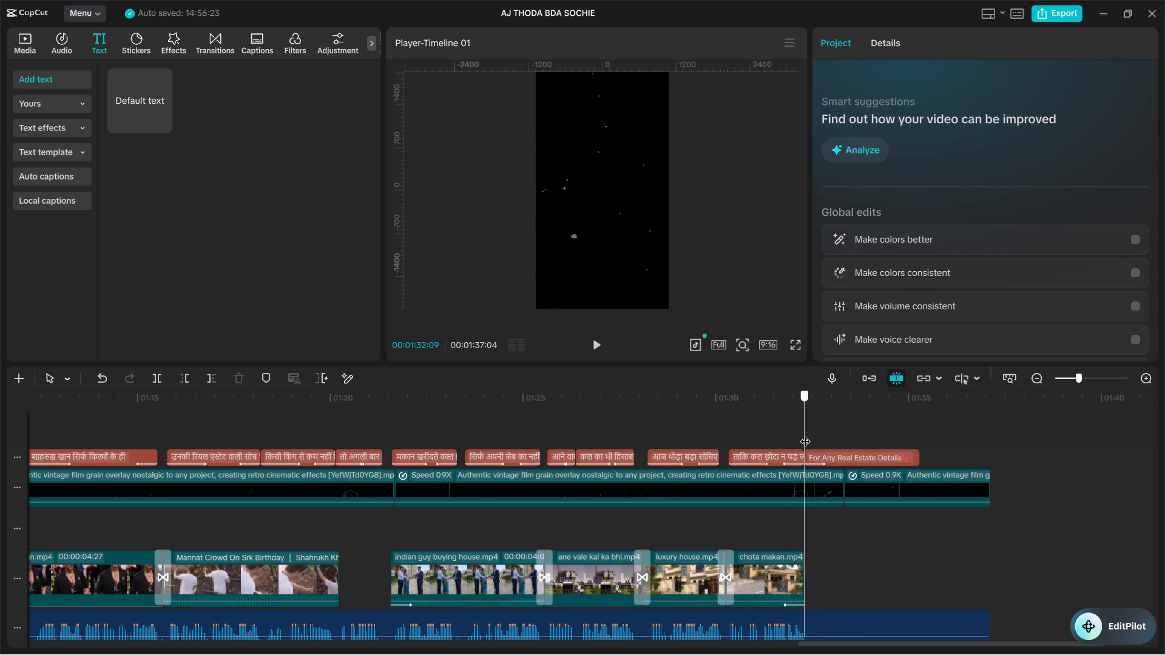
drag(805, 434, 863, 455)
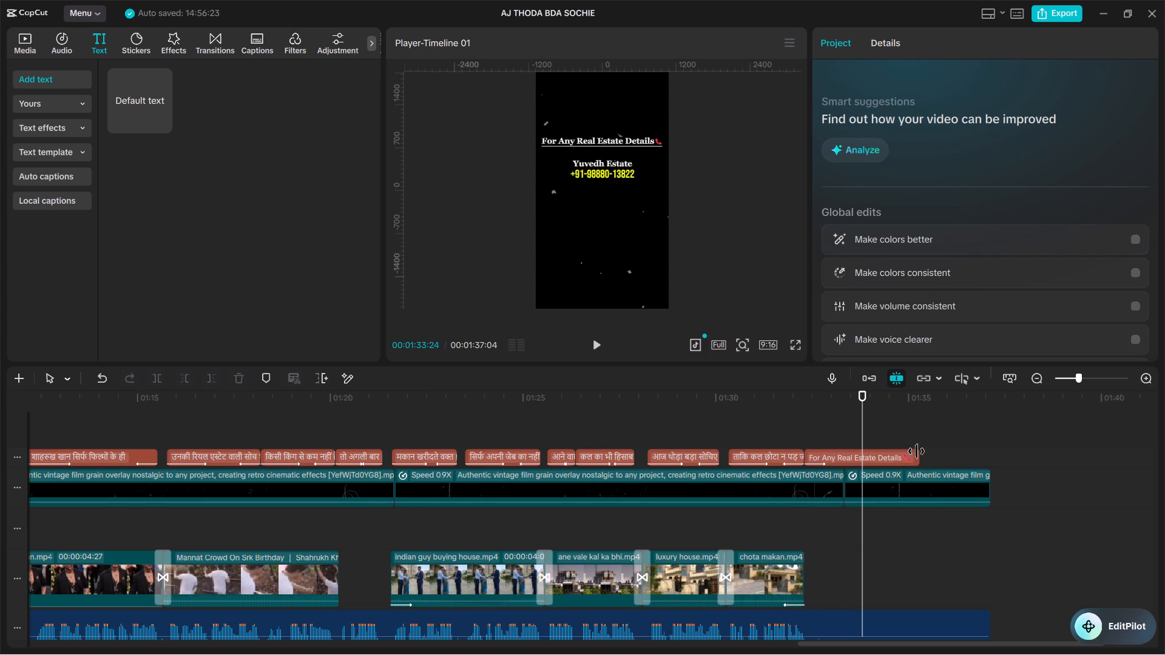
drag(916, 451, 985, 462)
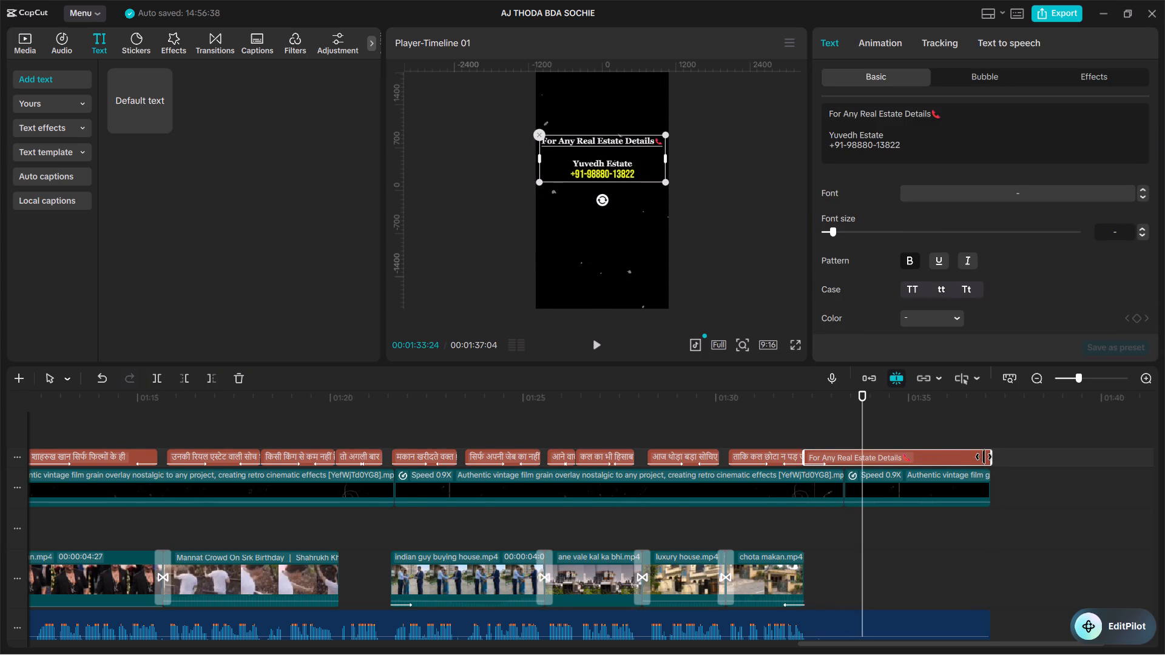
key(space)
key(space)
Move the closing contact text down to the vertical middle of the frame and check its placement in full-screen preview.
drag(607, 157, 609, 174)
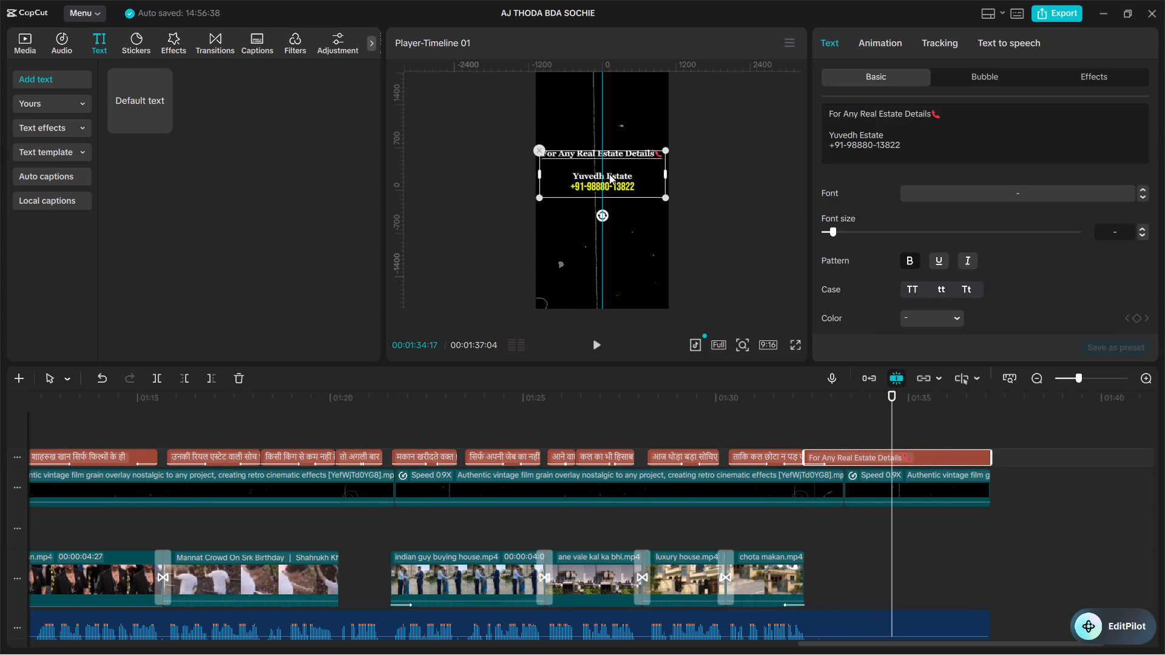
drag(609, 174, 609, 183)
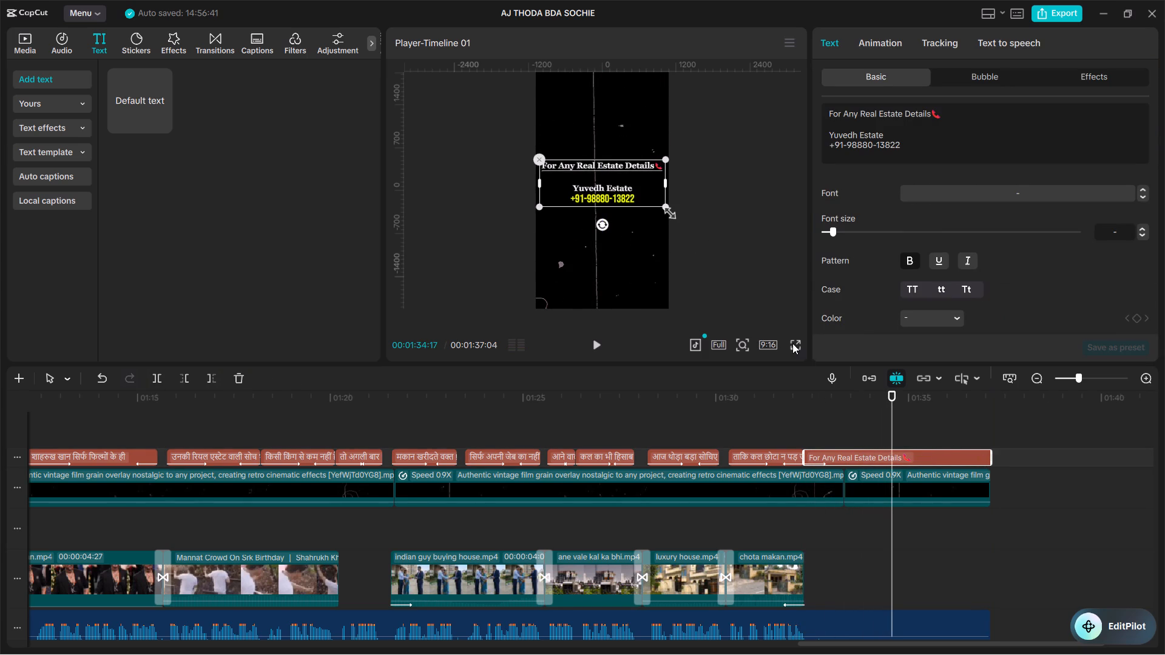
click(792, 343)
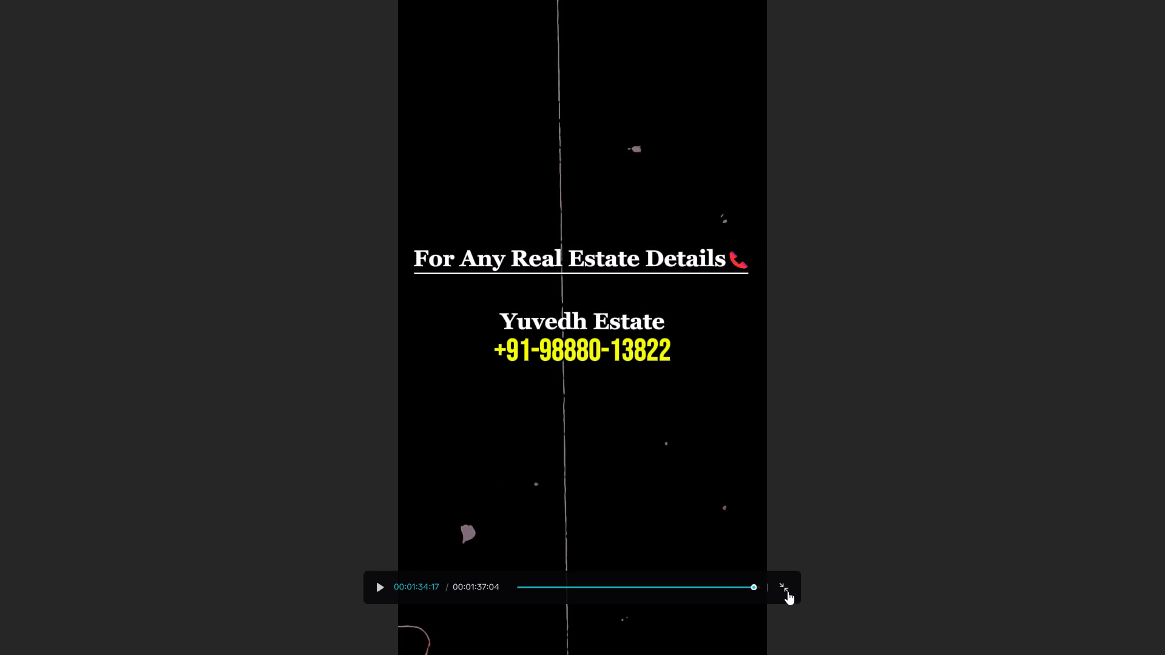
click(788, 591)
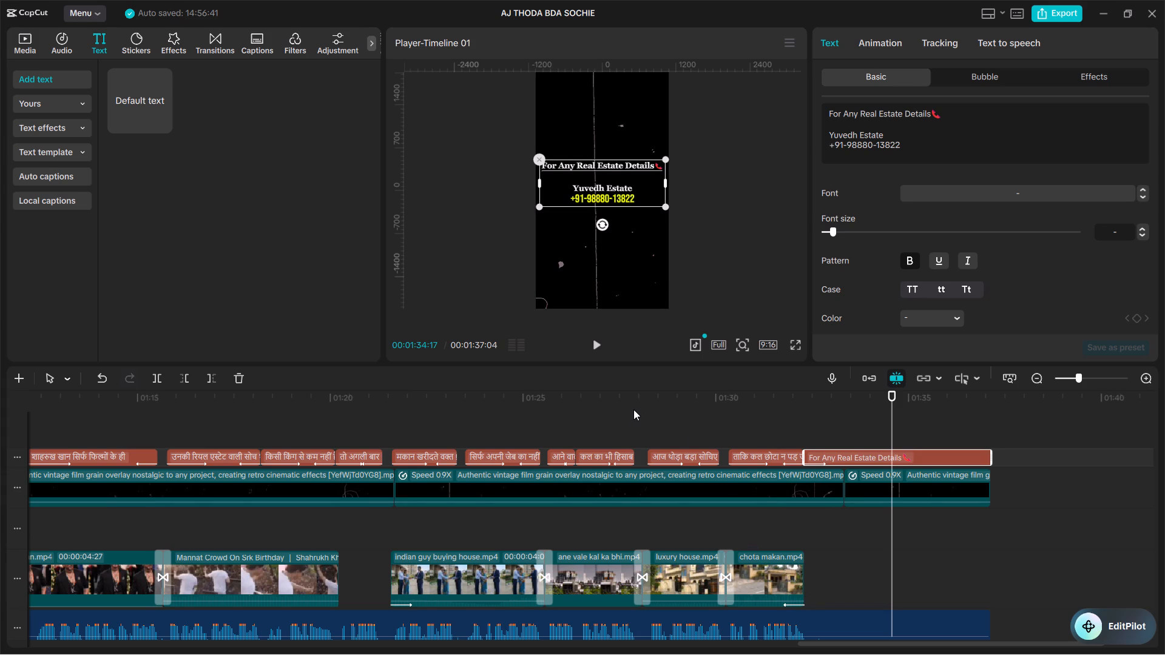
click(797, 341)
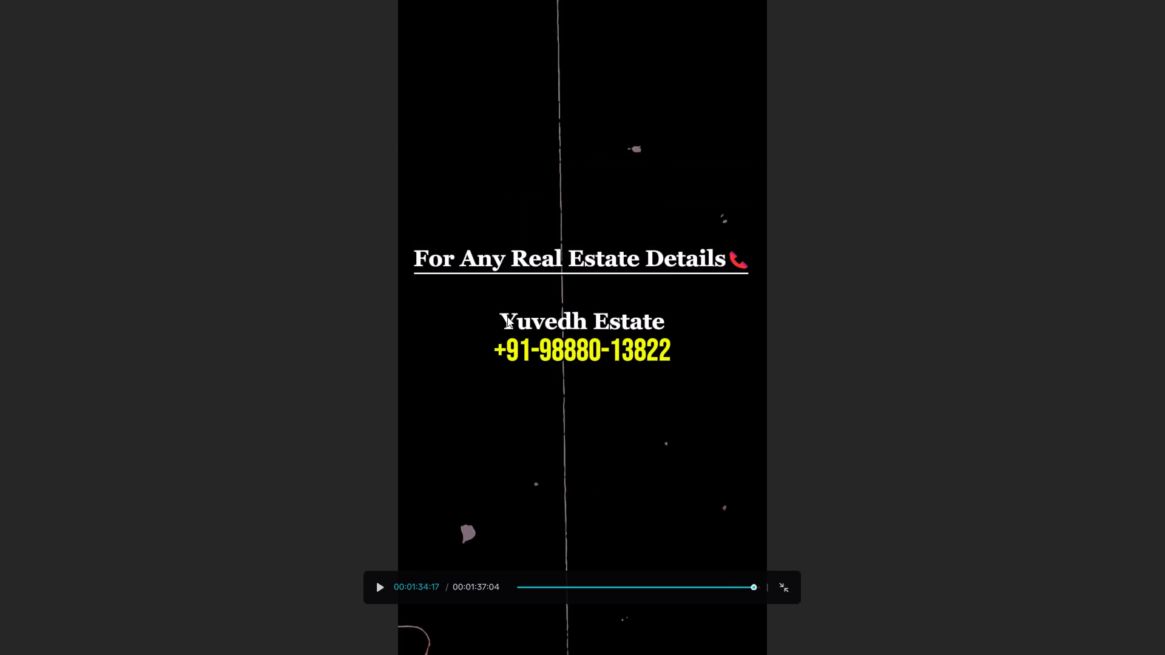
click(780, 583)
Review the whole video full screen from the very start, checking the Hindi captions, clips and transitions.
click(516, 393)
drag(515, 407, 360, 388)
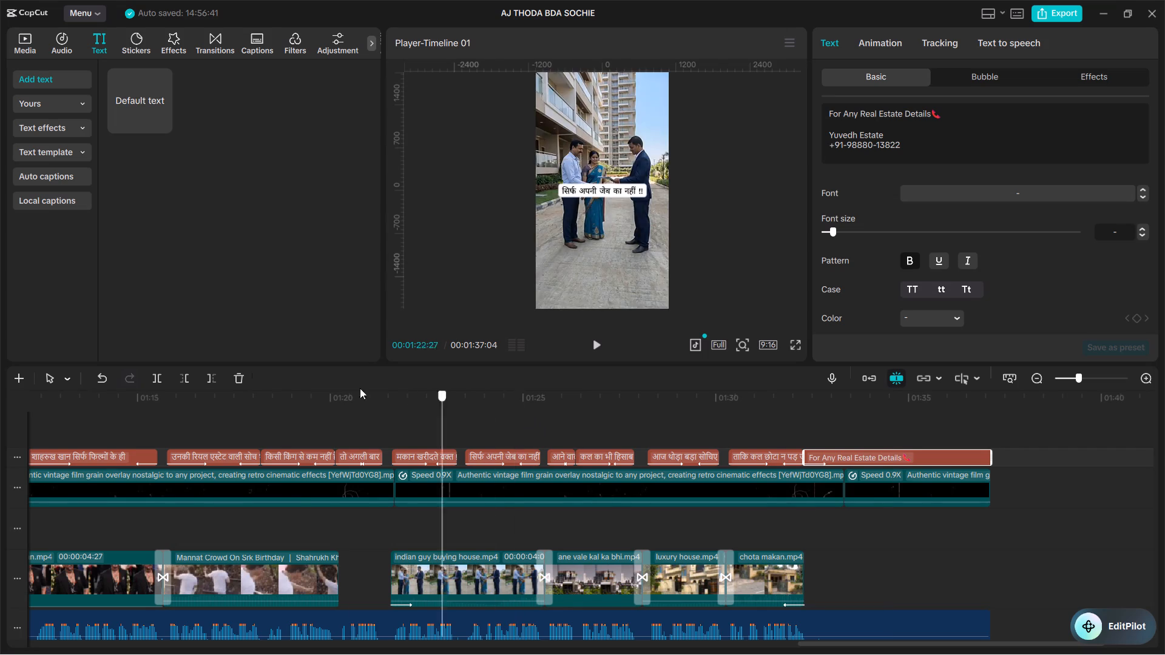
drag(360, 388, 0, 376)
ctrl+scroll(414, 393, down, 8)
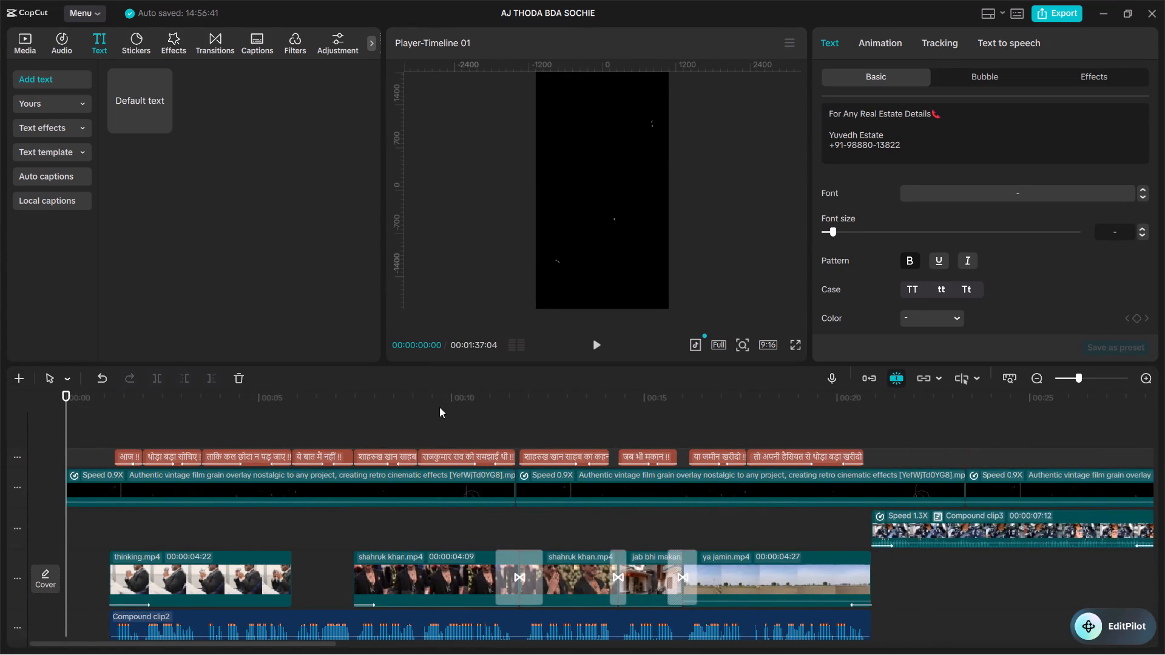
ctrl+scroll(439, 407, down, 20)
ctrl+scroll(439, 407, down, 20)
ctrl+scroll(439, 407, down, 2)
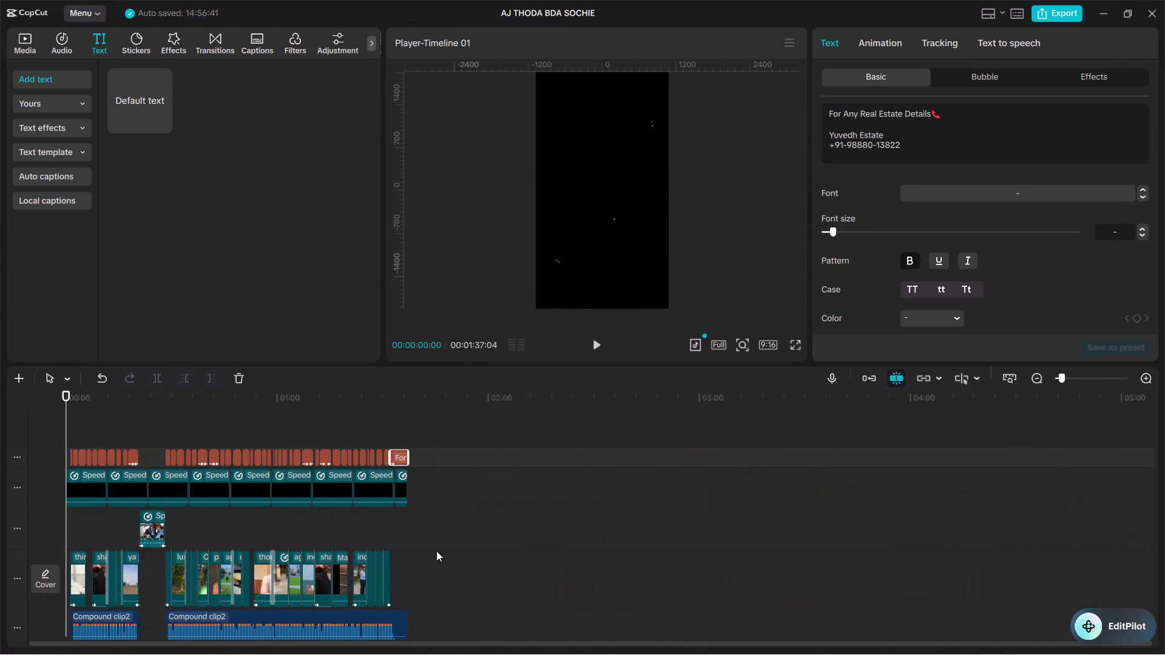
click(436, 551)
click(218, 510)
drag(217, 518, 26, 506)
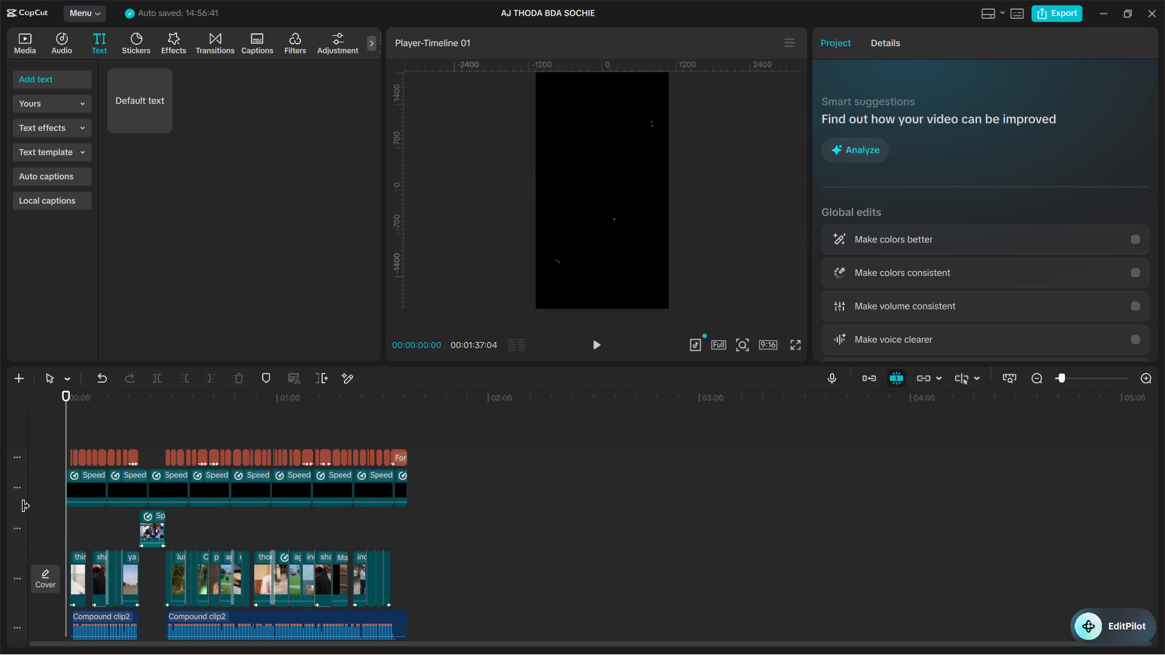
drag(26, 506, 8, 517)
click(792, 343)
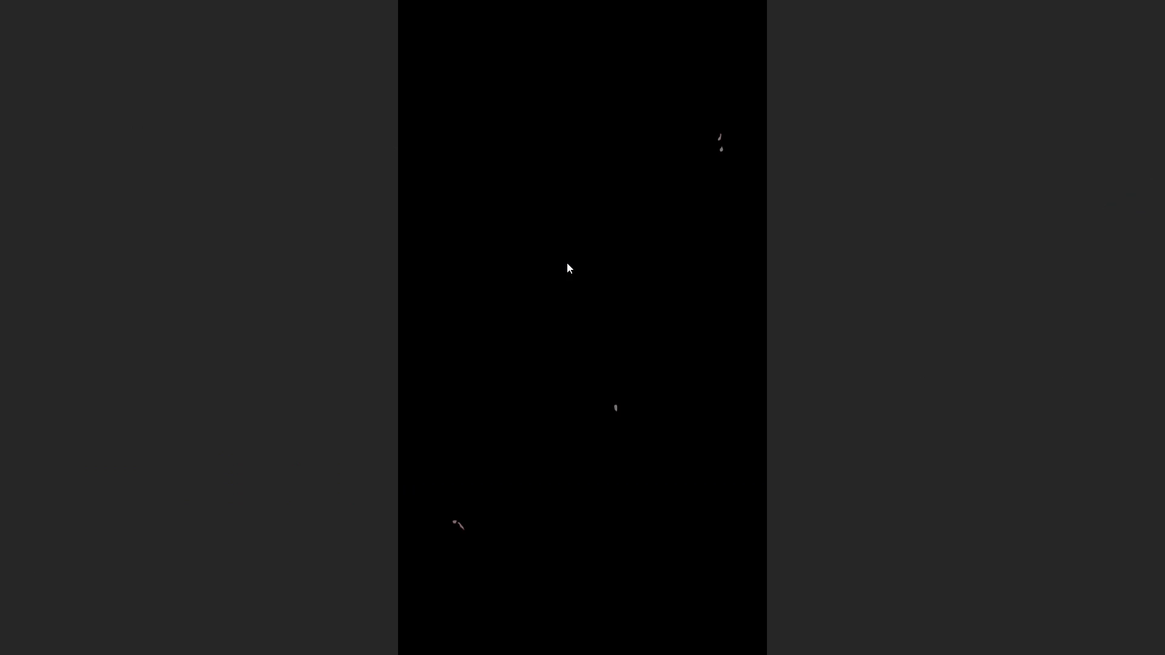
click(545, 312)
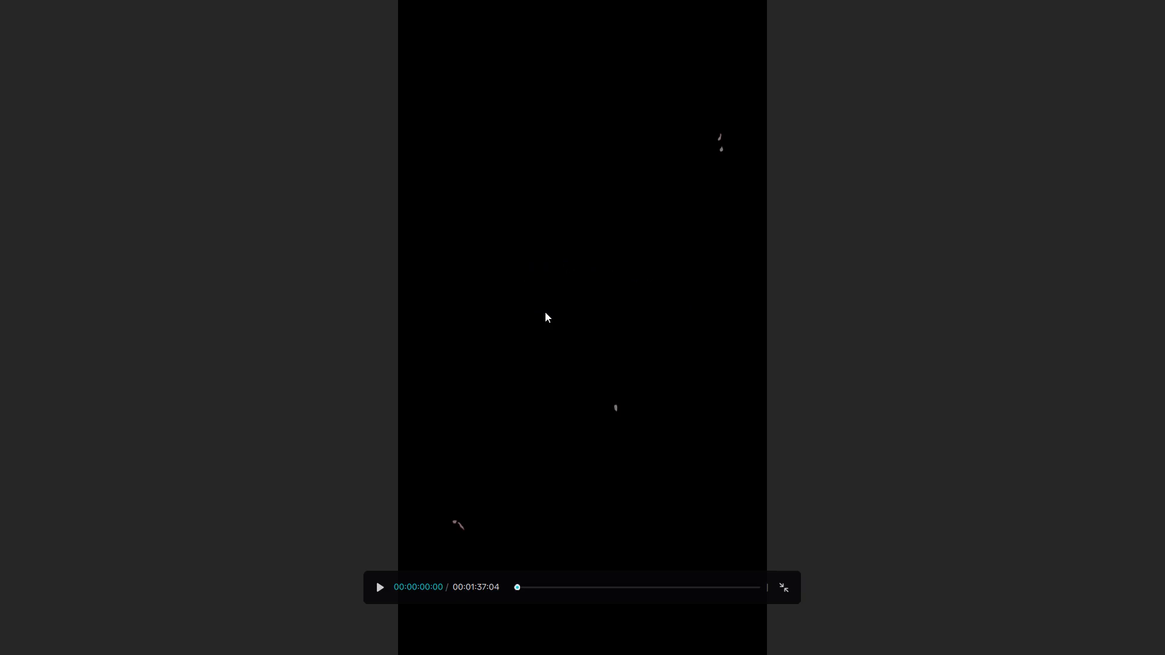
click(379, 590)
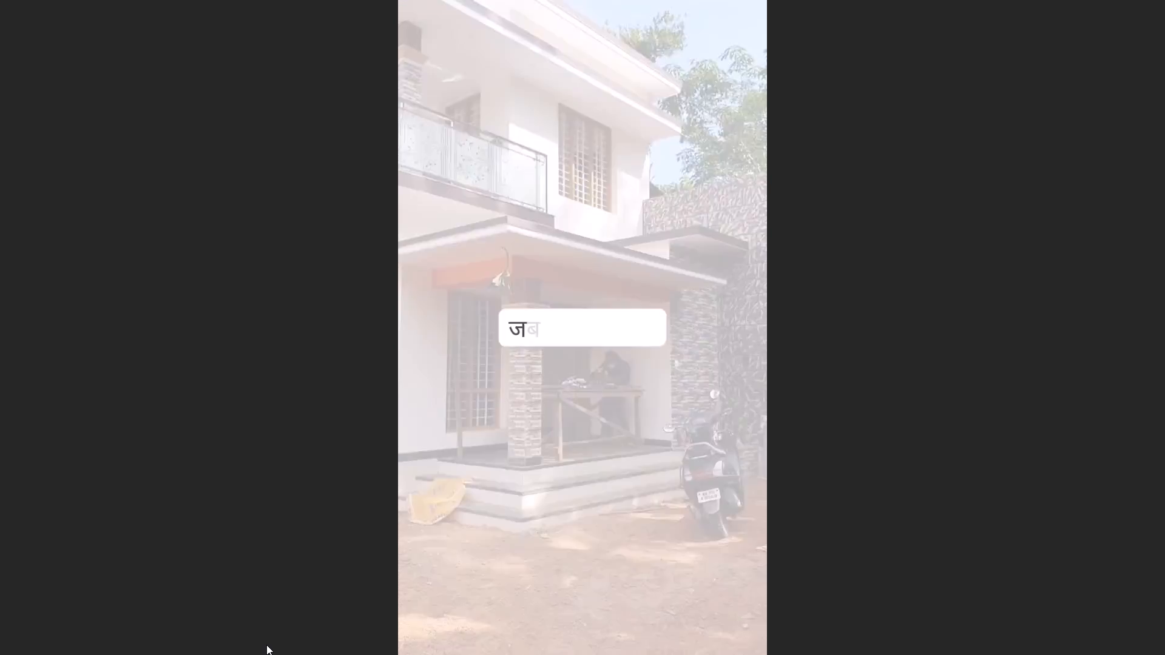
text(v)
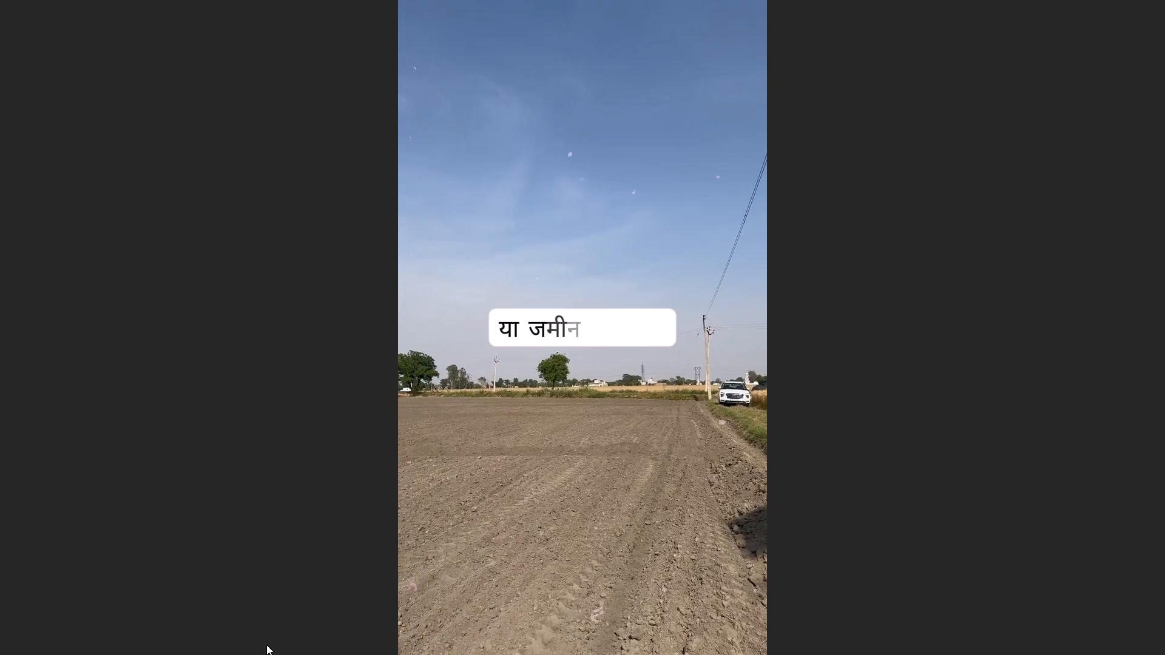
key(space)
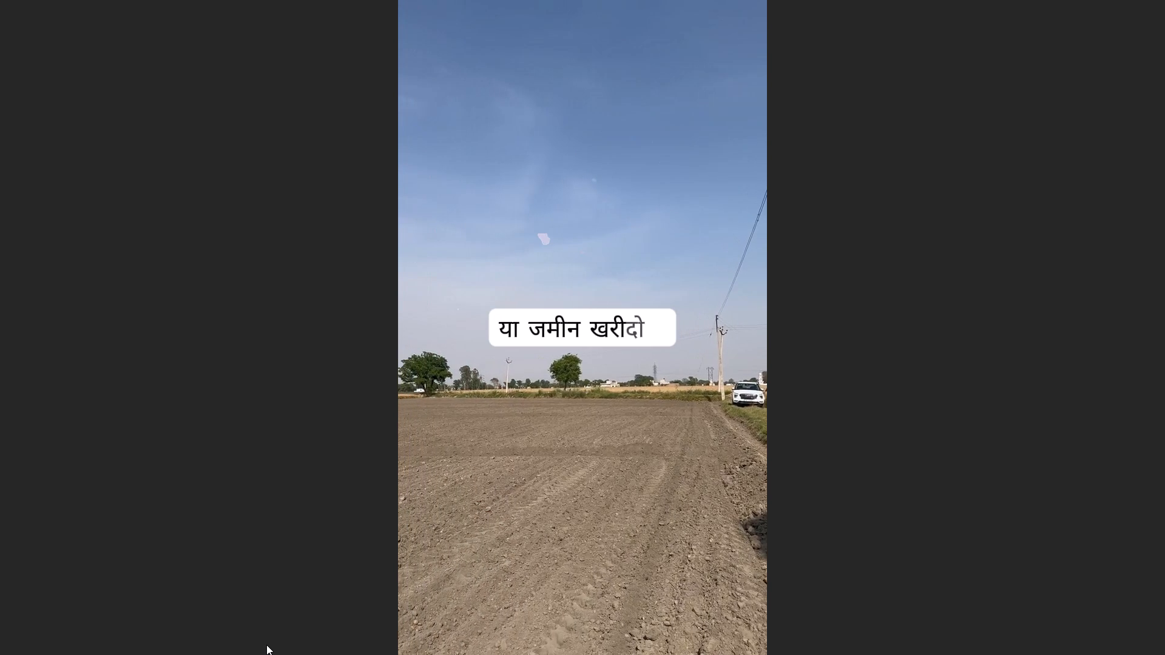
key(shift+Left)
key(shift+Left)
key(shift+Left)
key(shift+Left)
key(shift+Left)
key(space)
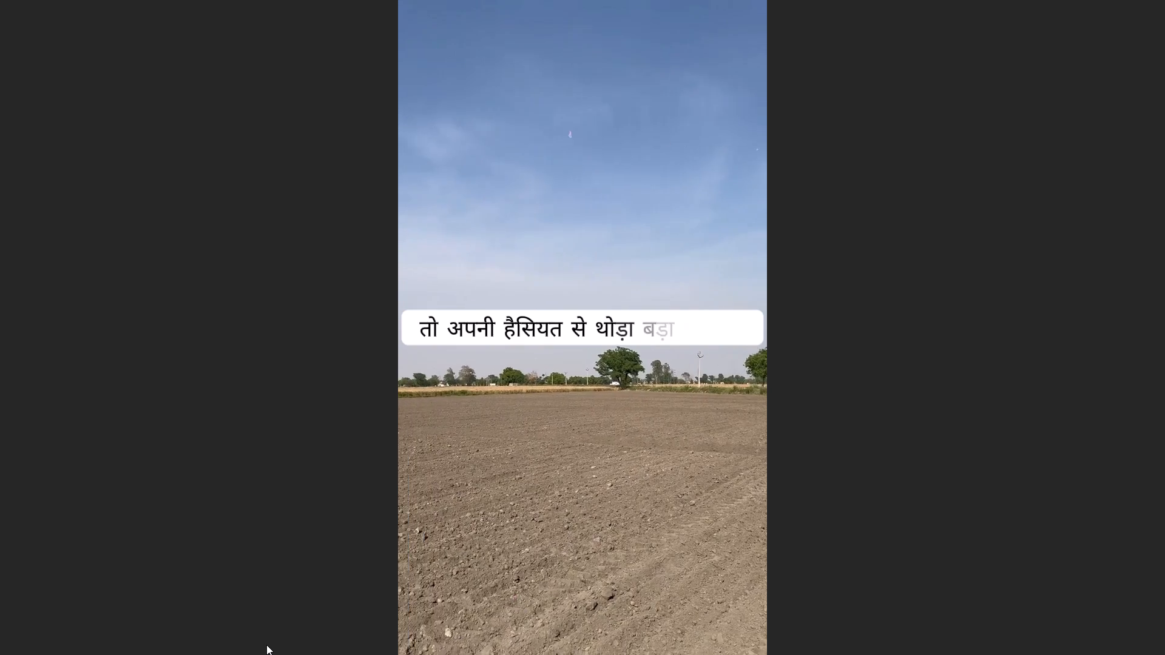
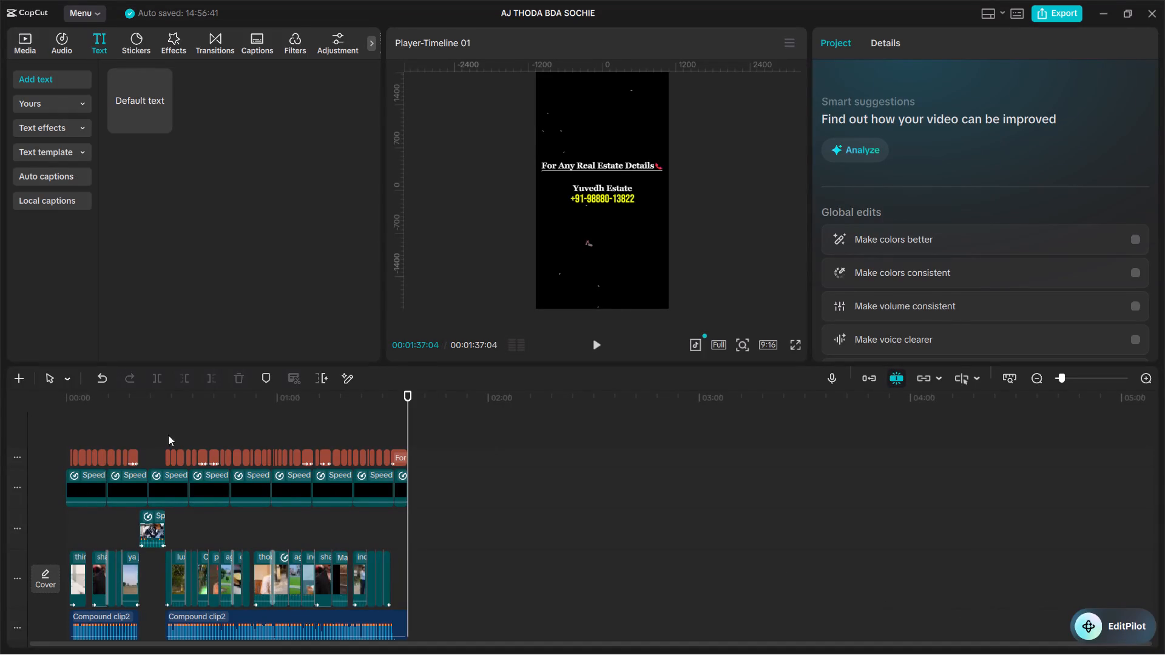
Replay the video from the very start in short stretches, checking the captions over the opening clip of the businessman at a table.
click(171, 416)
drag(163, 407, 157, 402)
drag(146, 395, 0, 431)
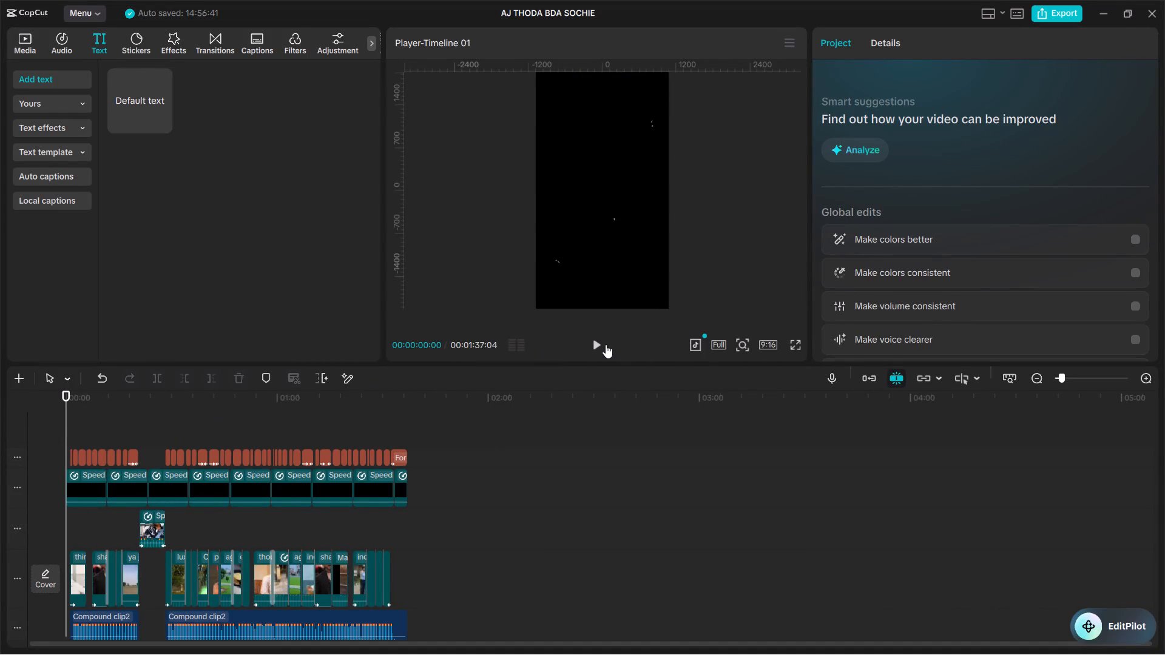
click(599, 341)
key(space)
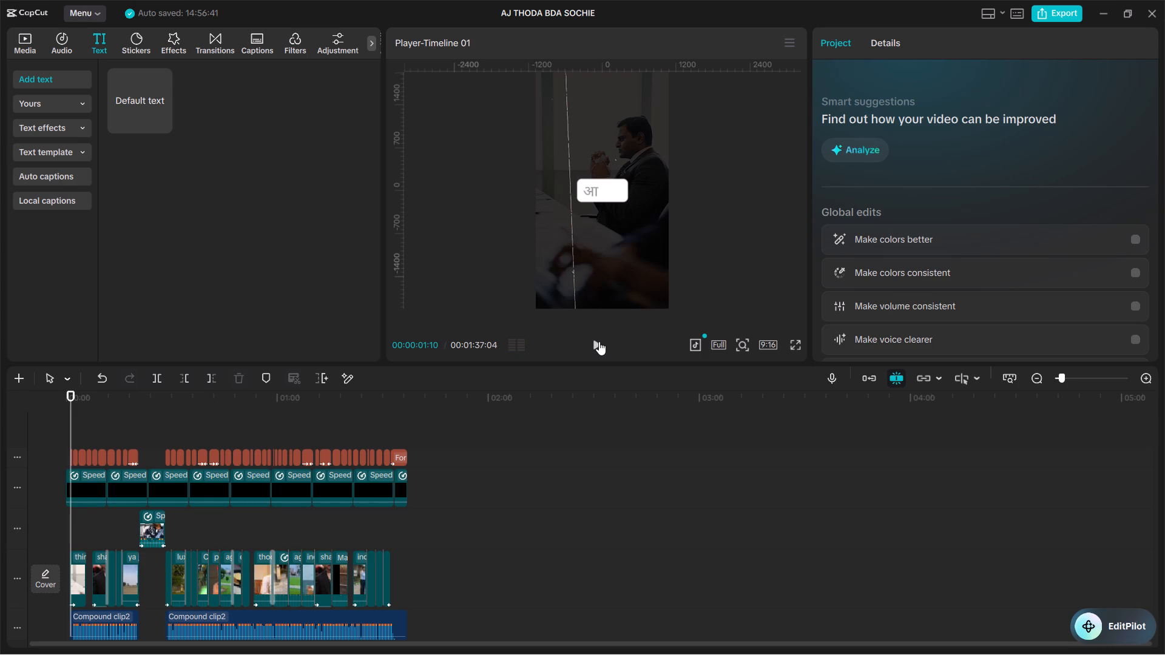
key(space)
click(599, 341)
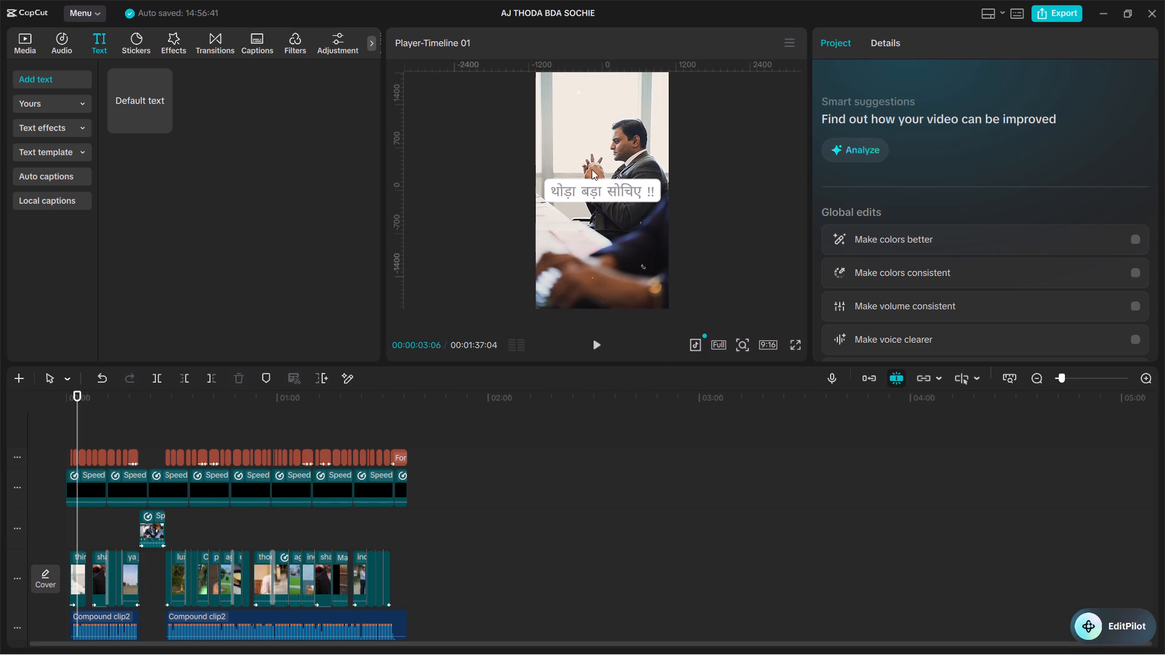
click(596, 349)
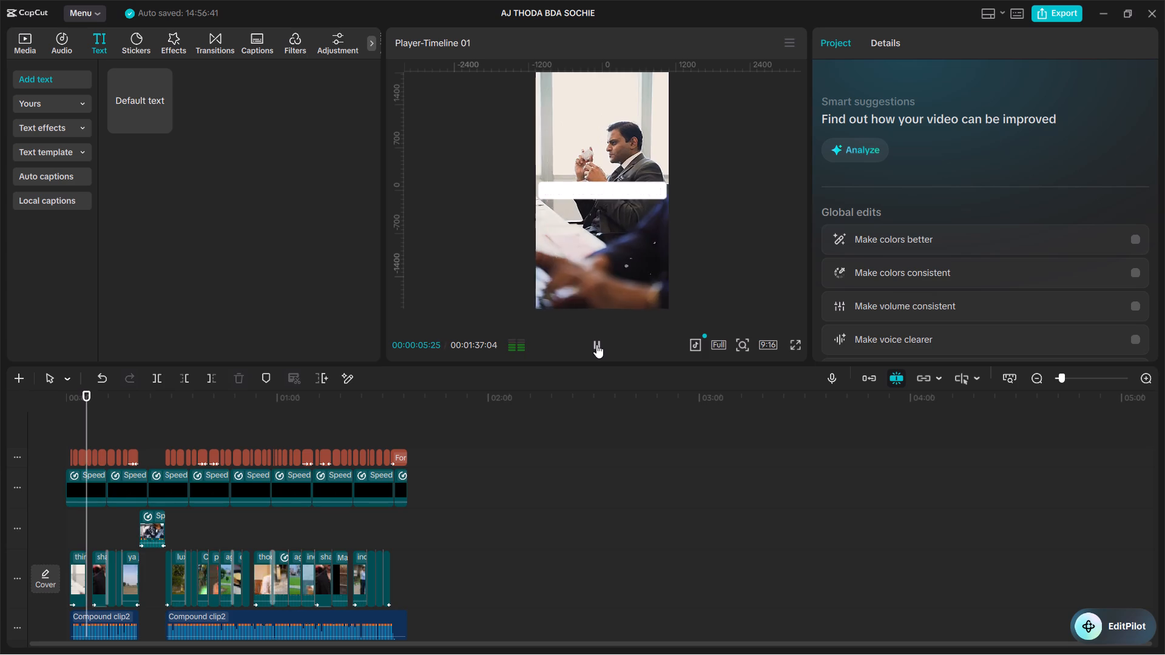
click(596, 344)
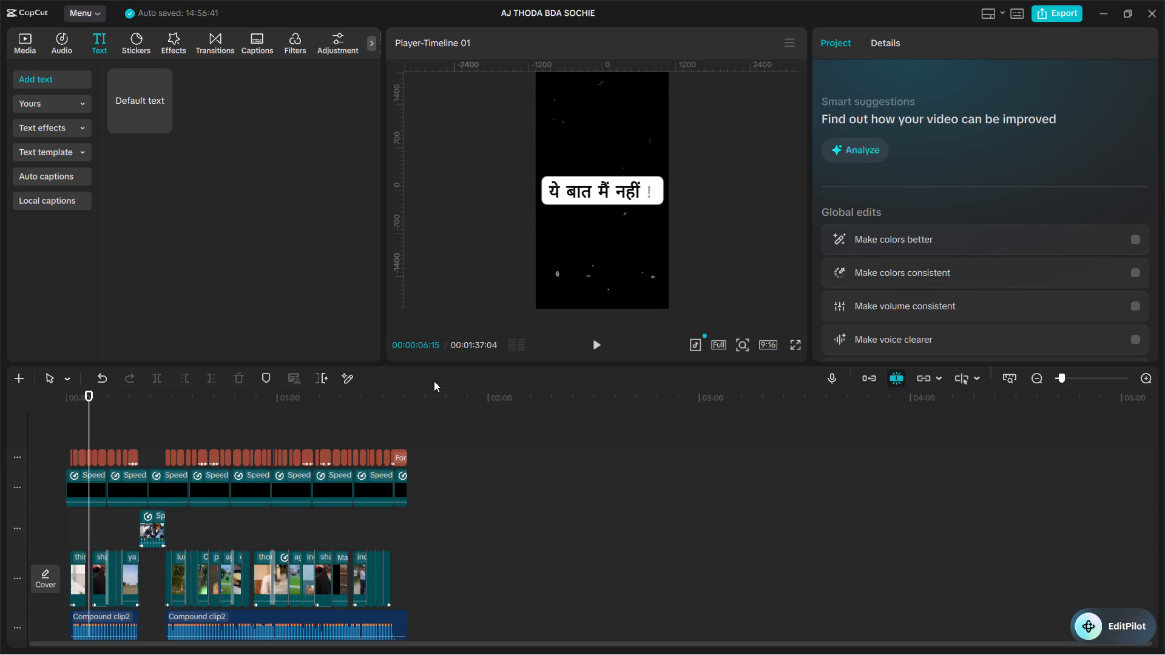
Check captions and cuts in short playback stretches from the black "ये बात मैं नहीं !!" screen through the Shah Rukh Khan clips to the first house clip.
click(599, 335)
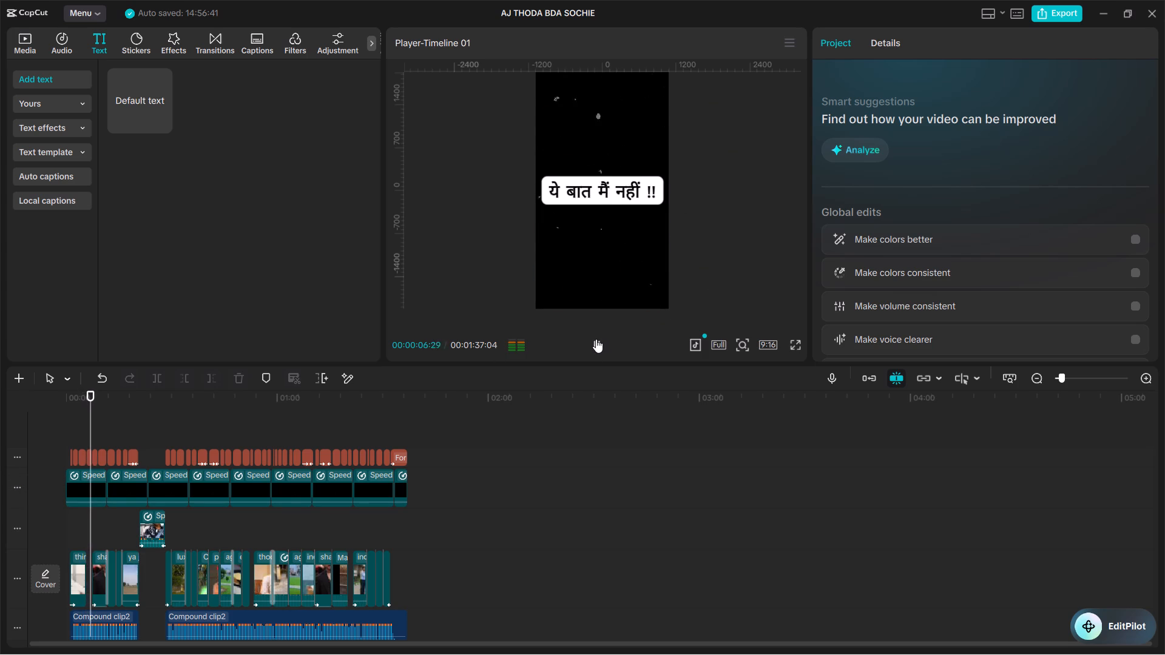
click(595, 344)
key(space)
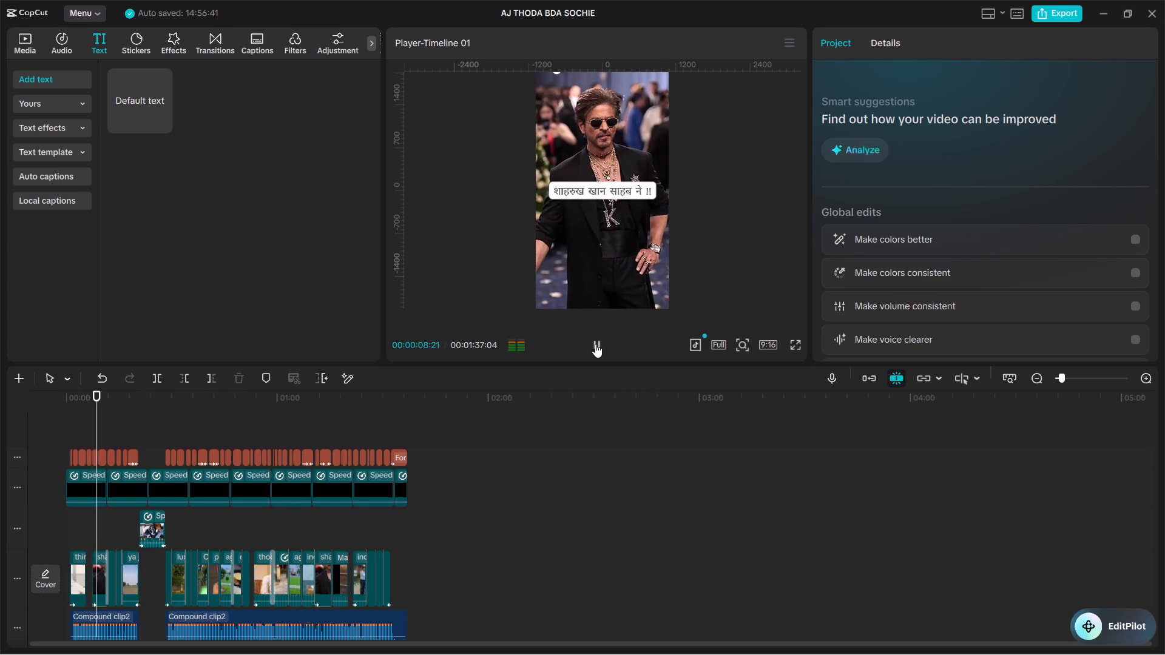
click(595, 344)
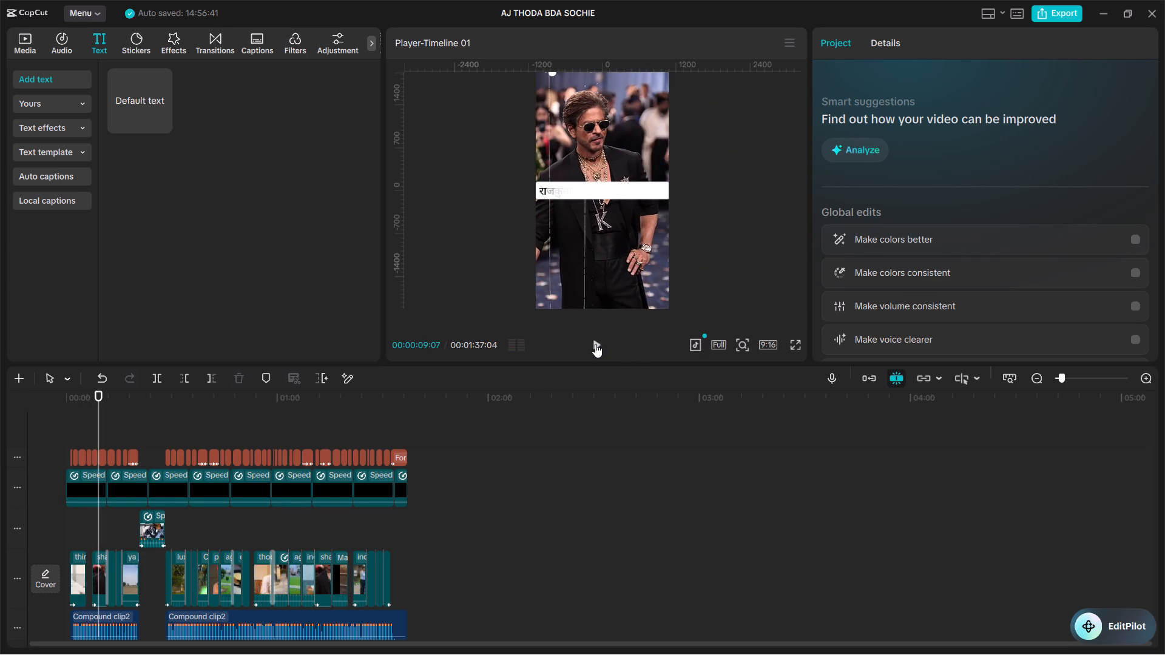
click(595, 346)
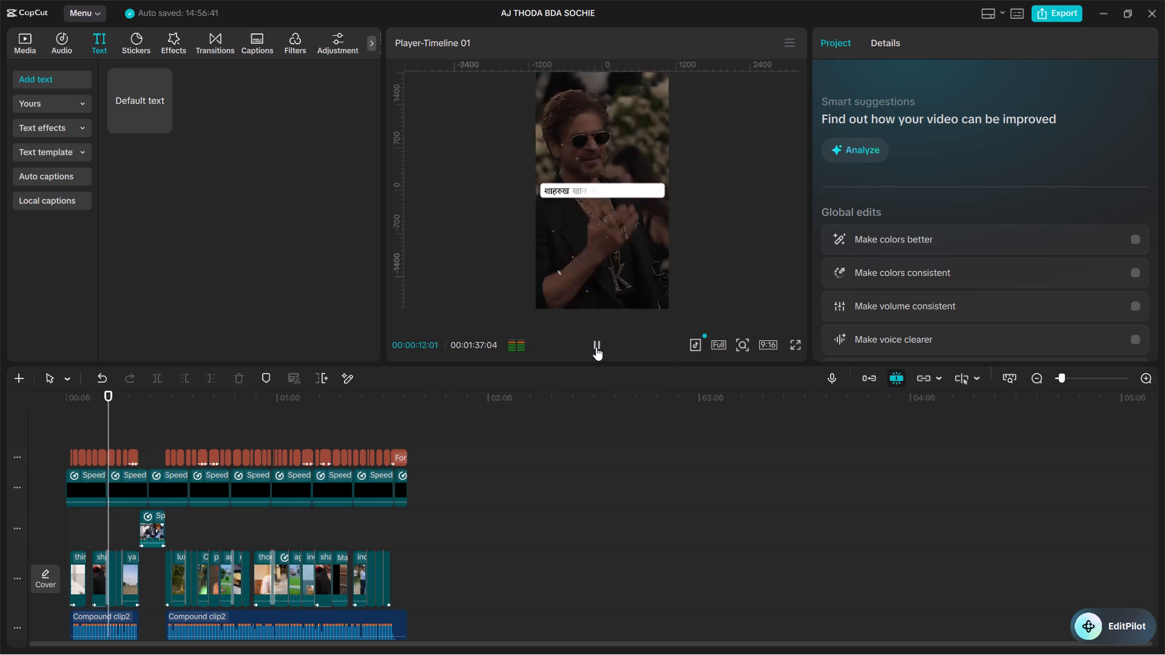
click(596, 347)
click(112, 427)
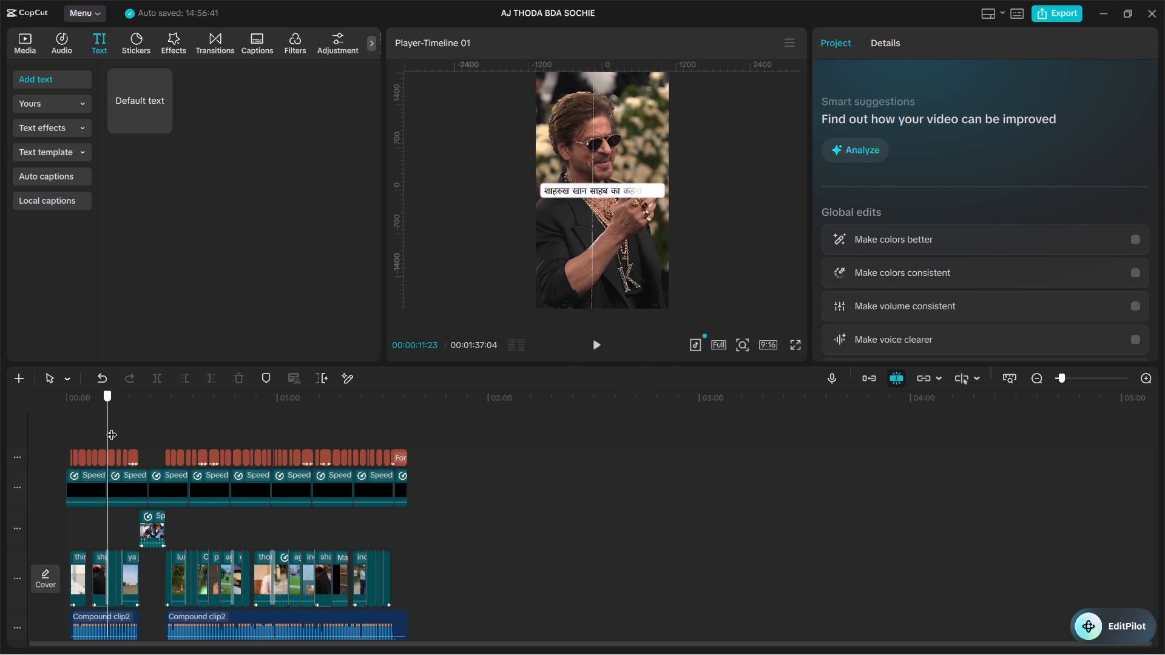
click(595, 345)
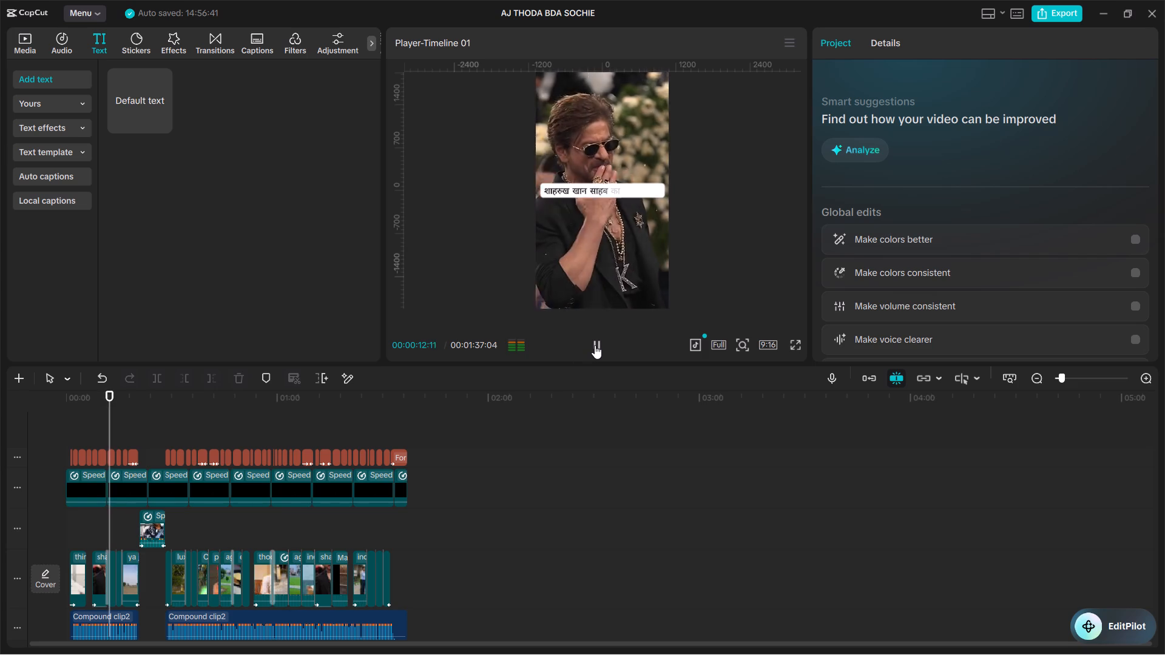
click(595, 345)
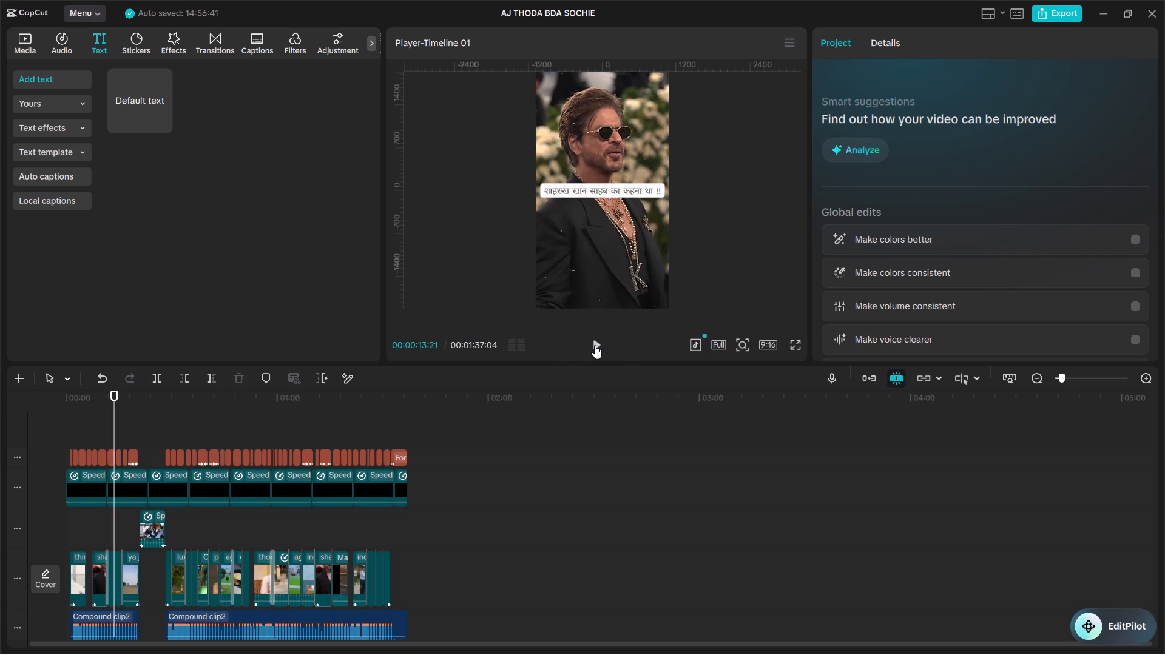
click(595, 345)
click(595, 345)
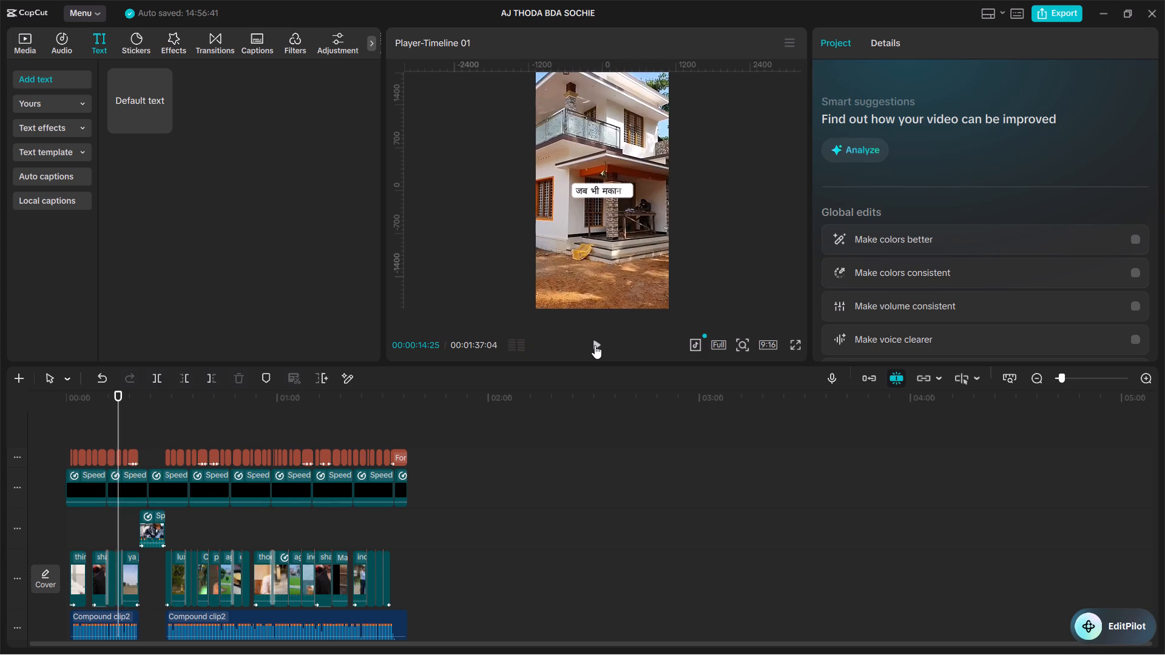
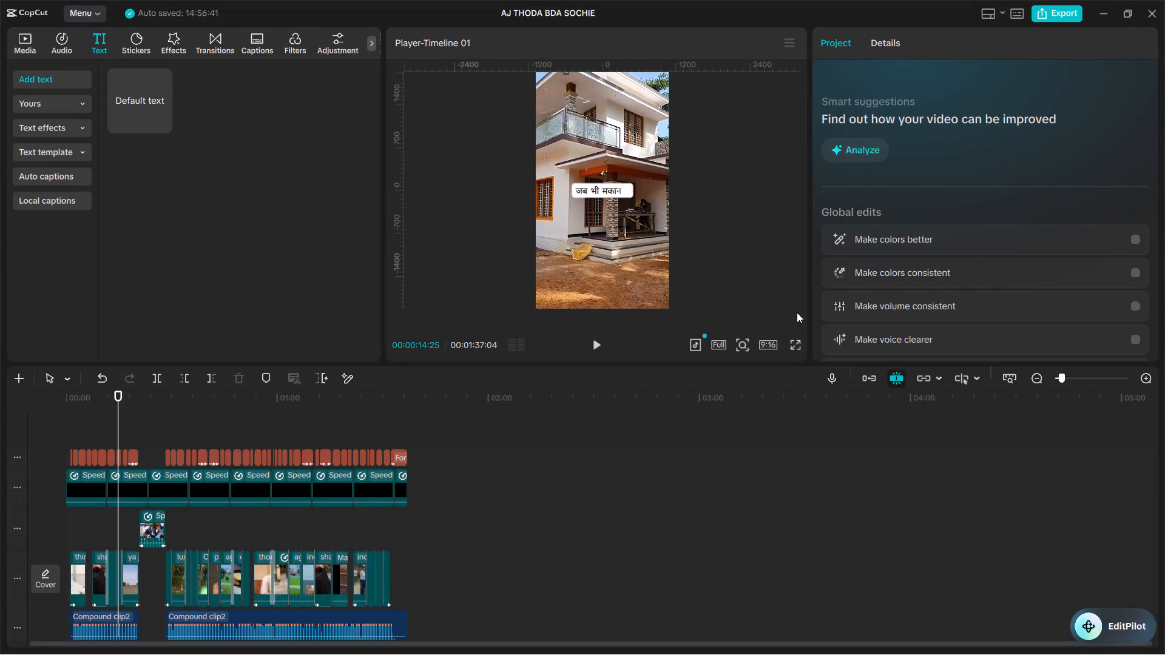
Step frame by frame from the start through the businessman clip to the black gap under the "ये बात मैं नहीं !!" caption.
click(83, 420)
drag(83, 421, 53, 434)
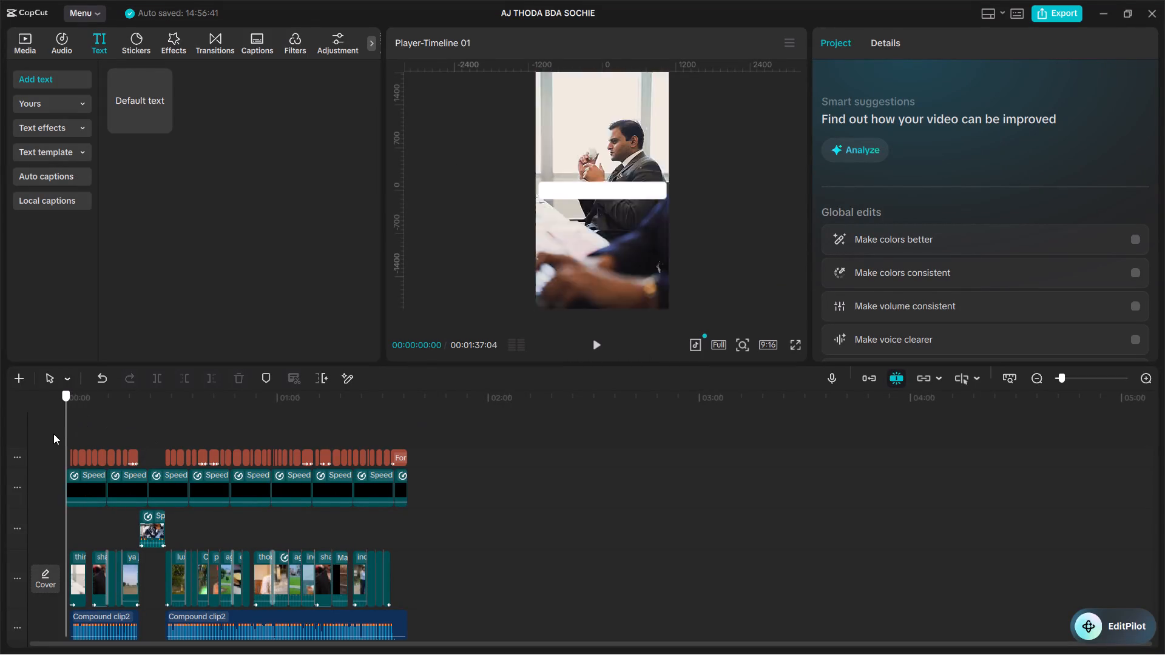
drag(53, 434, 76, 433)
key(Right)
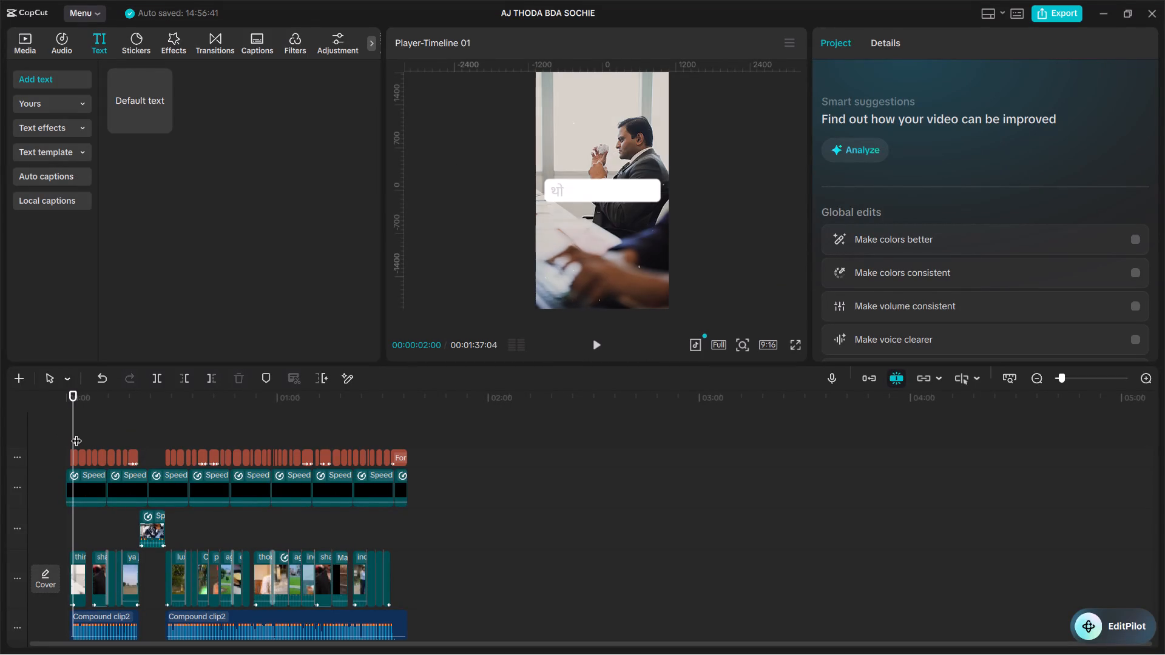
key(Right)
key(Right)
key(Right)
key(Right)
key(Right)
key(Right)
key(Right)
key(Right)
key(Right)
key(Right)
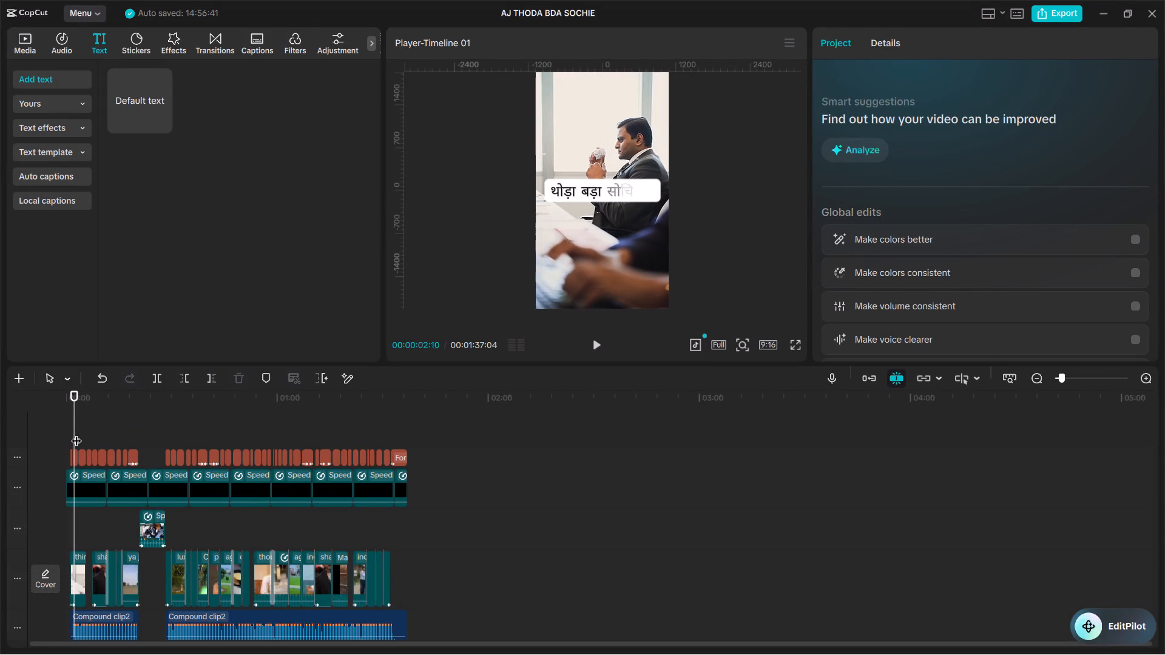
key(Right)
key(Right)
key(Right)
key(Right)
key(Right)
key(Right)
key(Right)
key(Right)
key(Right)
key(Right)
key(Right)
key(Right)
key(Right)
key(Right)
key(Right)
key(Right)
key(Right)
key(Right)
key(Right)
key(Right)
key(Right)
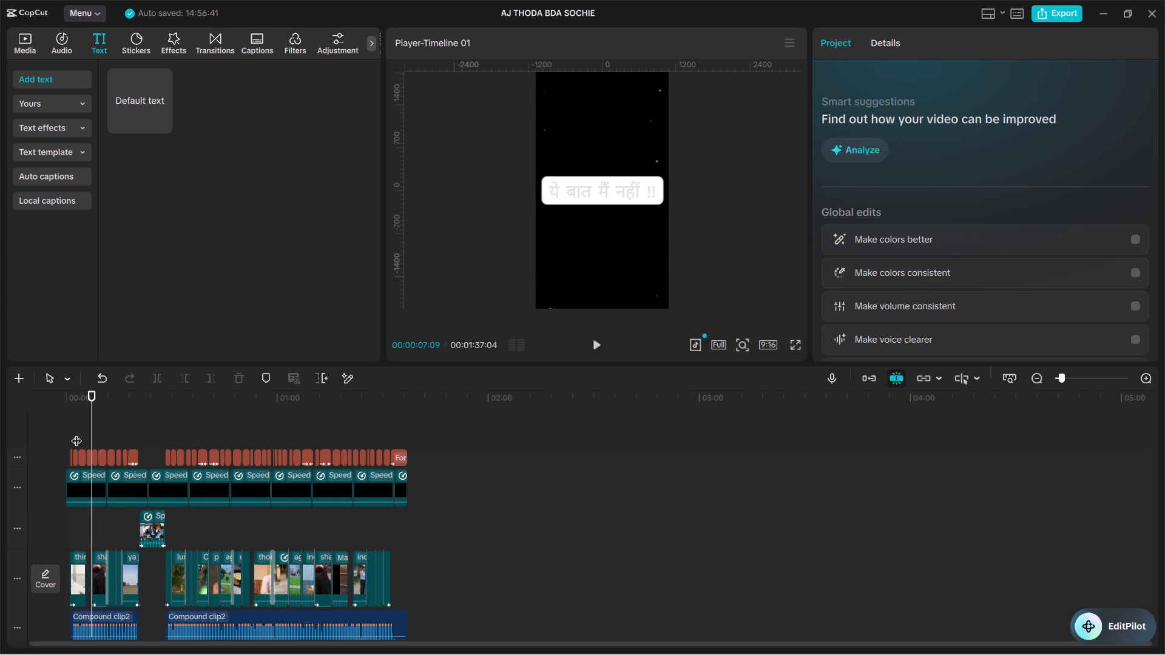
Extend the end of the thinking.mp4 clip to the start of the first shahruk khan.mp4 clip, for a duration of 00:00:06:10.
ctrl+scroll(62, 466, up, 6)
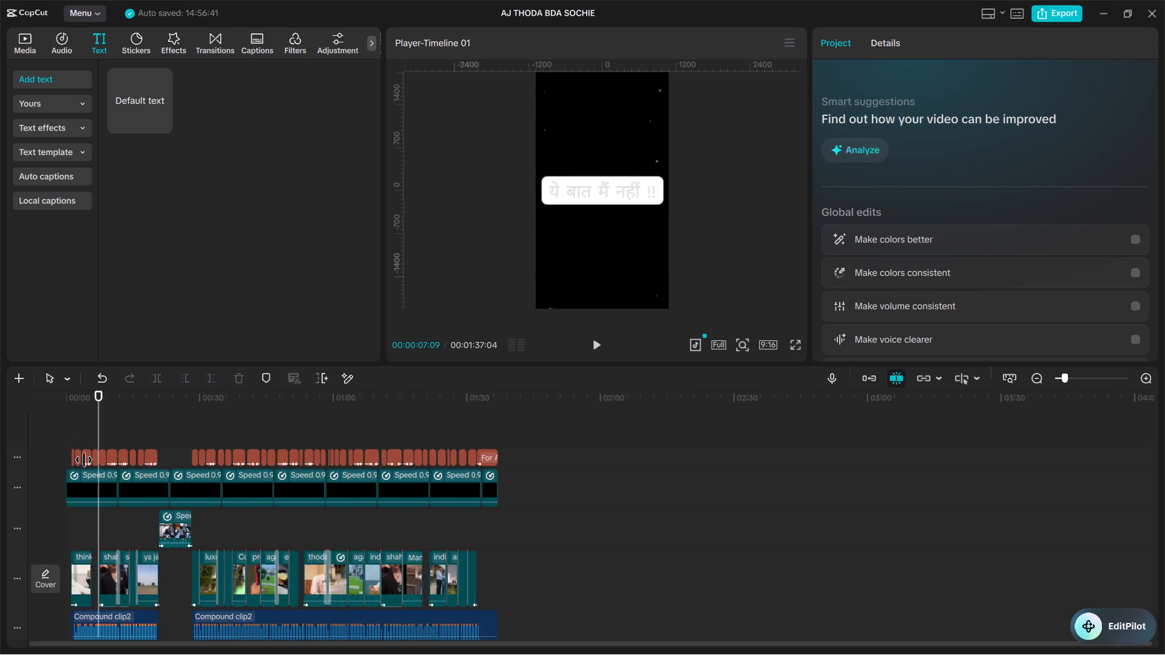
ctrl+scroll(84, 460, up, 20)
ctrl+scroll(84, 460, up, 13)
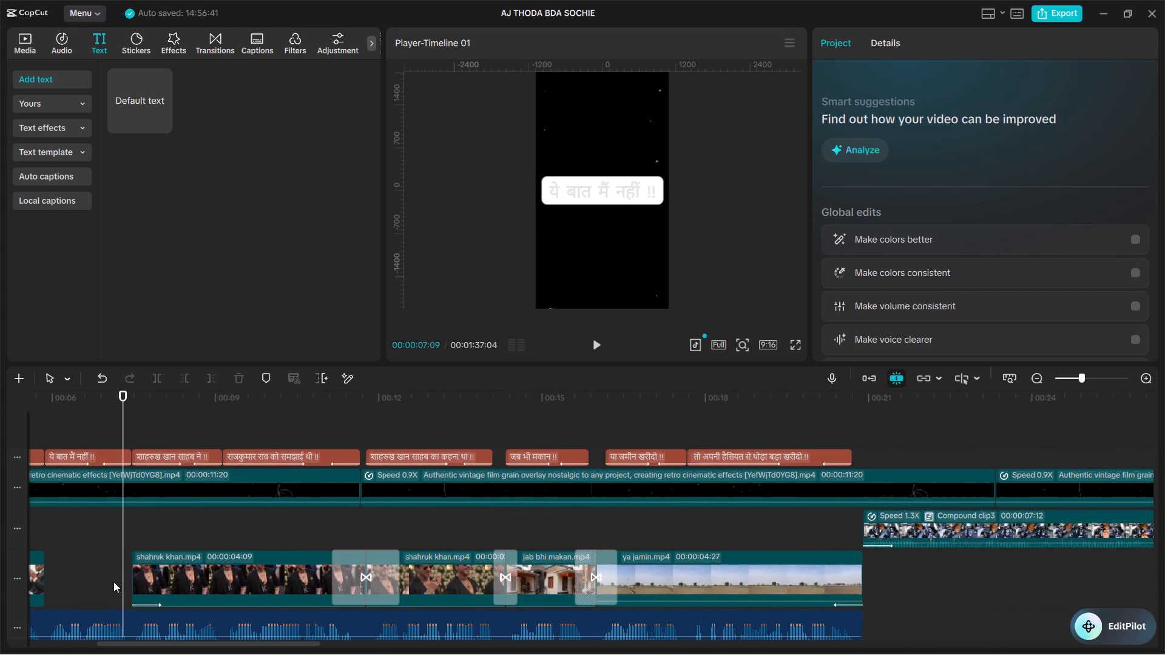
alt+scroll(111, 573, up, 3)
drag(316, 559, 341, 559)
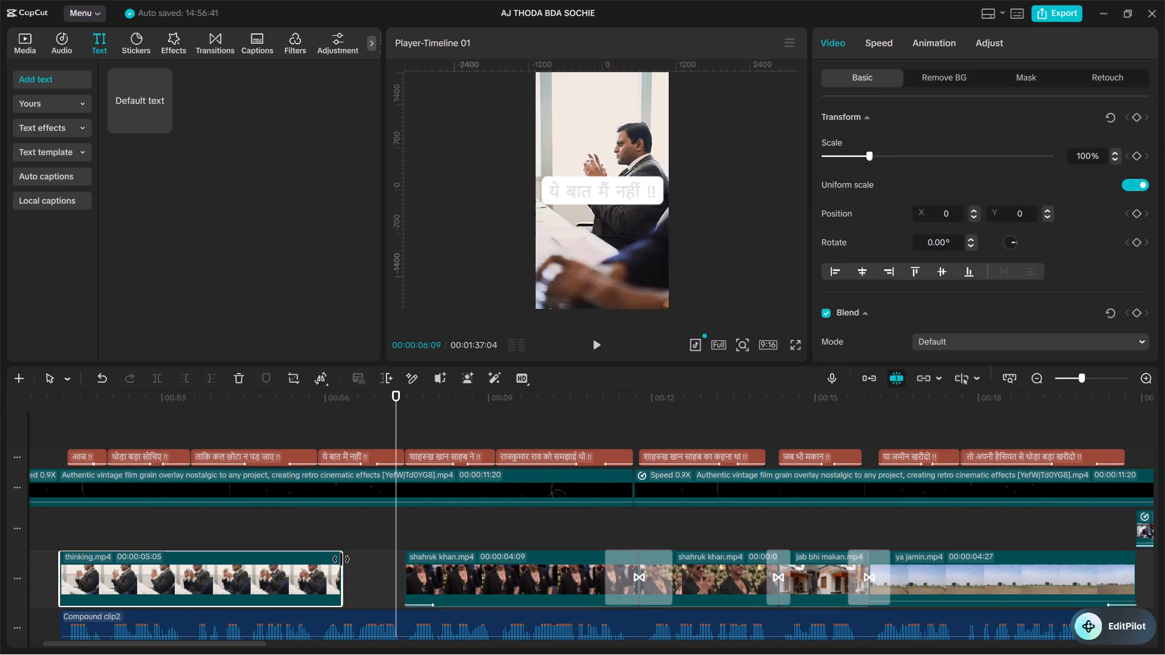
drag(341, 559, 422, 568)
click(364, 543)
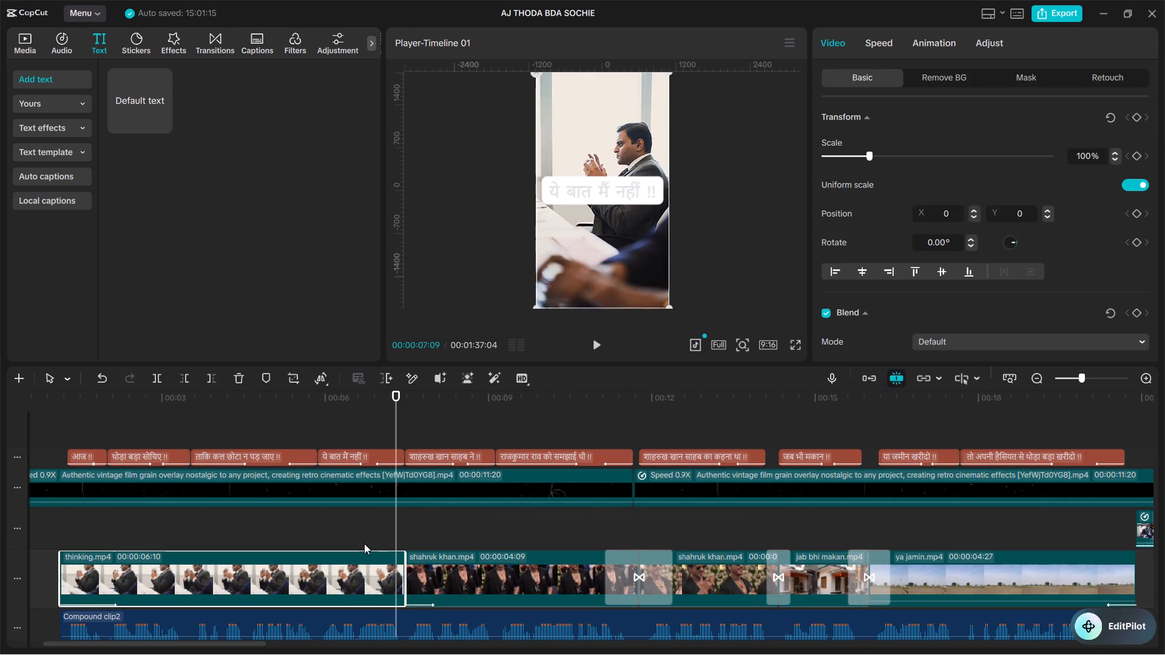
click(348, 534)
Play the cut from thinking.mp4 to the first shahruk khan.mp4 clip several times to check how it runs.
key(space)
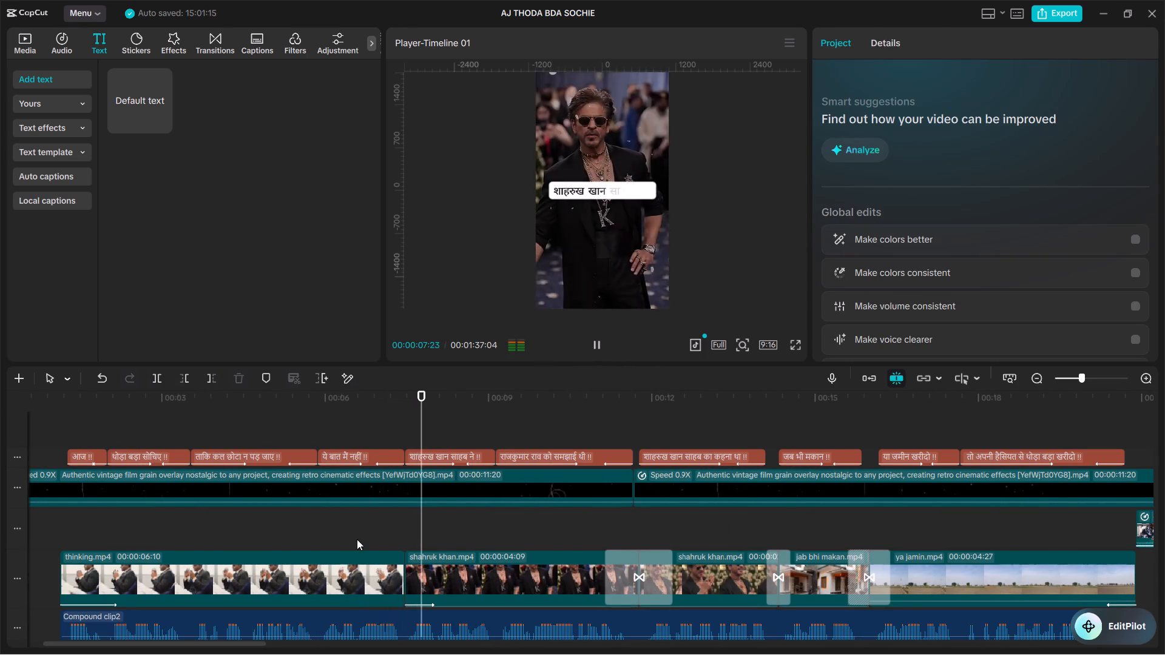
key(space)
click(376, 537)
click(312, 541)
key(space)
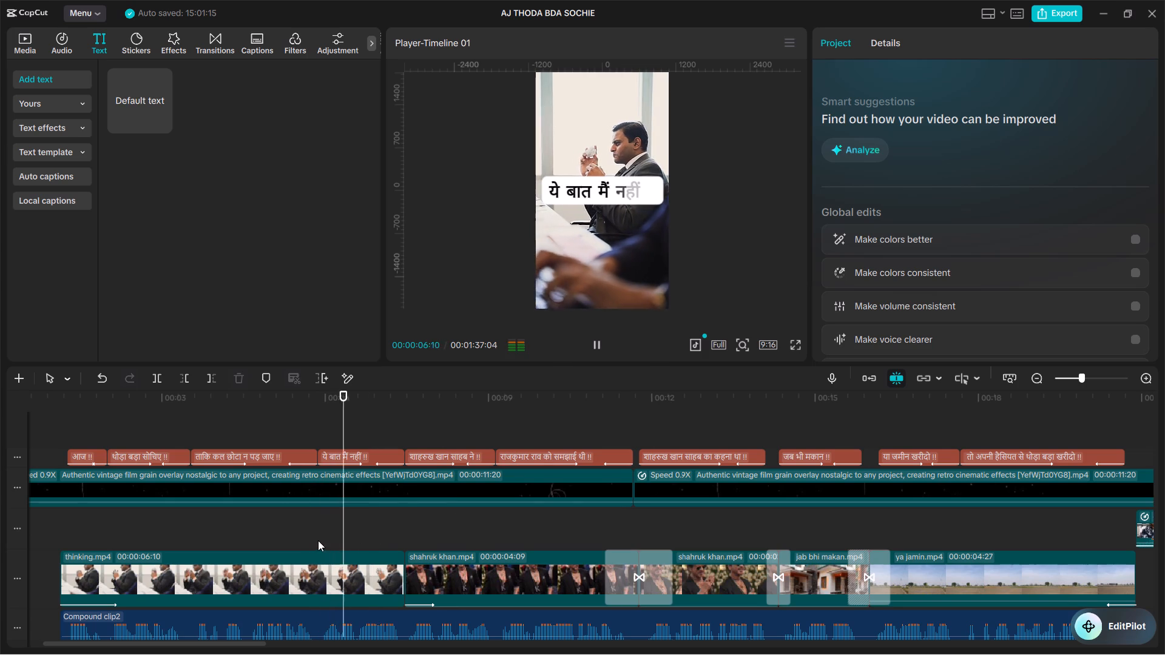
click(268, 544)
key(space)
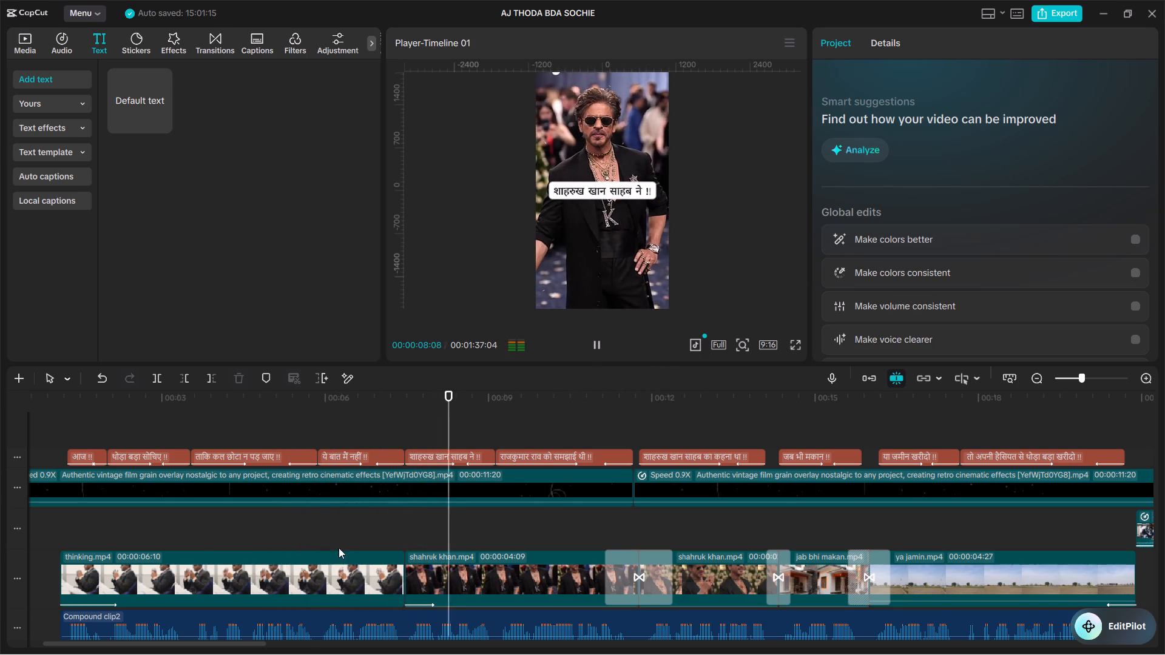
key(space)
click(382, 539)
drag(382, 539, 410, 540)
click(385, 563)
click(391, 518)
key(space)
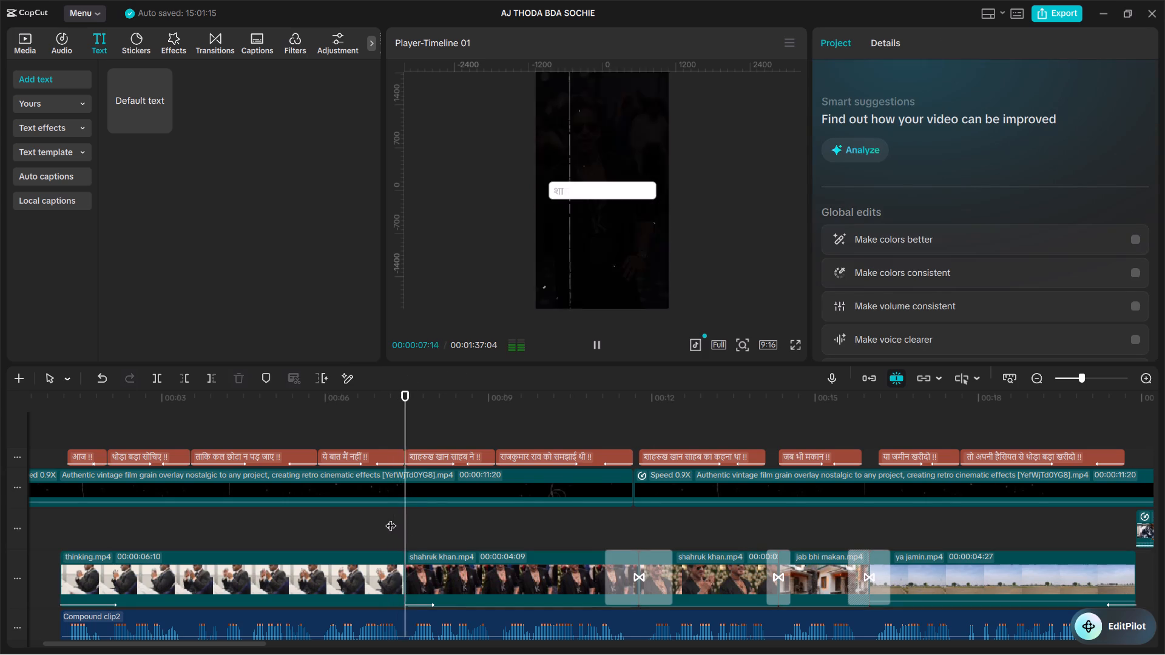
click(391, 518)
key(space)
key(space)
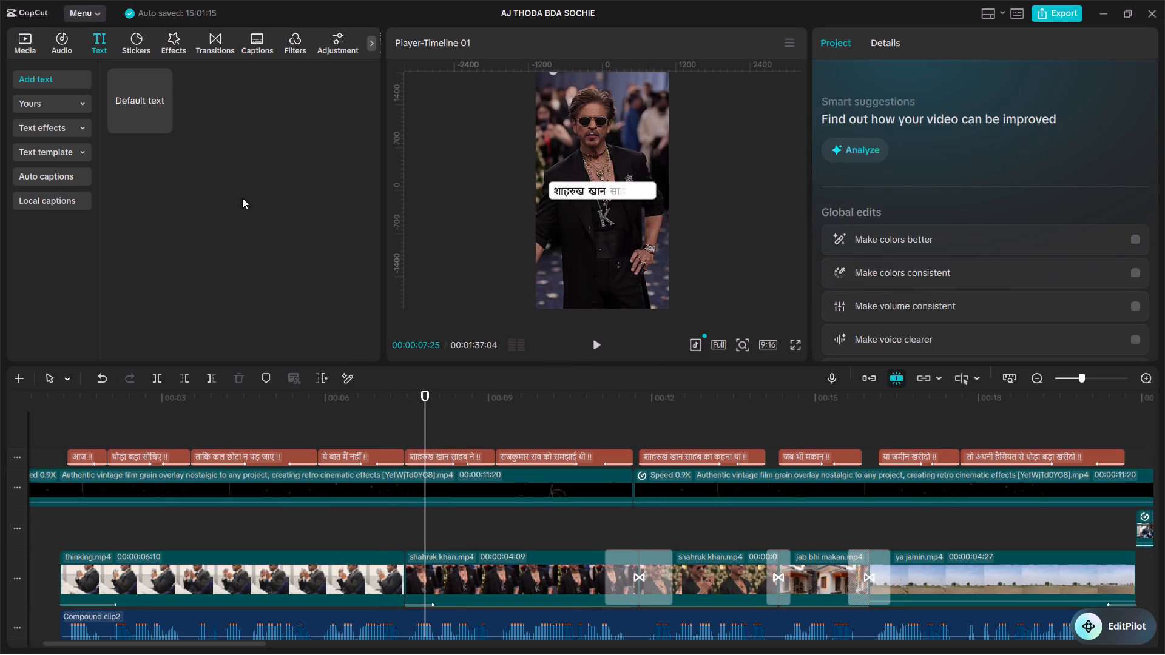
Add the favourite White Flash transition between thinking.mp4 and the first shahruk khan.mp4 clip.
click(207, 47)
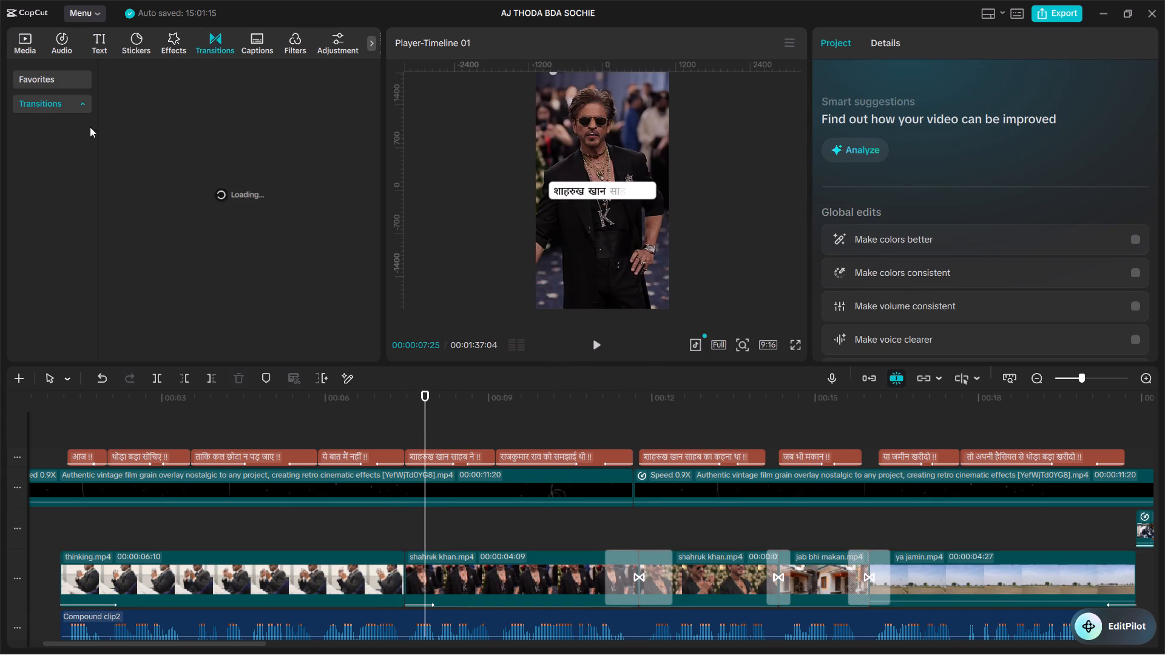
double_click(56, 70)
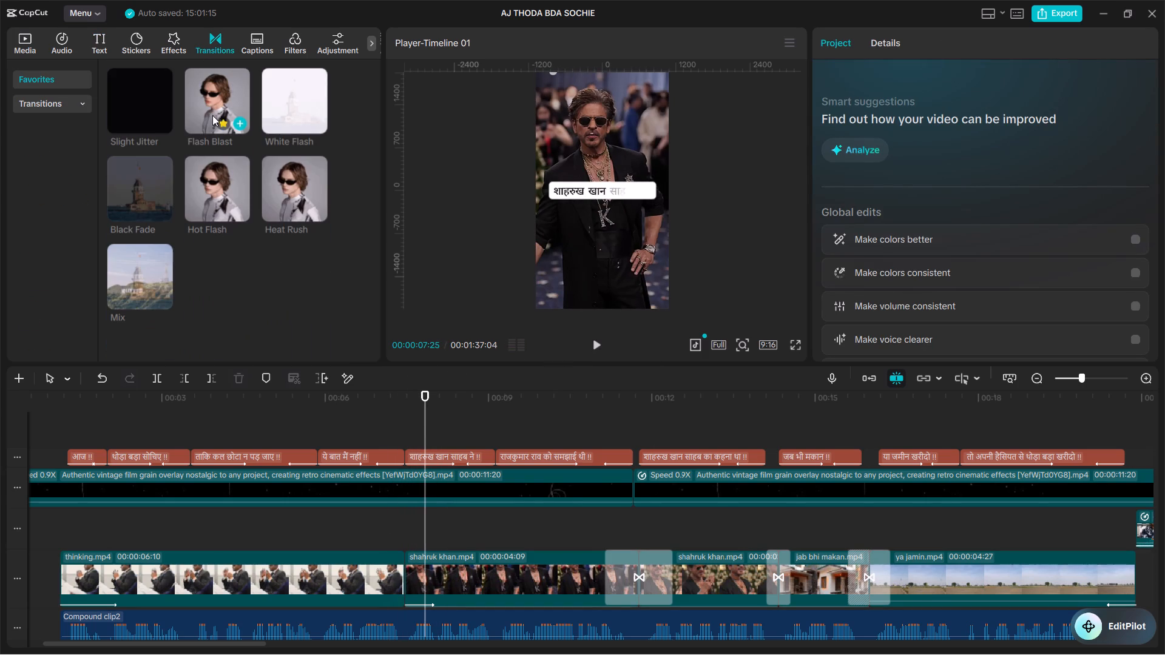
drag(269, 102, 391, 575)
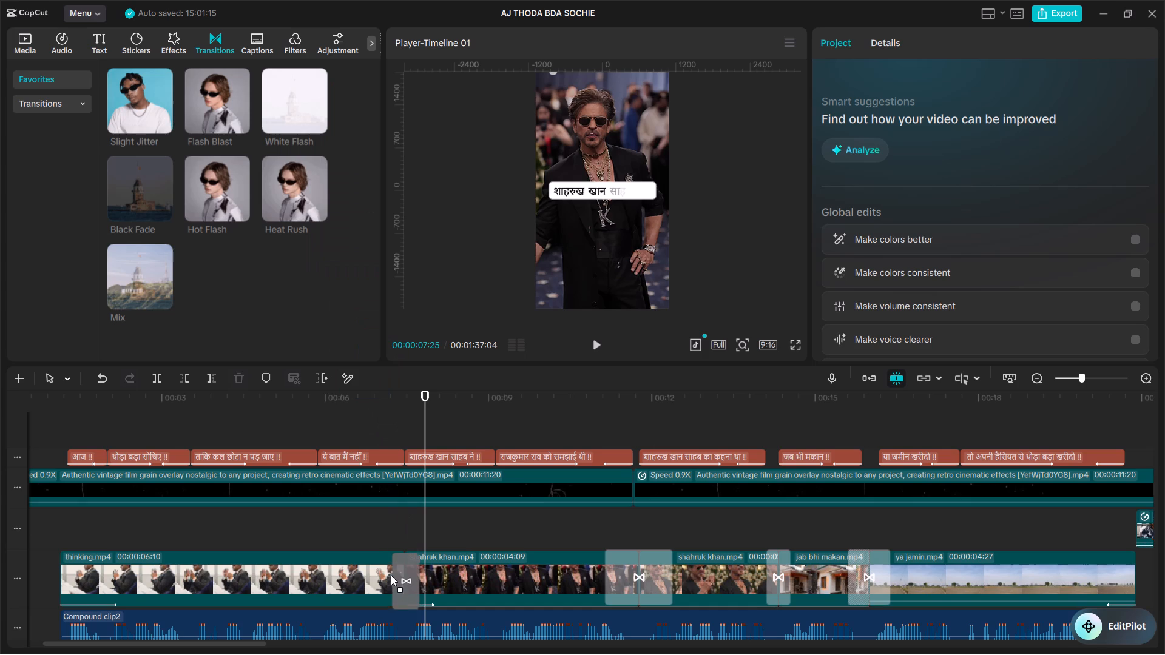
drag(391, 575, 386, 577)
click(375, 536)
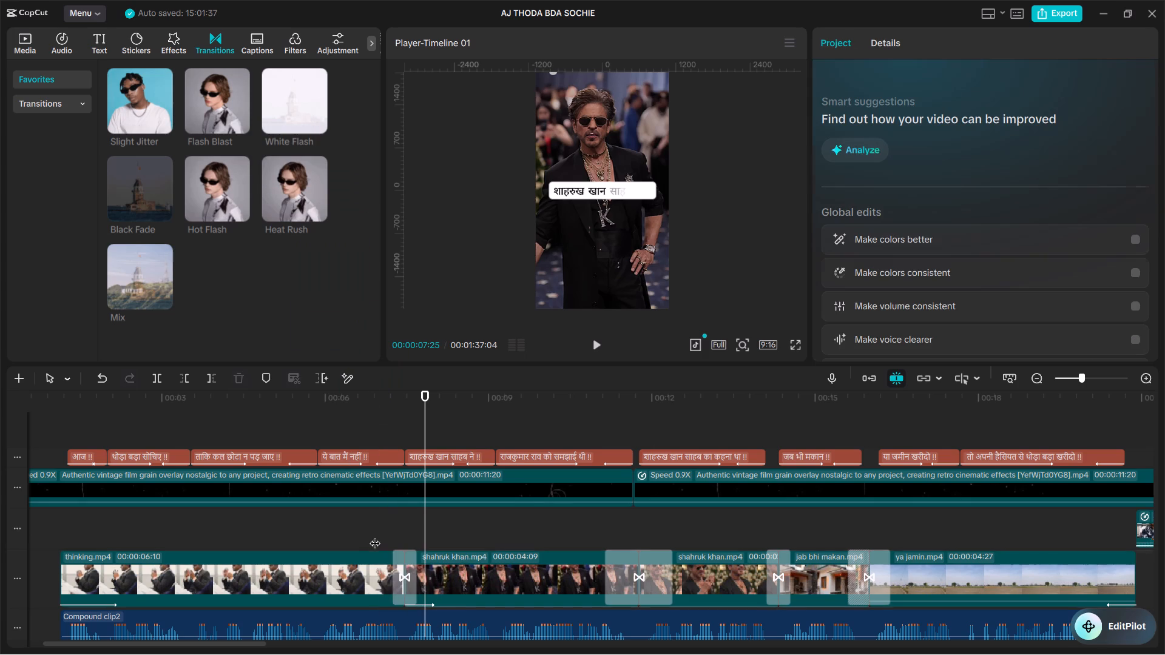
Replay the video from the start and around the White Flash transition, checking the cut and the captions over it.
key(space)
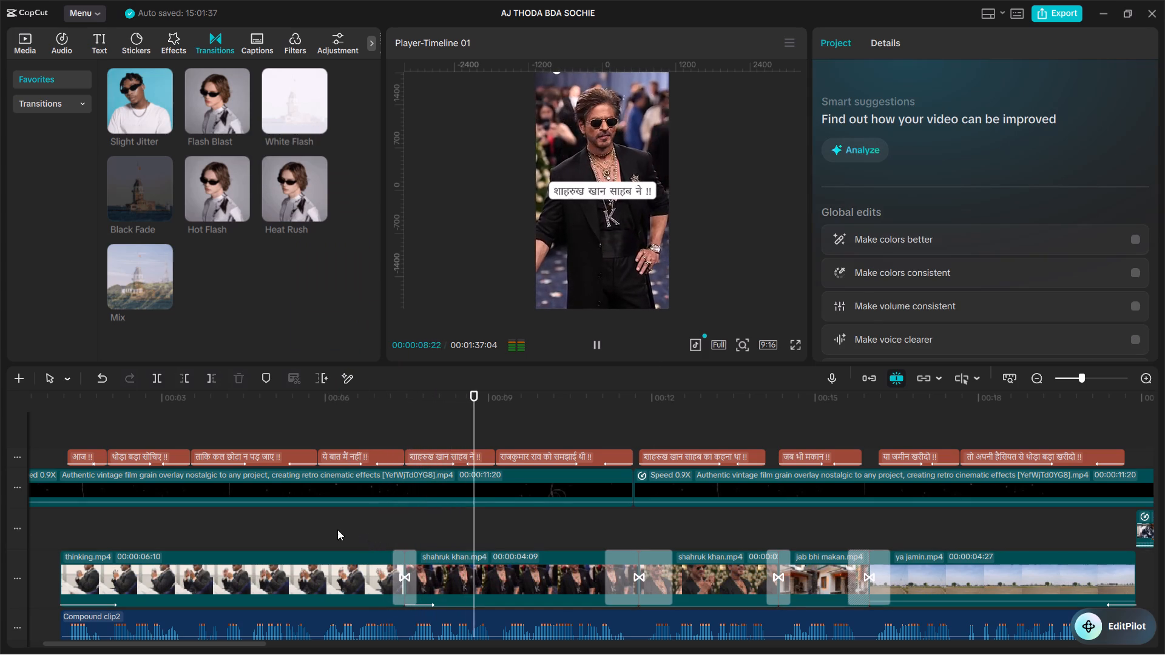
click(322, 525)
key(space)
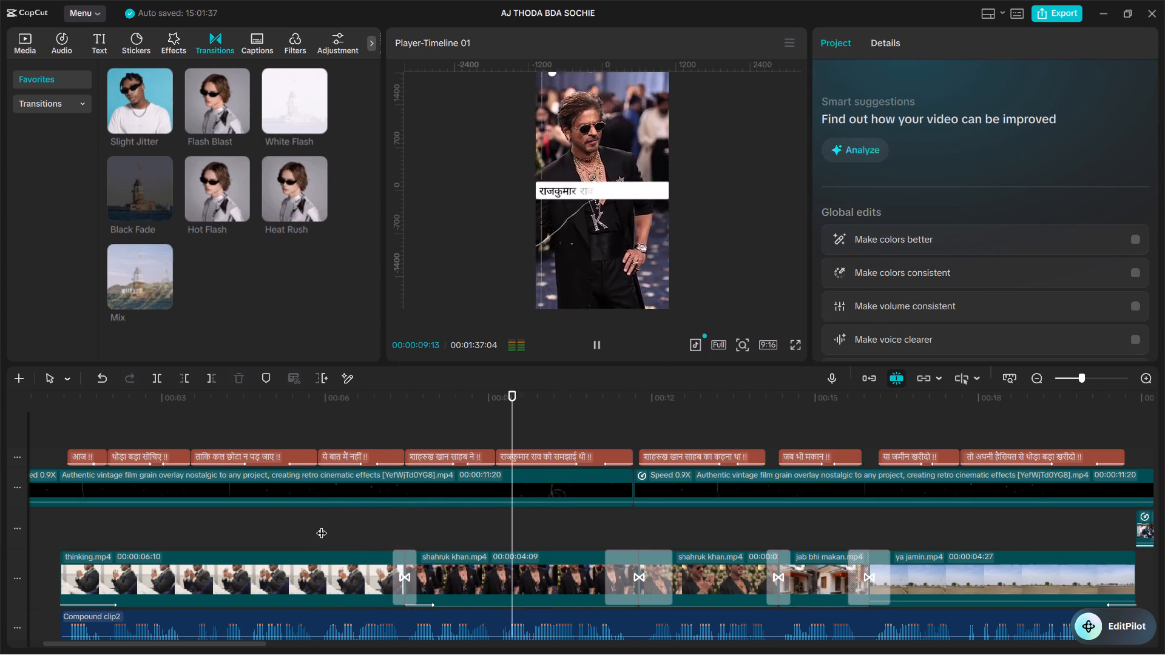
key(space)
key(space)
key(space)
alt+scroll(531, 538, down, 2)
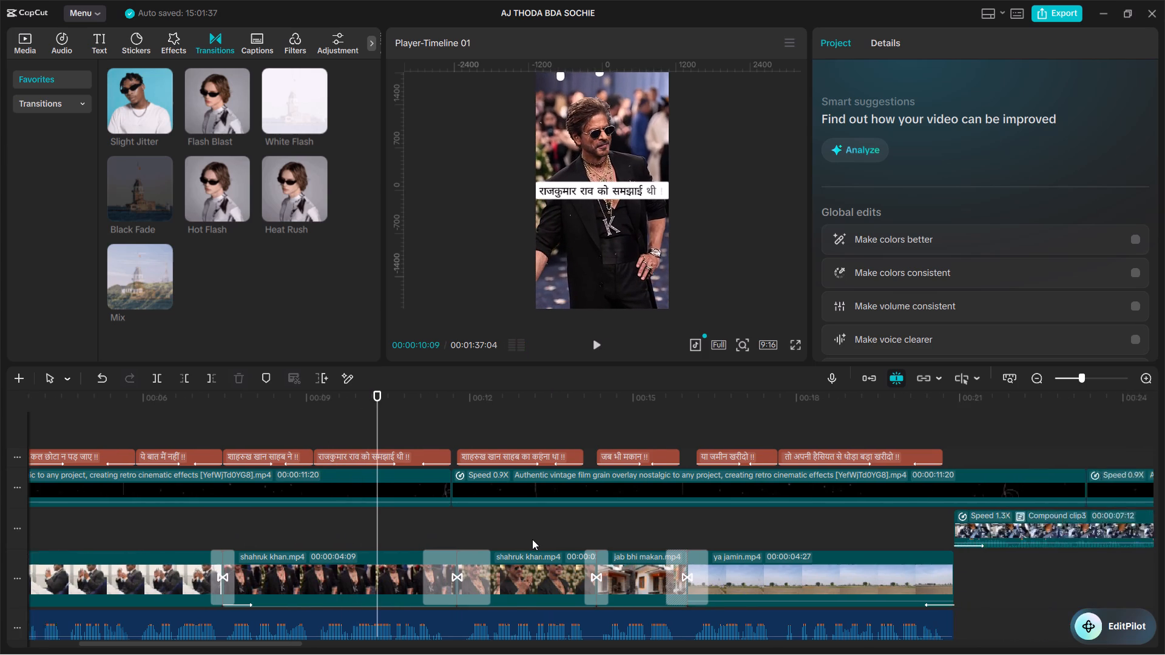
alt+scroll(532, 539, down, 4)
alt+scroll(516, 533, up, 6)
alt+scroll(150, 526, up, 7)
click(78, 537)
drag(79, 537, 38, 537)
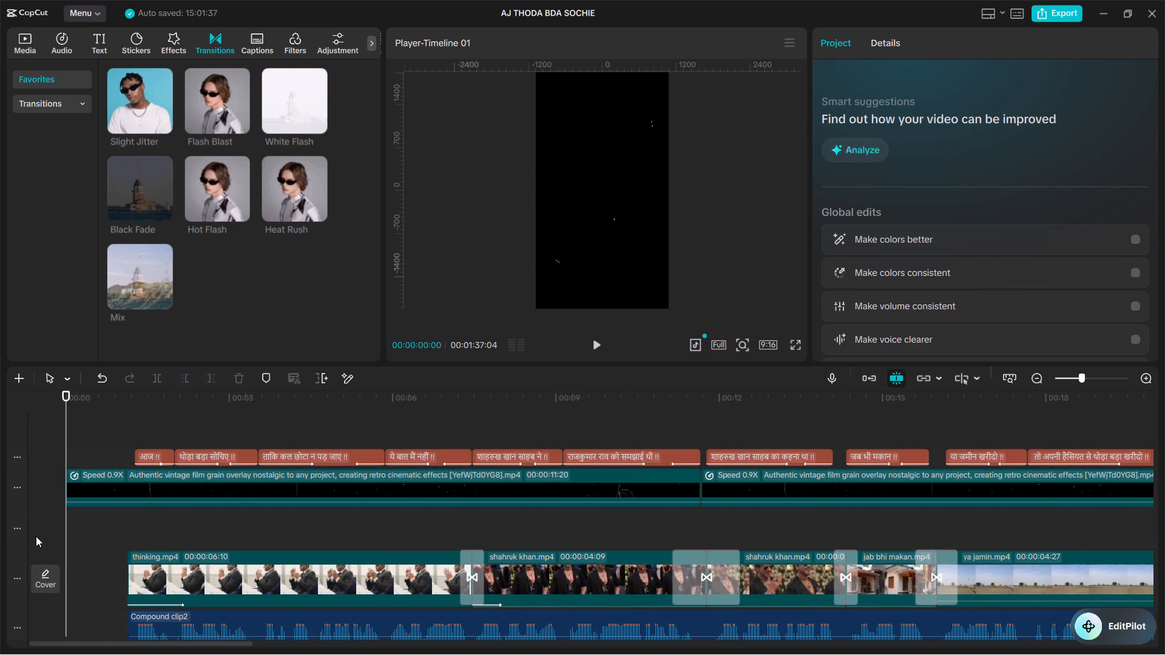
key(space)
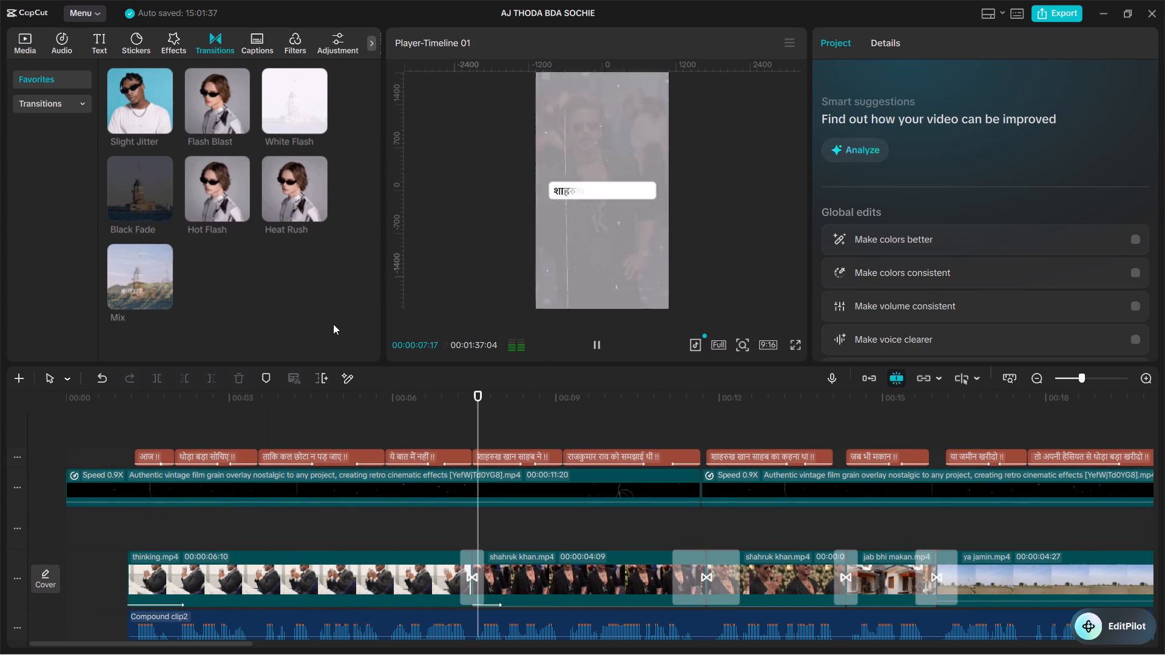
double_click(390, 422)
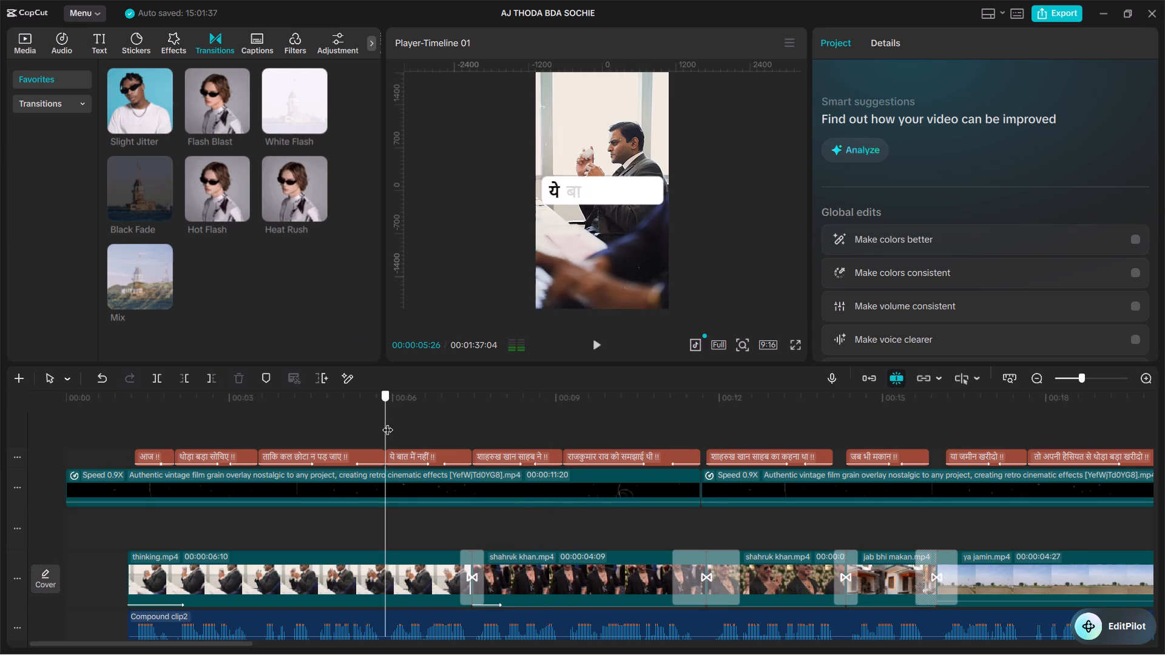
key(space)
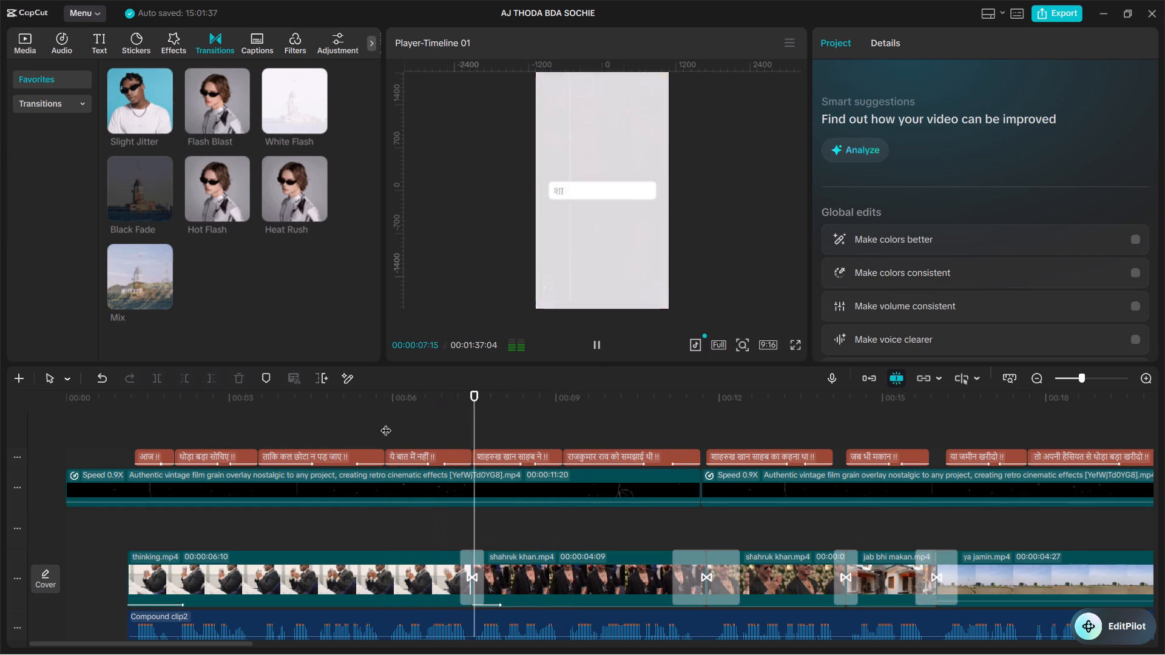
key(space)
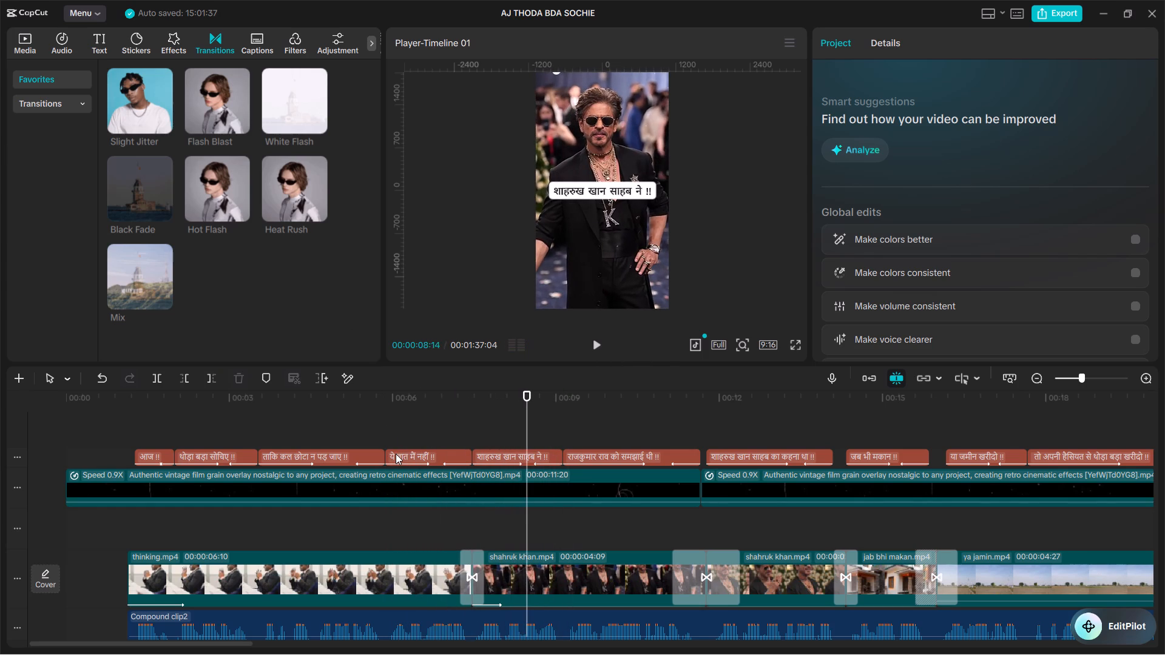
Set the "ये बात मैं नहीं !!" caption's scale to 126%, matching the preceding "ताकि कल छोटा न पड़ जाए !!" caption.
click(396, 454)
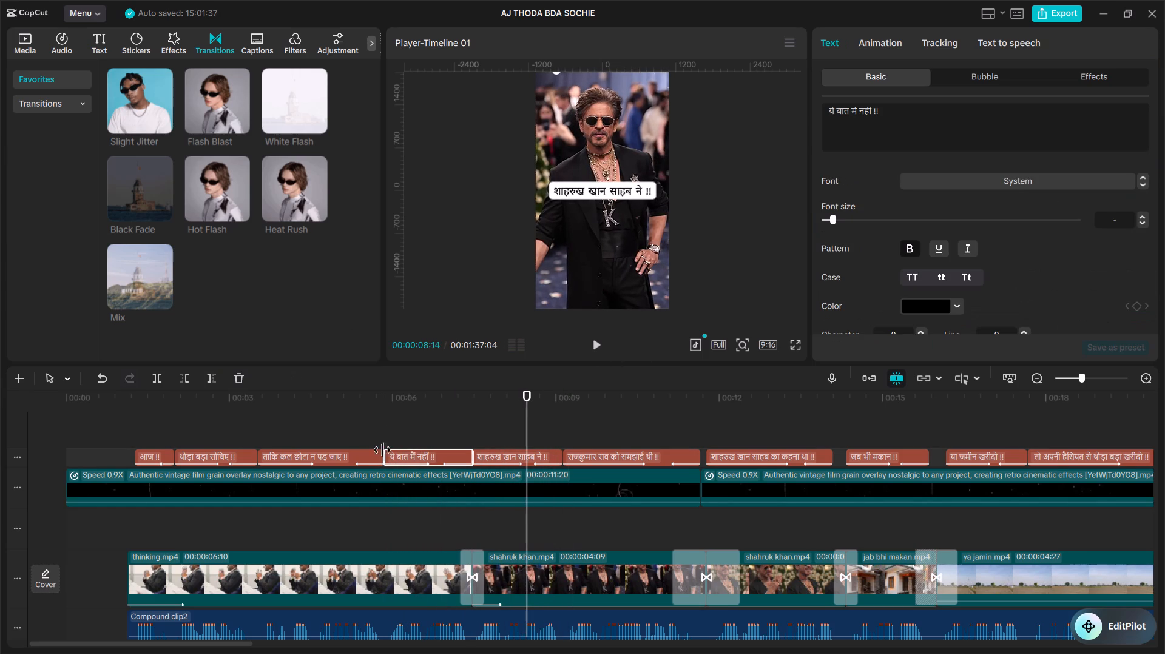
click(362, 451)
scroll(963, 274, down, 6)
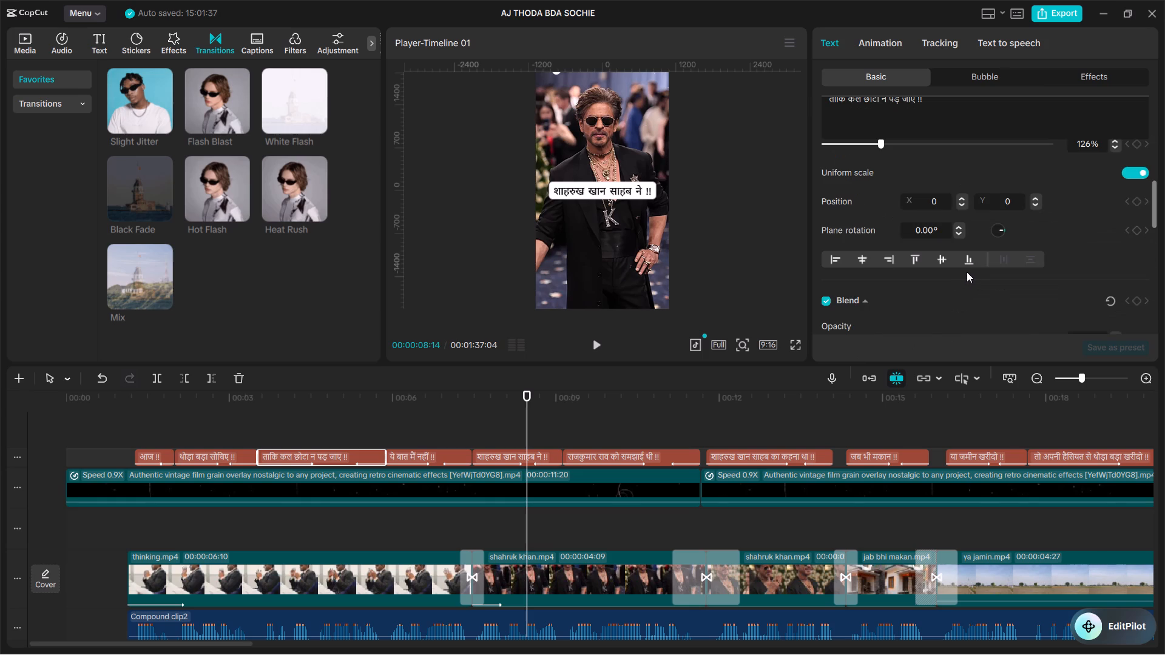
scroll(967, 272, down, 1)
scroll(967, 272, up, 2)
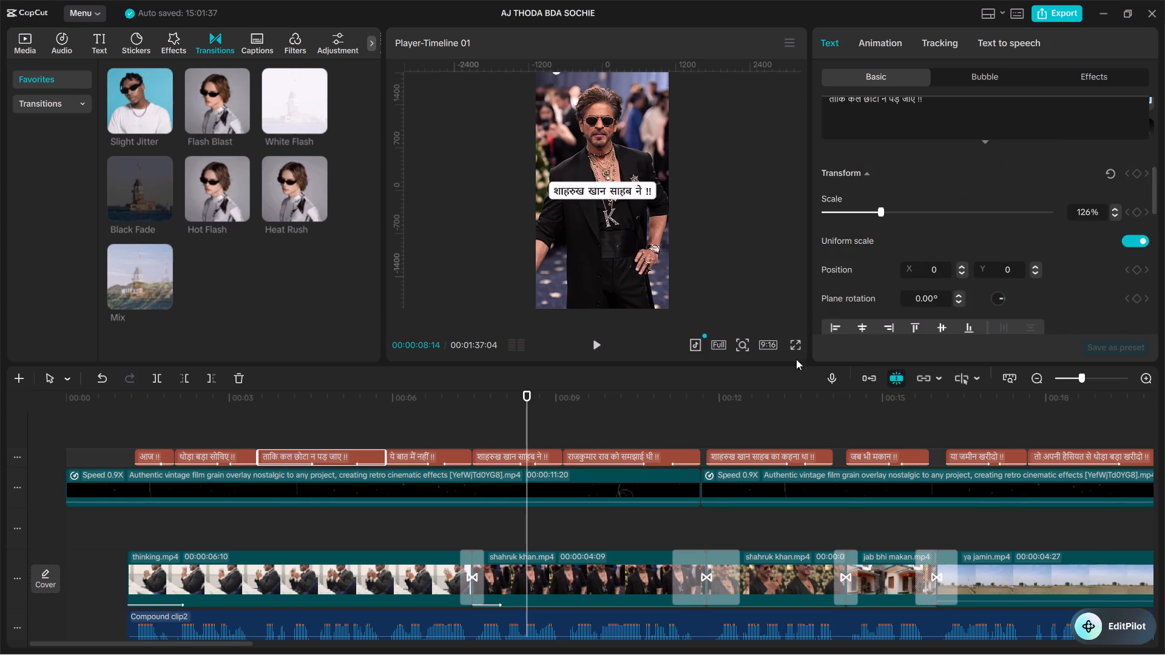
scroll(873, 237, up, 4)
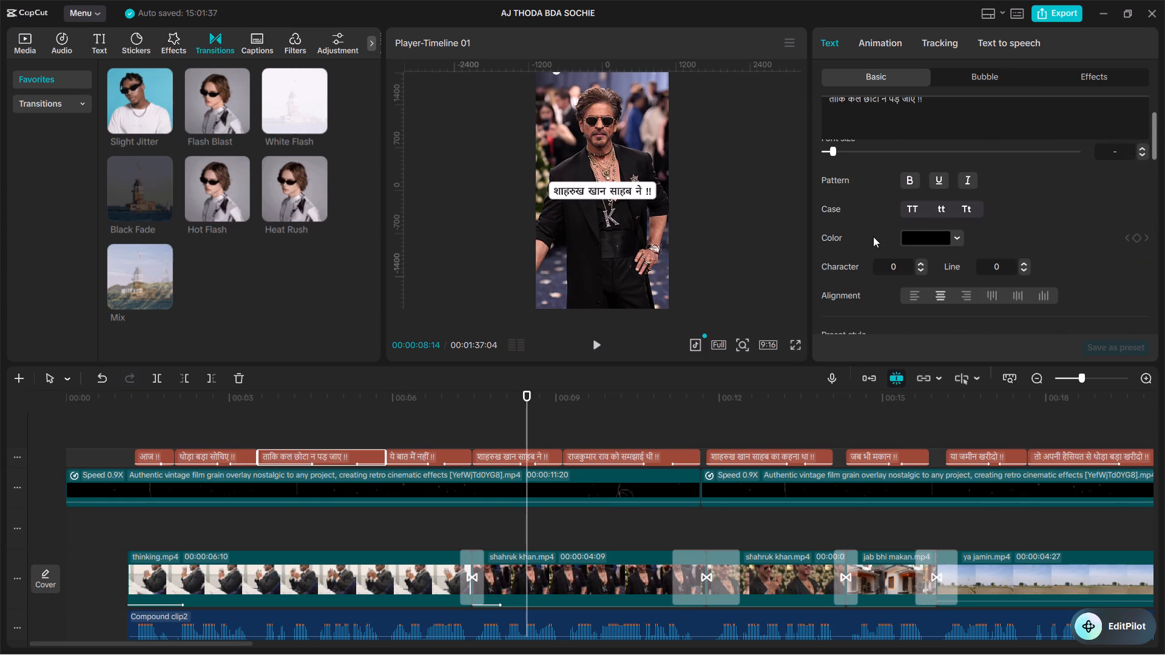
scroll(859, 254, up, 4)
click(436, 457)
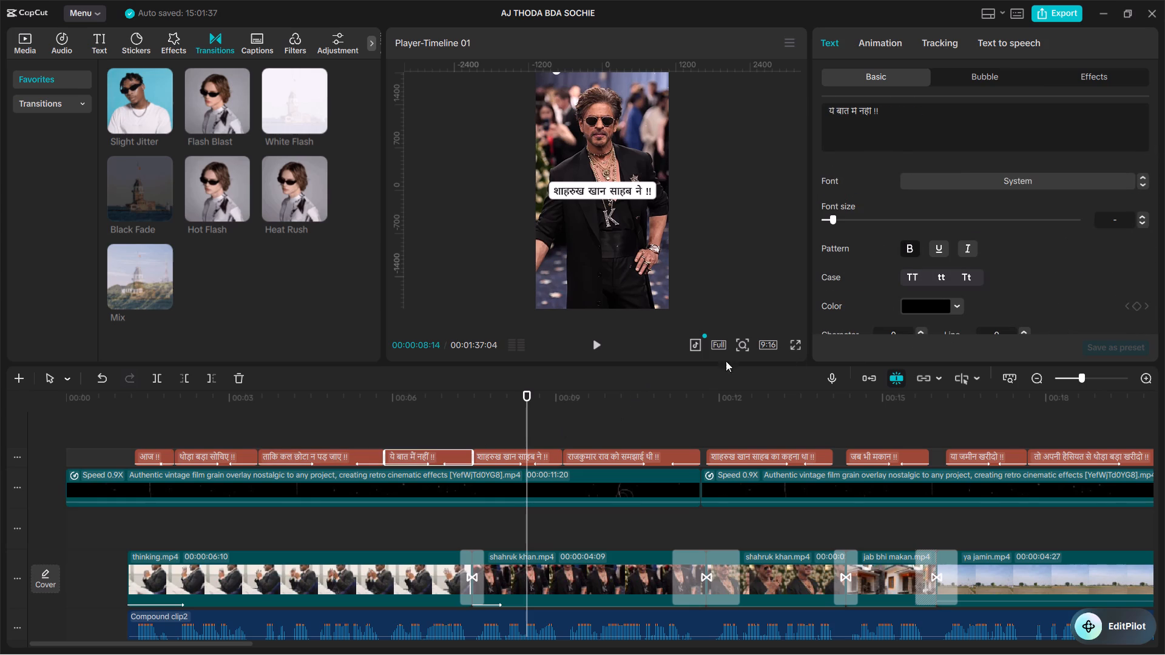
scroll(940, 284, down, 5)
double_click(1080, 209)
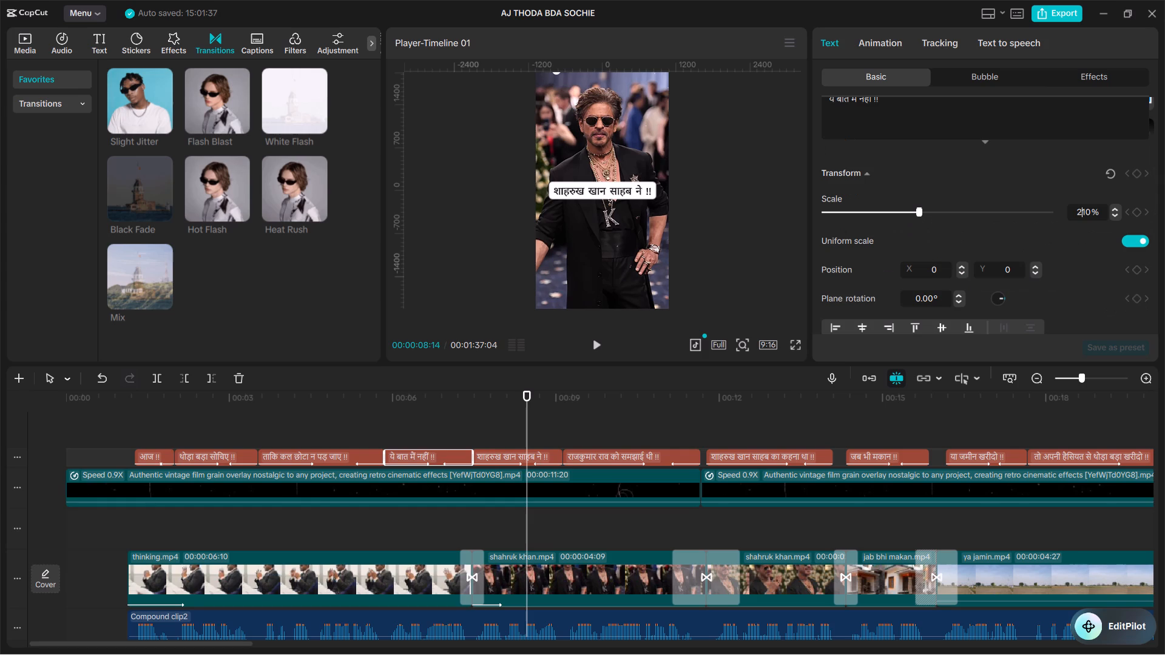
text(126)
key(Return)
click(393, 420)
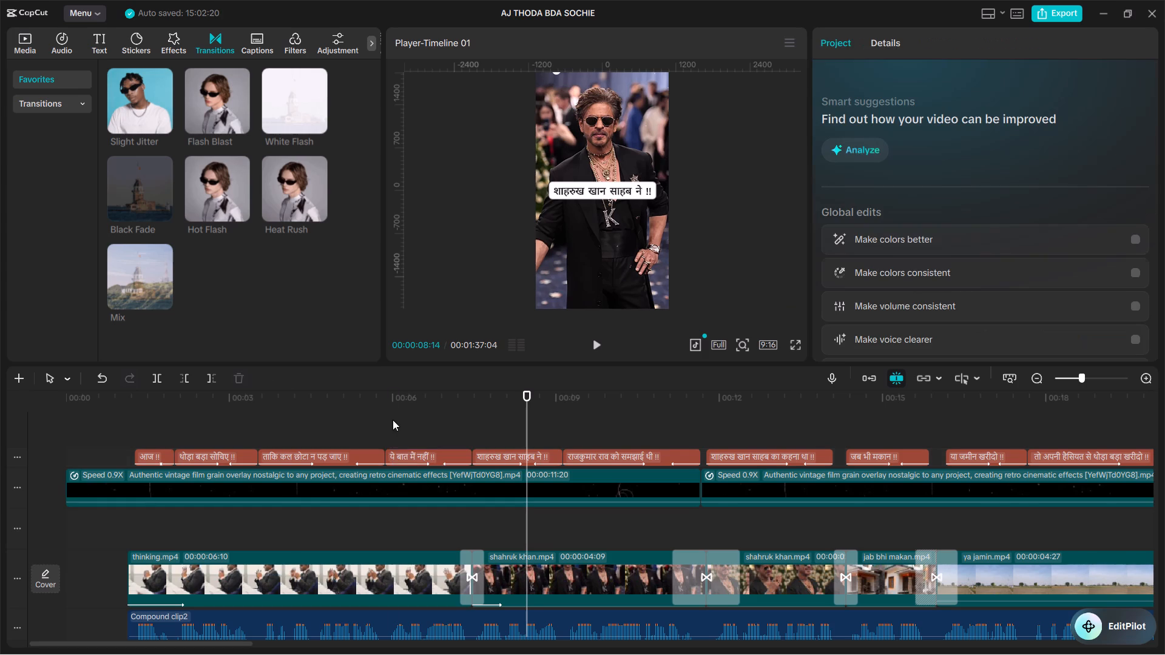
Play the cut from the first shahruk khan.mp4 clip through ya jamin.mp4 and Compound clip3 to the luxury house.mp4 transition, checking clips and captions.
key(space)
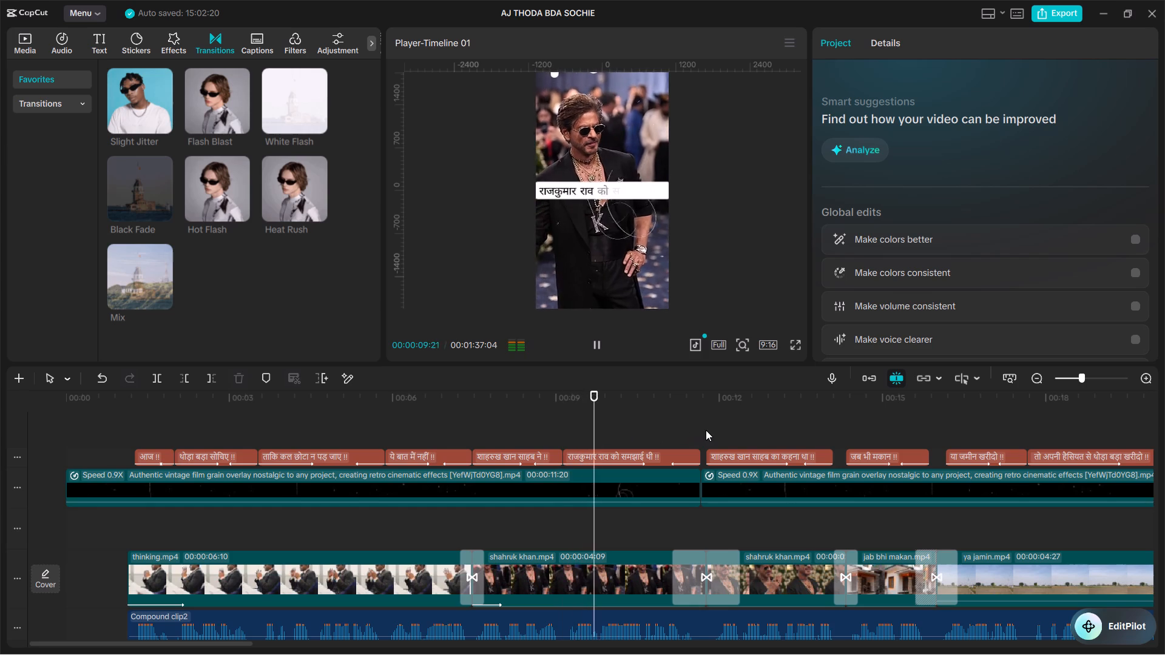
alt+scroll(720, 425, down, 3)
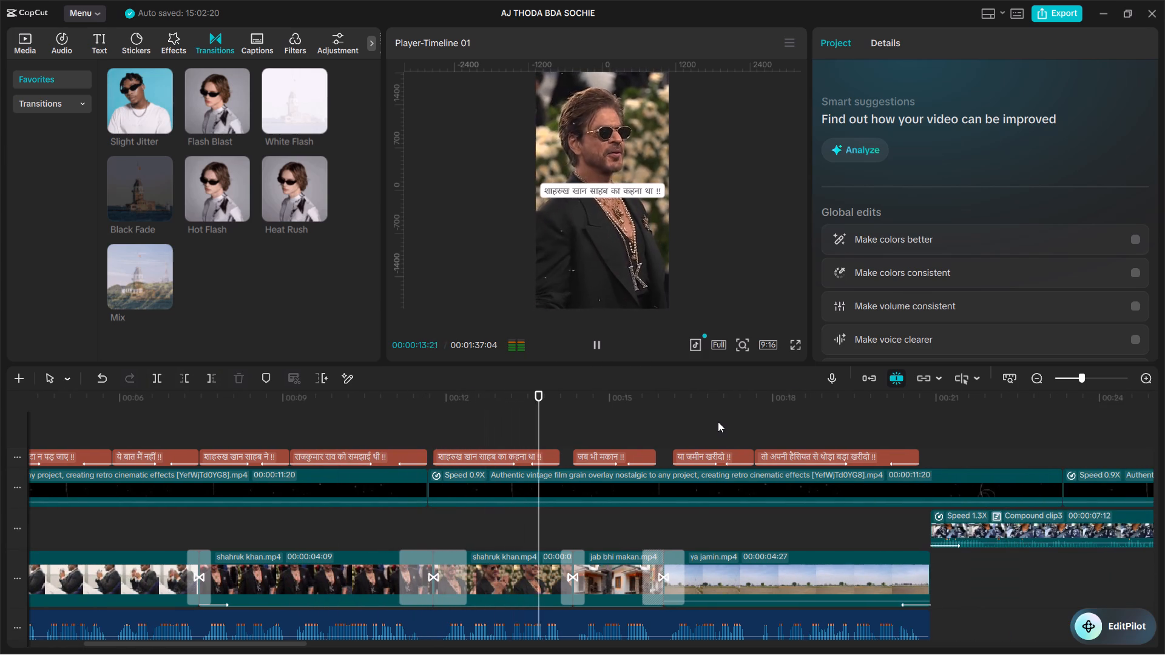
key(space)
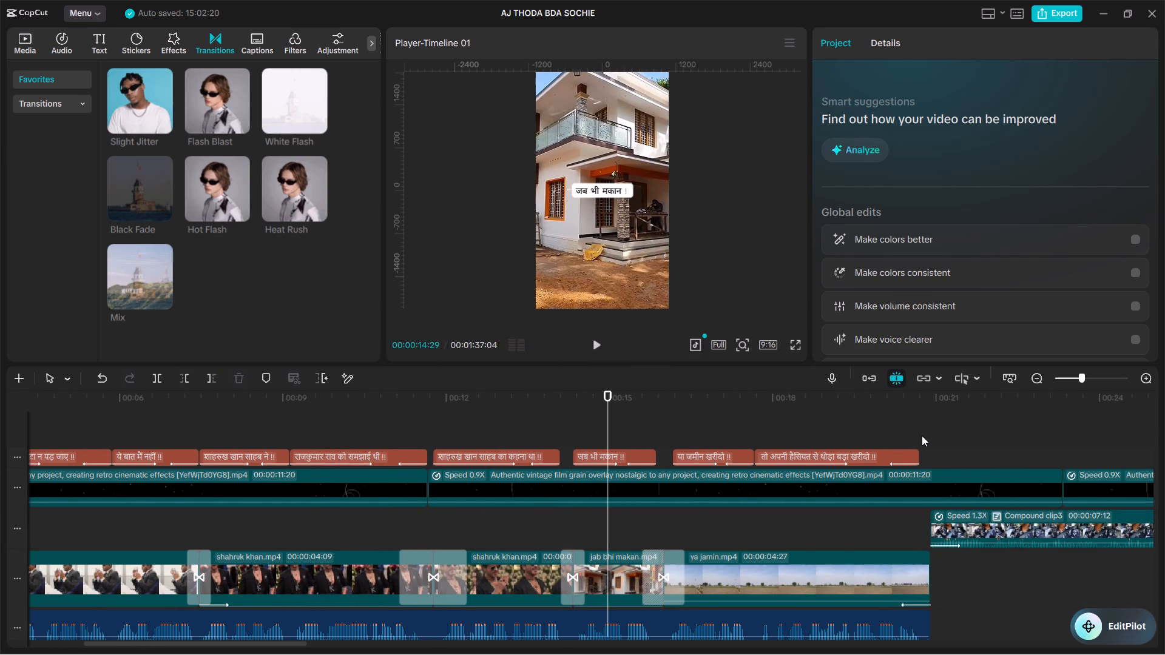
click(922, 435)
key(space)
alt+scroll(934, 455, down, 1)
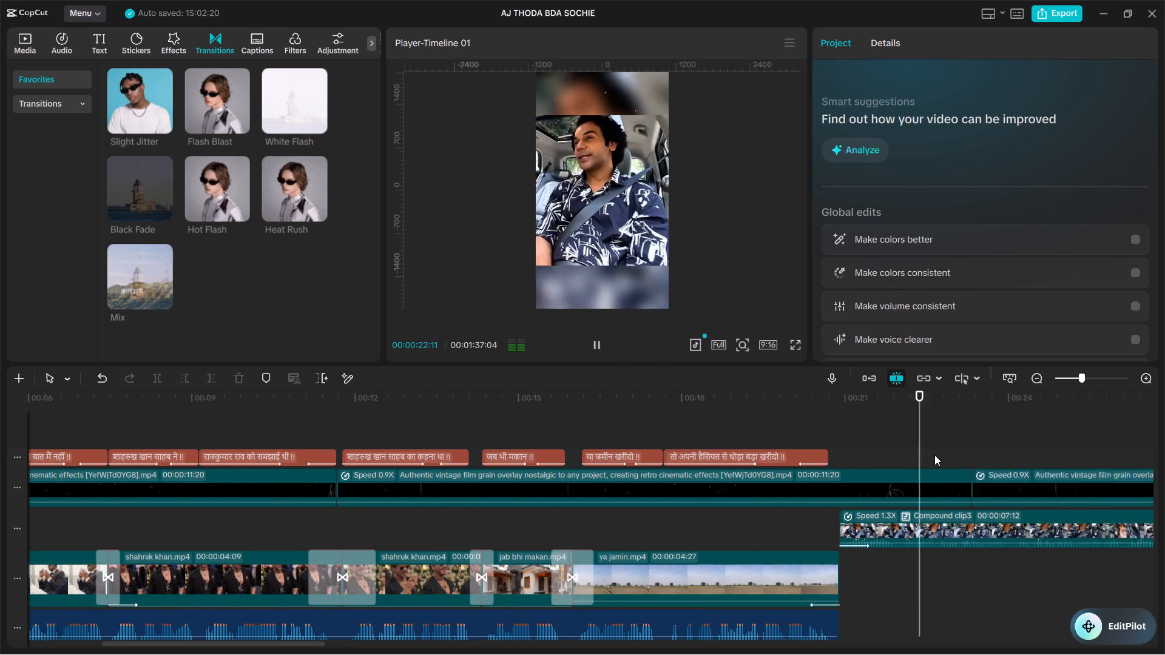
alt+scroll(934, 455, down, 1)
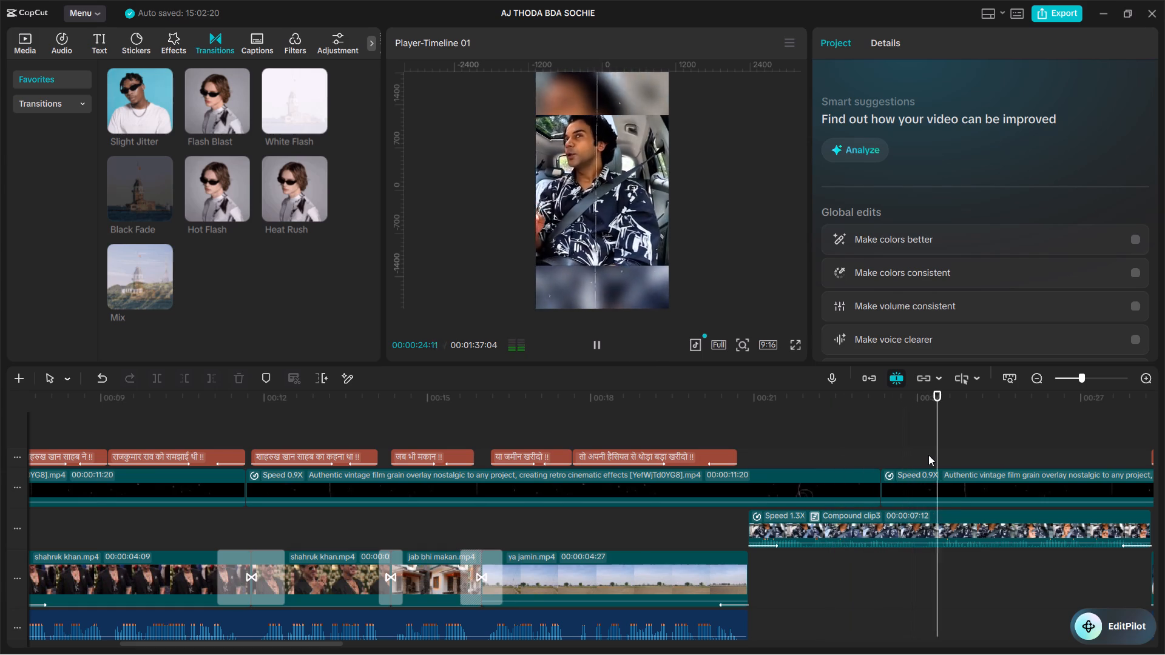
alt+scroll(927, 455, down, 2)
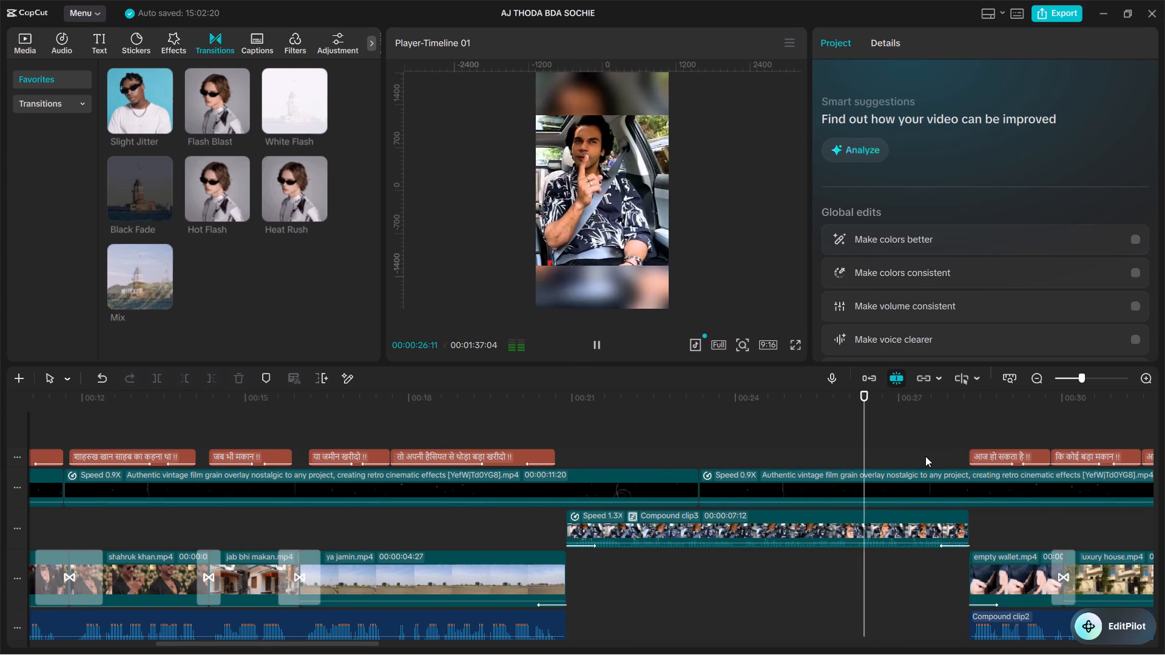
alt+scroll(925, 456, up, 3)
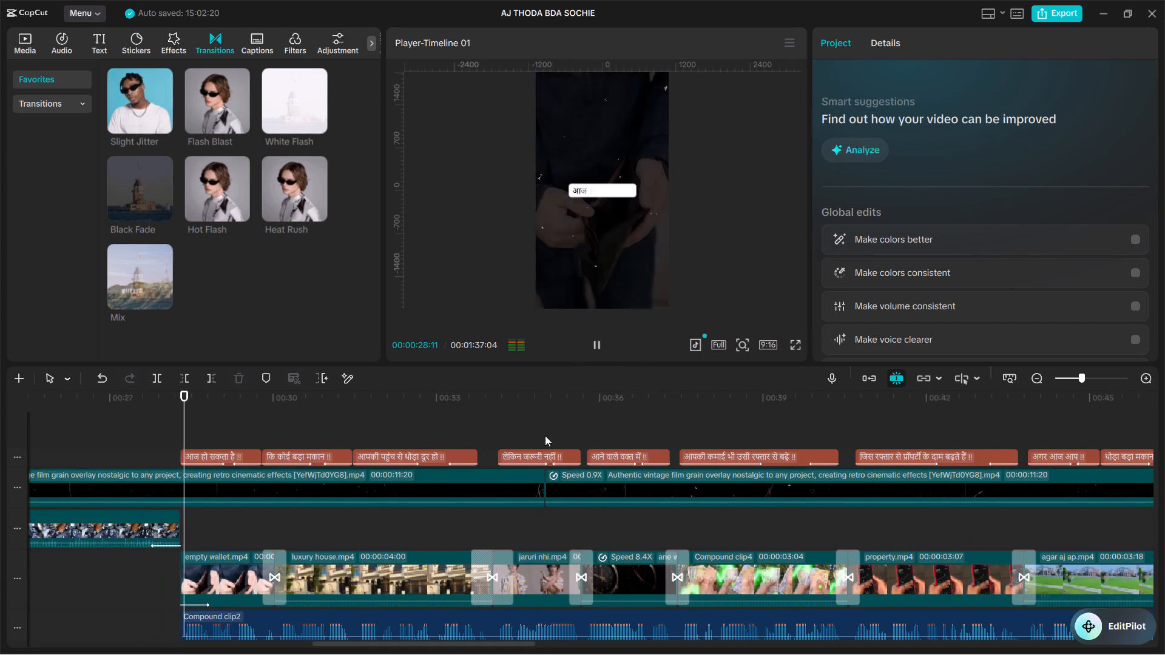
alt+scroll(497, 443, up, 6)
key(space)
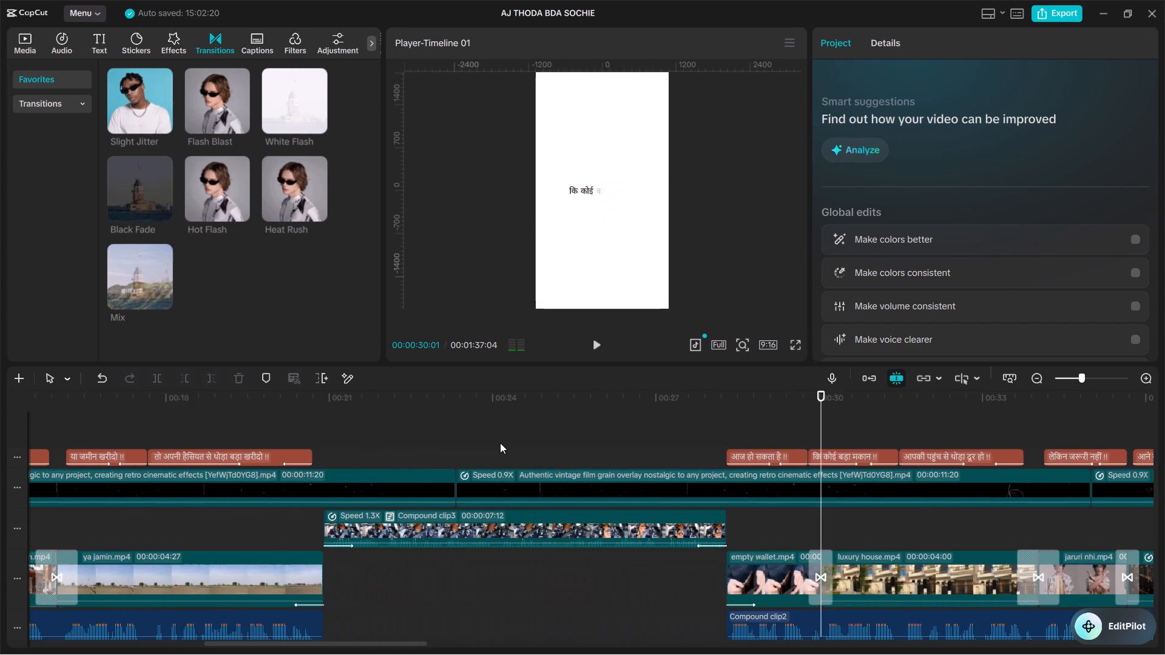
Replay the "राजकुमार राव को समझाई थी !!" caption over the first shahruk khan.mp4 clip, checking the footage behind it.
alt+scroll(499, 443, up, 7)
click(434, 429)
drag(431, 429, 313, 429)
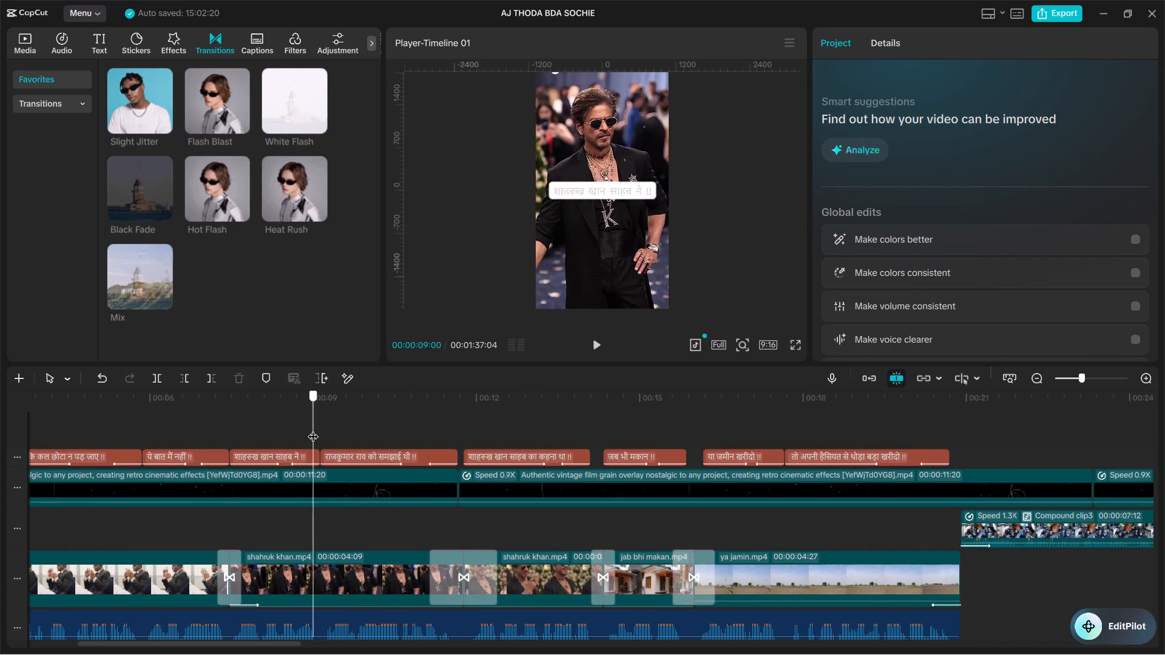
drag(313, 429, 325, 429)
key(space)
click(322, 425)
key(space)
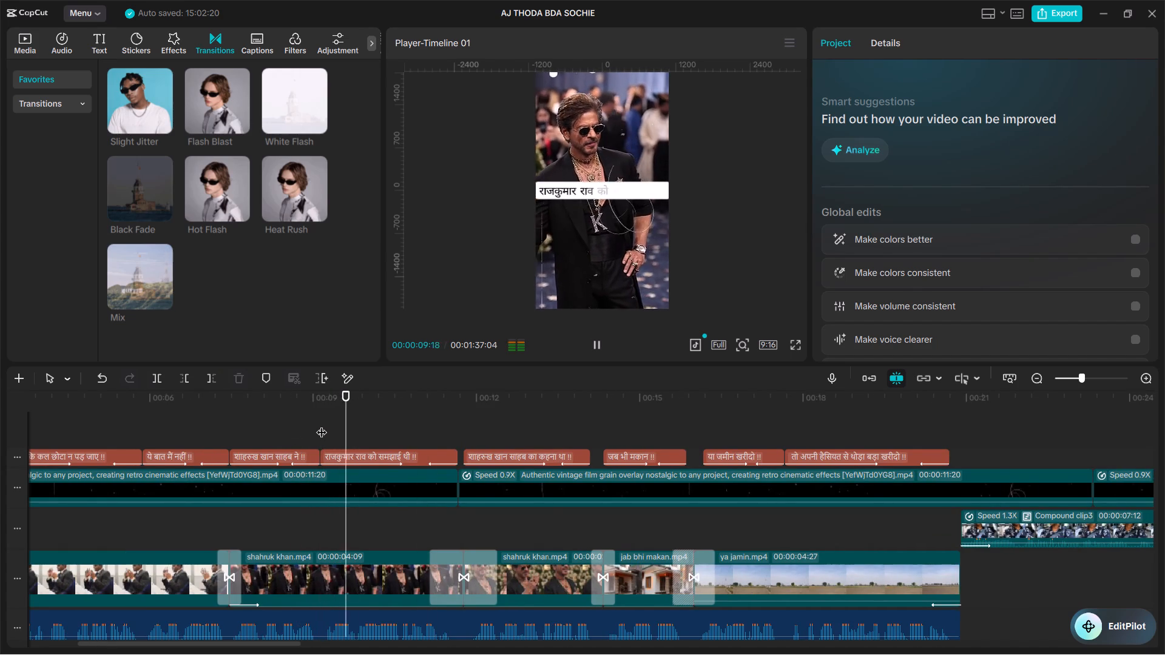
key(space)
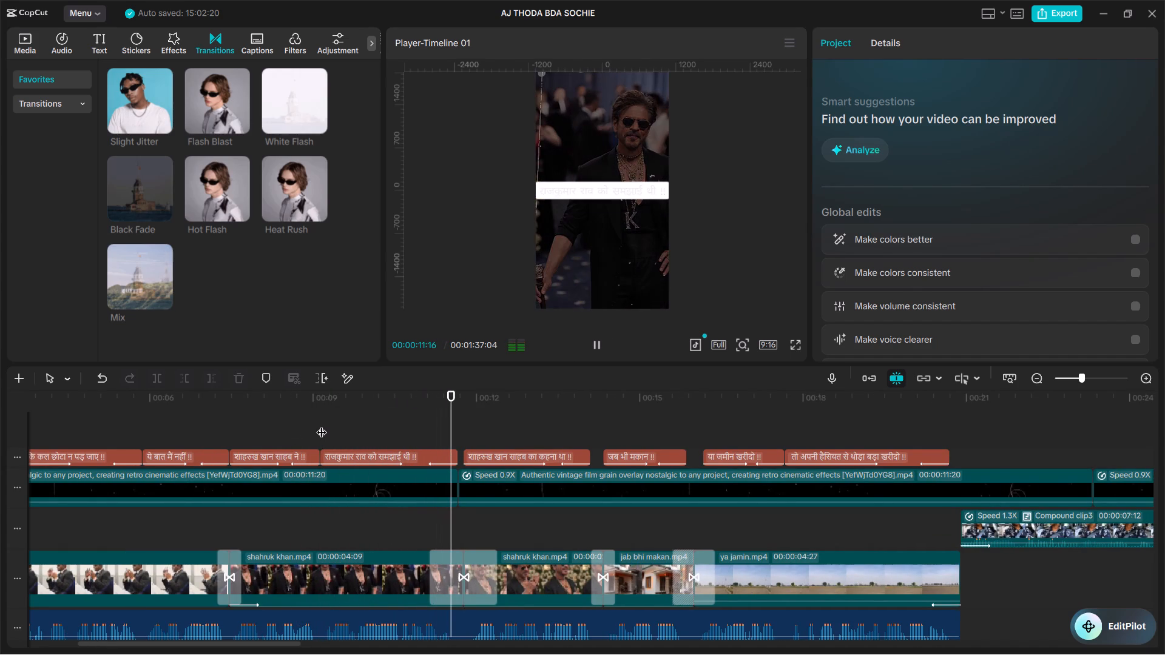
Switch to the Brave browser and search Pinterest for "rajkumar rao".
key(alt+Tab)
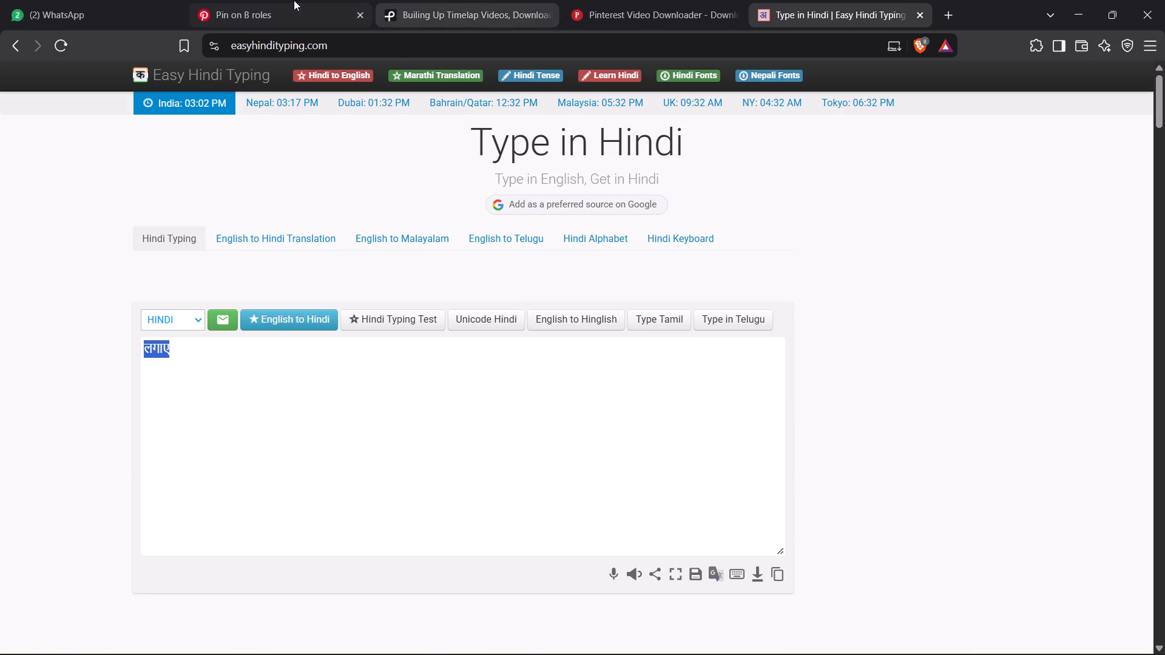
click(294, 0)
click(643, 0)
click(287, 0)
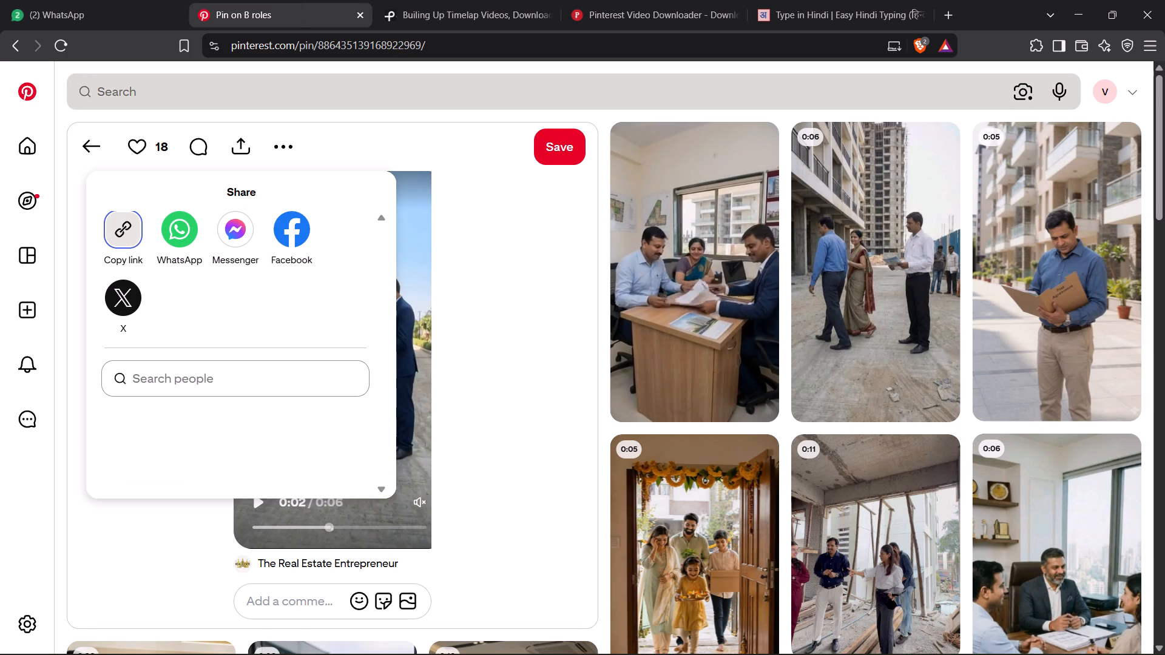
click(291, 86)
scroll(291, 86, up, 1)
click(291, 86)
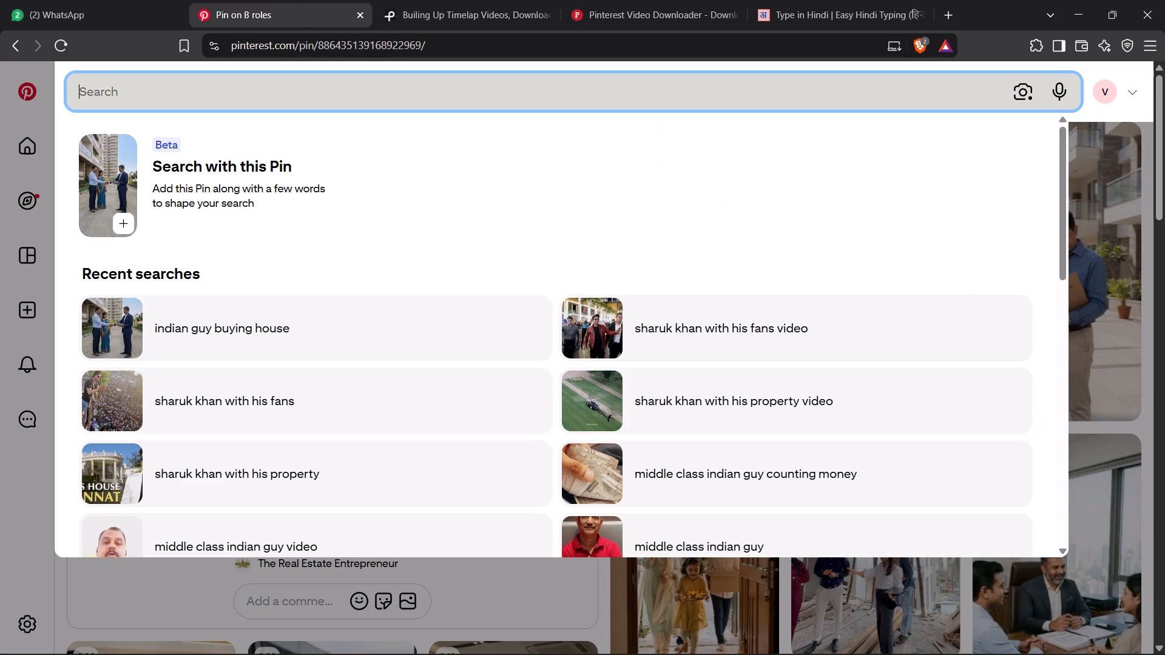
text(rajkumar)
key(space)
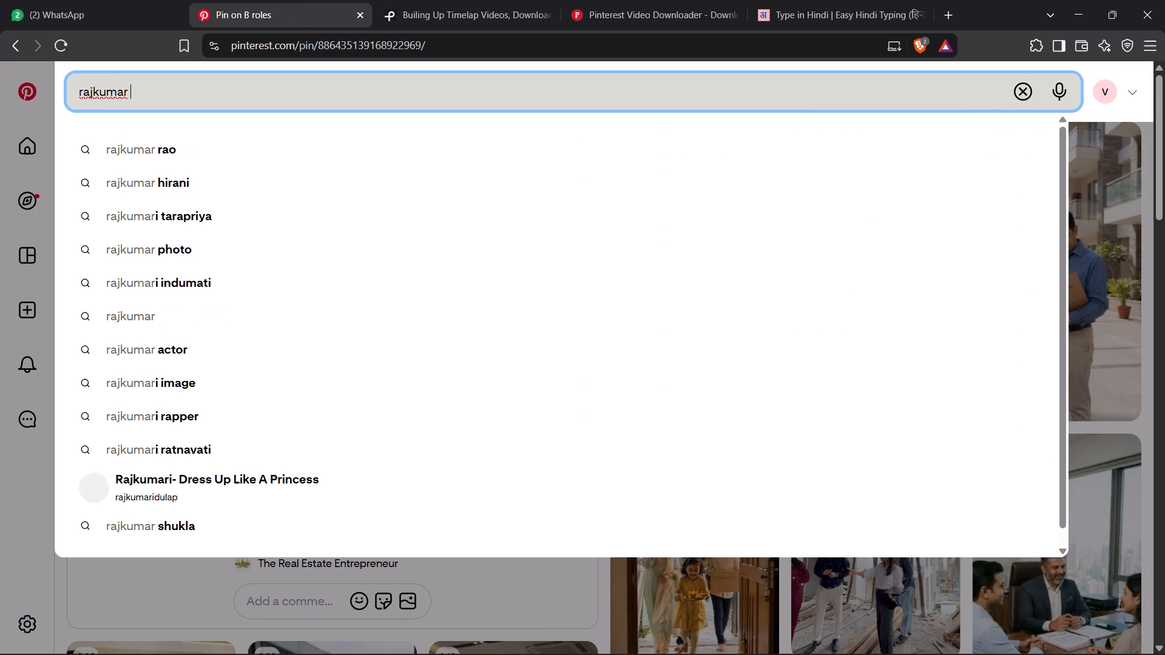
key(r)
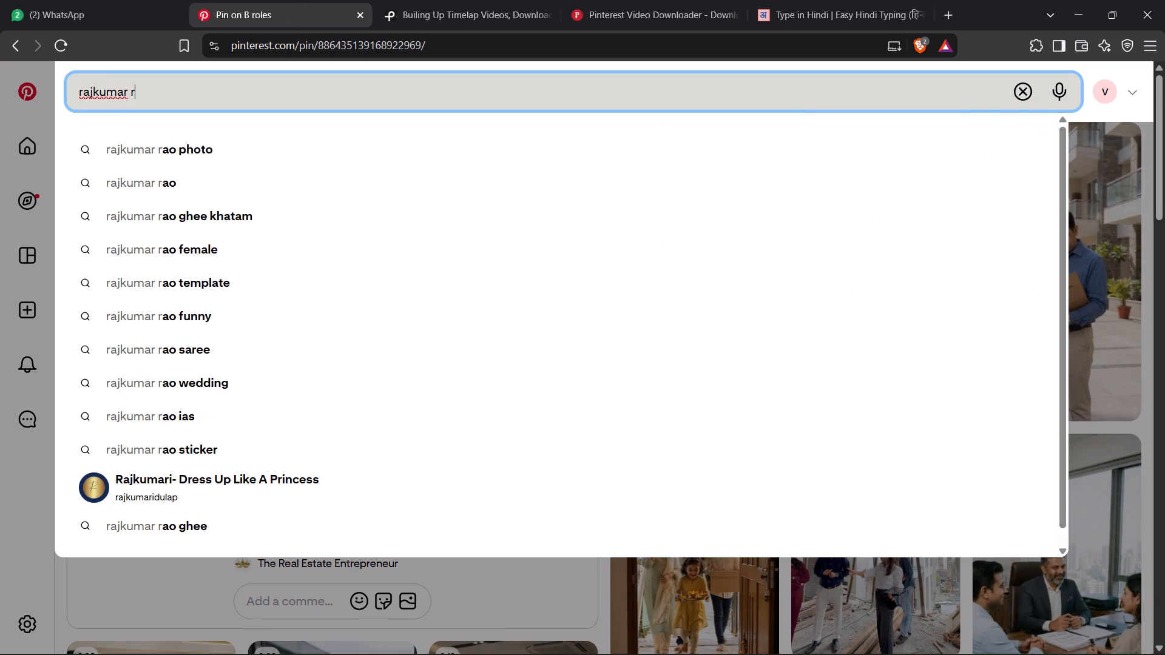
text(ao)
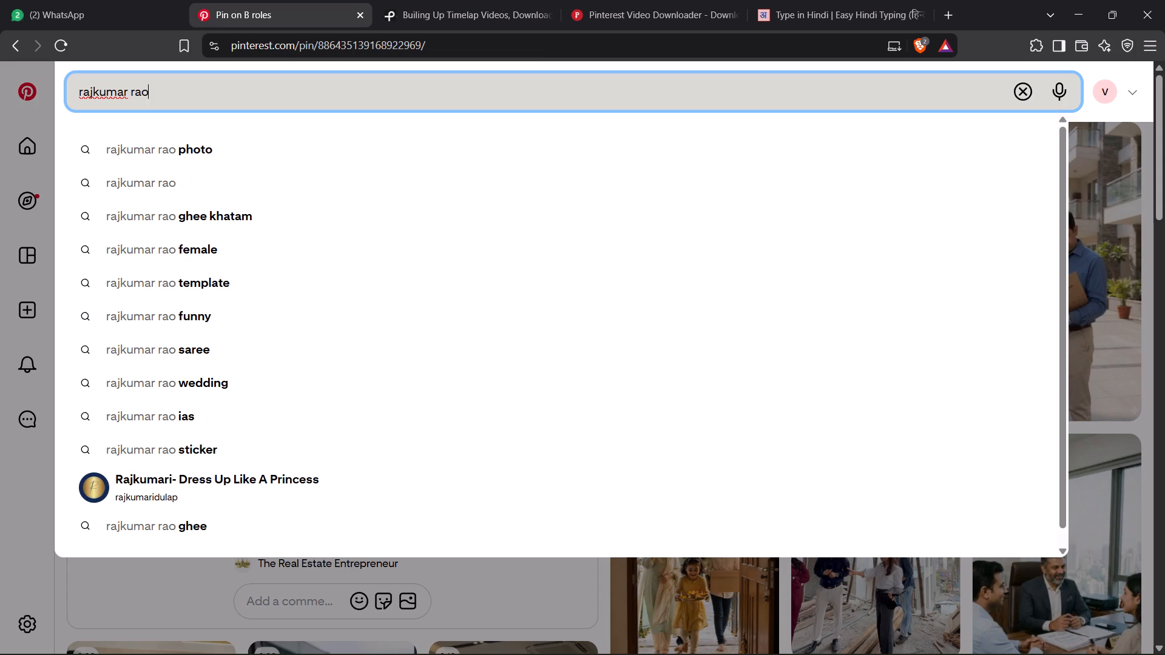
key(Return)
Look through the Pinterest results for Rajkumar Rao for footage that could suit his caption.
scroll(291, 86, up, 1)
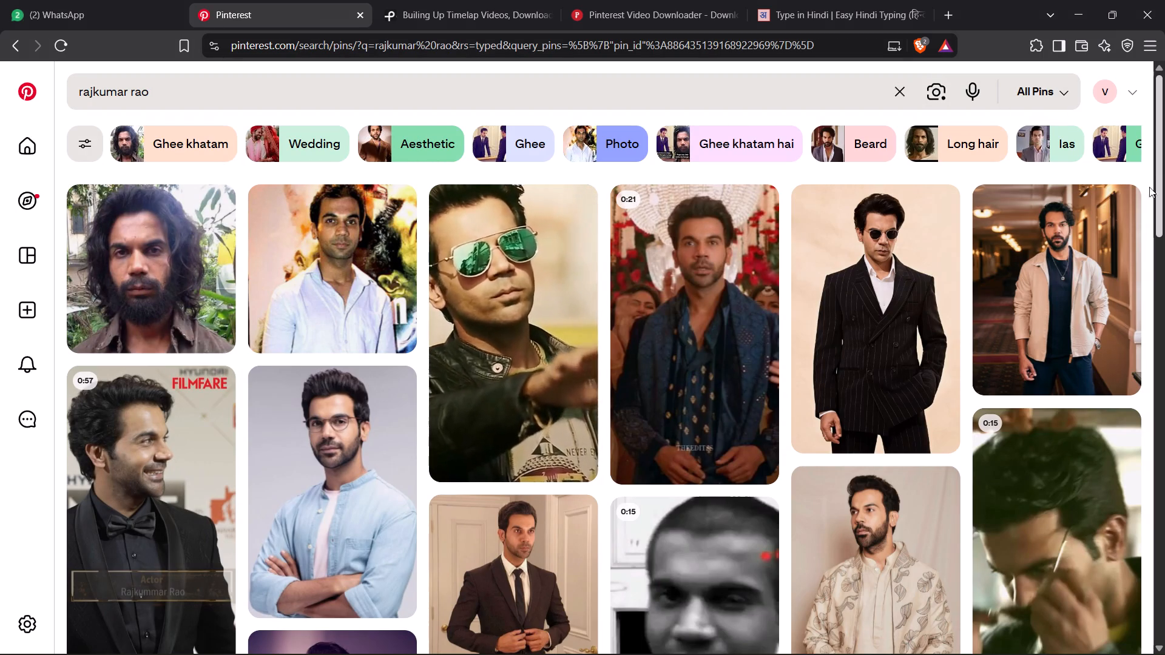
scroll(1144, 243, down, 7)
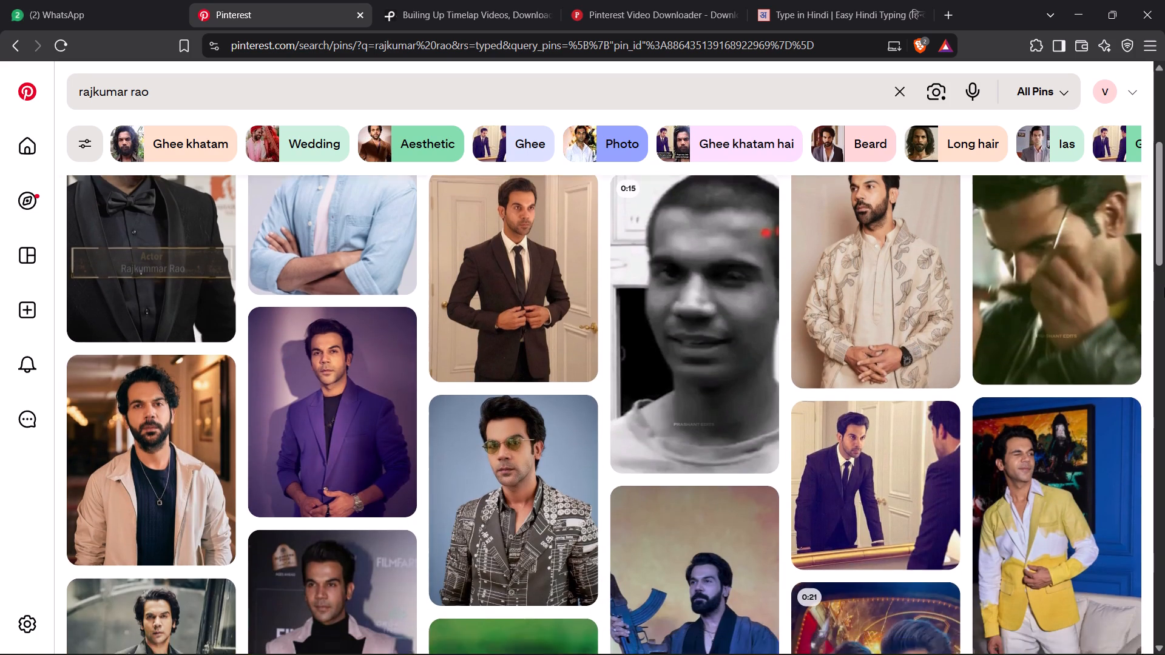
scroll(1164, 287, down, 1)
scroll(1151, 281, up, 8)
click(319, 88)
key(space)
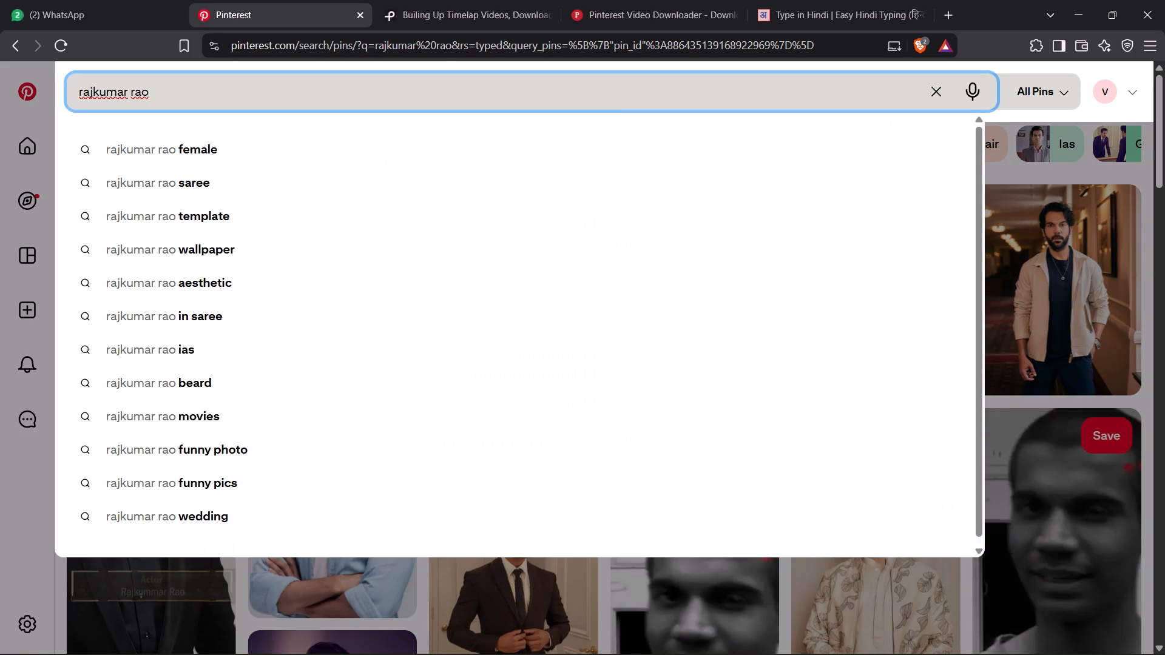
click(1089, 69)
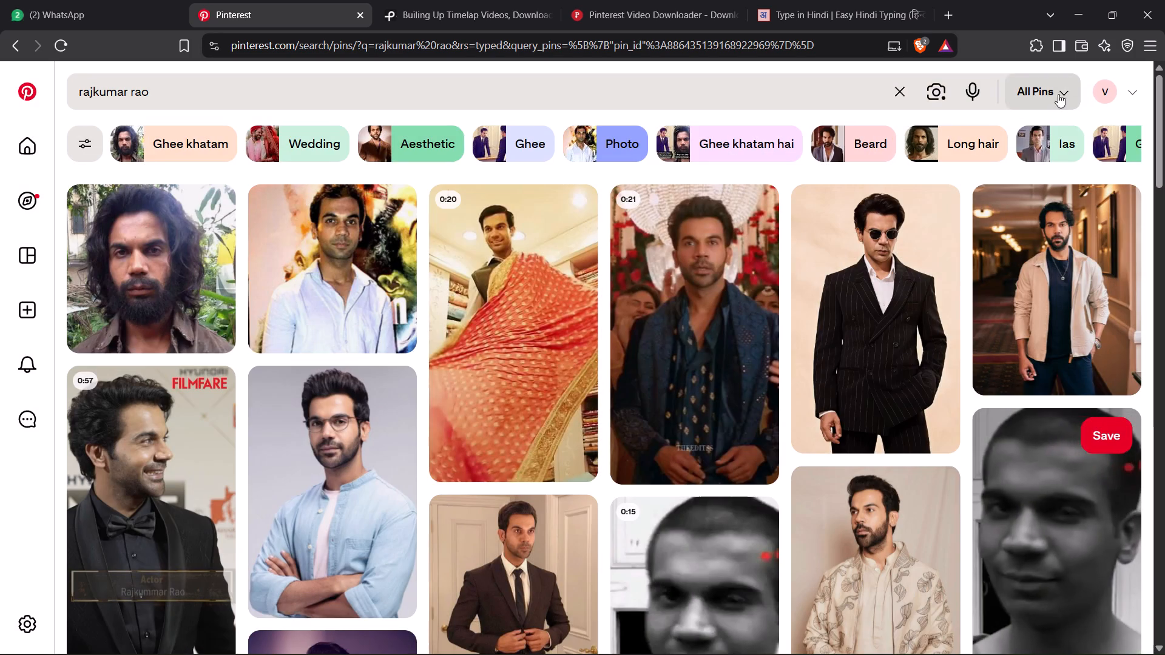
scroll(1070, 292, up, 6)
scroll(661, 402, down, 6)
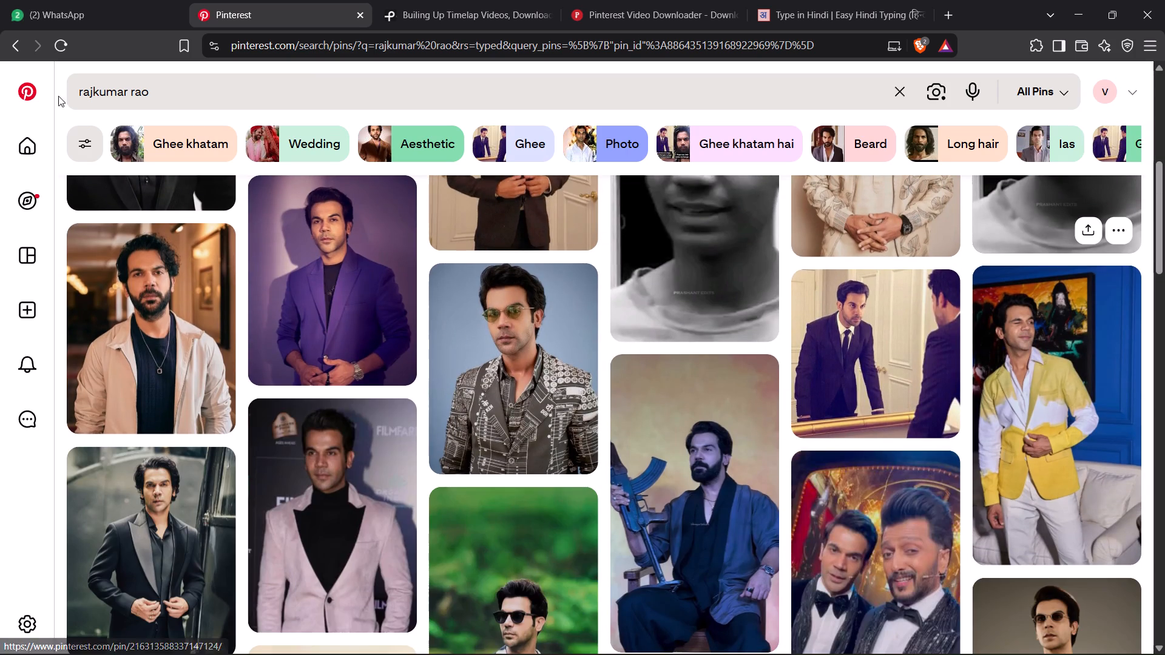
scroll(141, 101, up, 9)
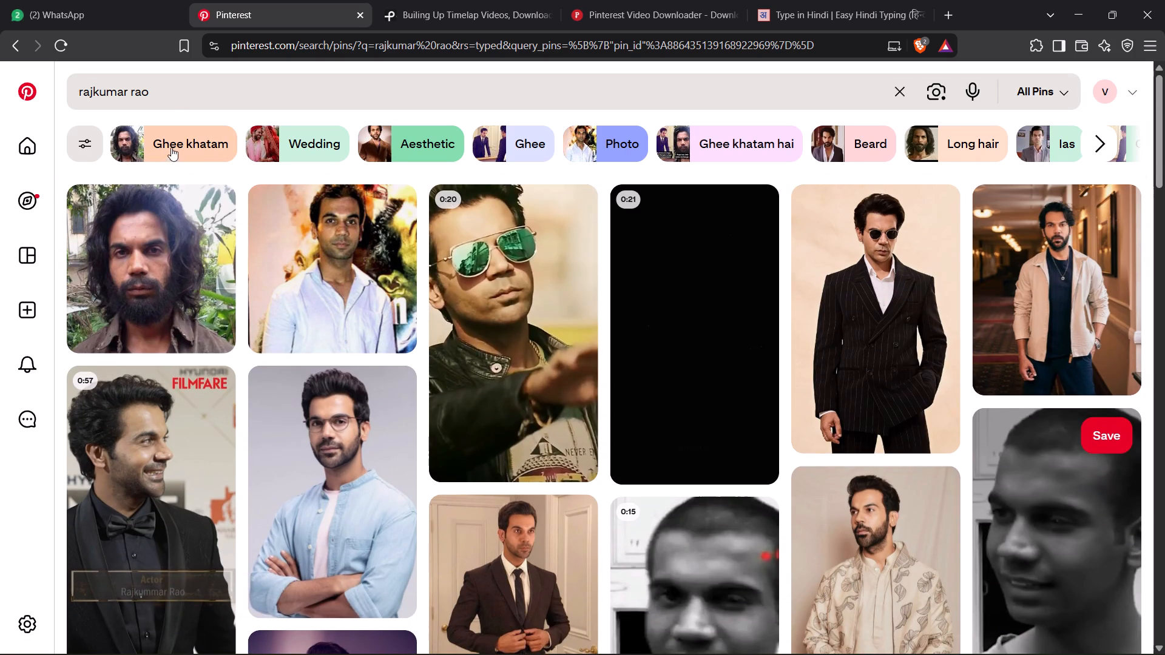
Search Pinterest for "rajkumar rao video" and look through the resulting clips for usable footage.
click(167, 100)
key(space)
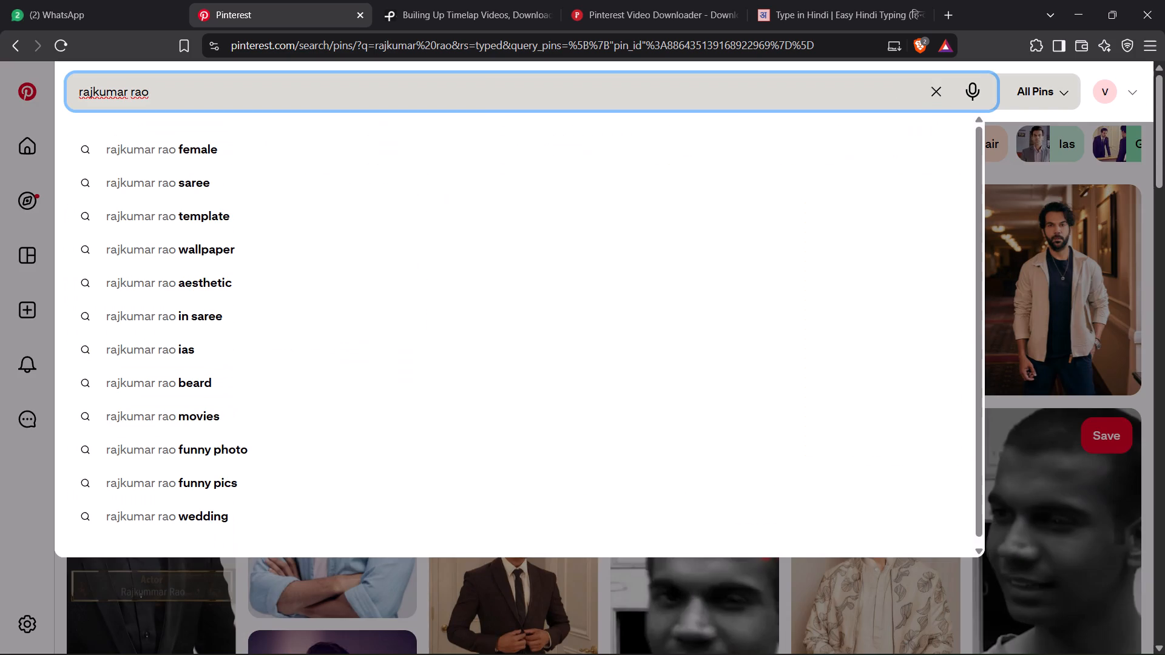
text(video)
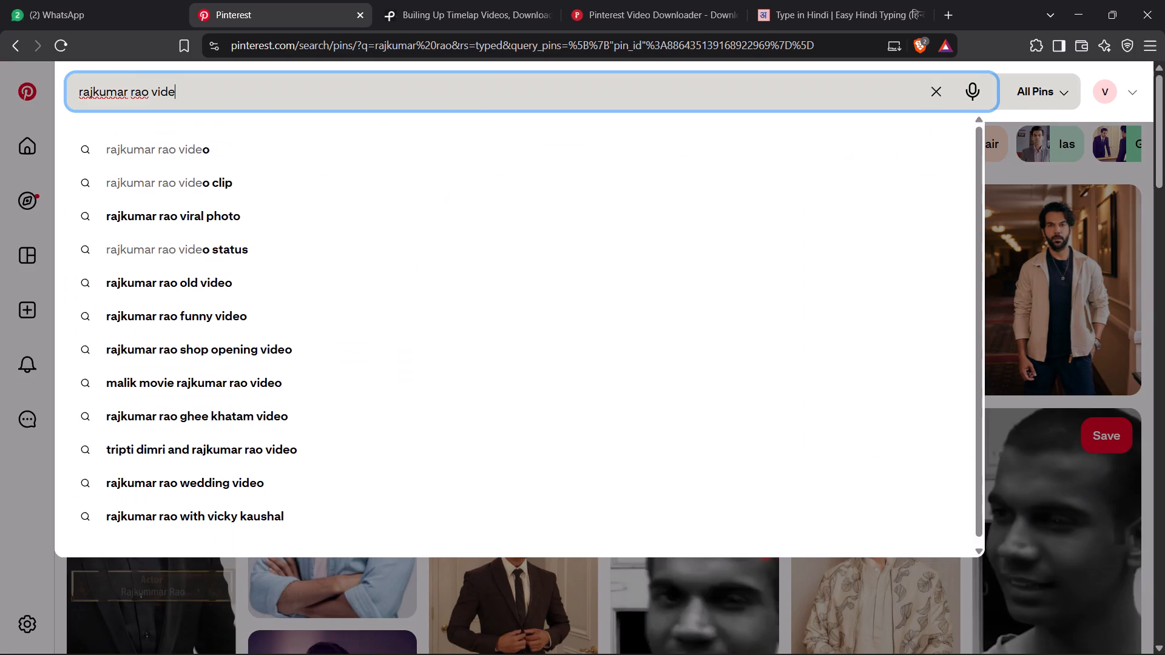
key(Return)
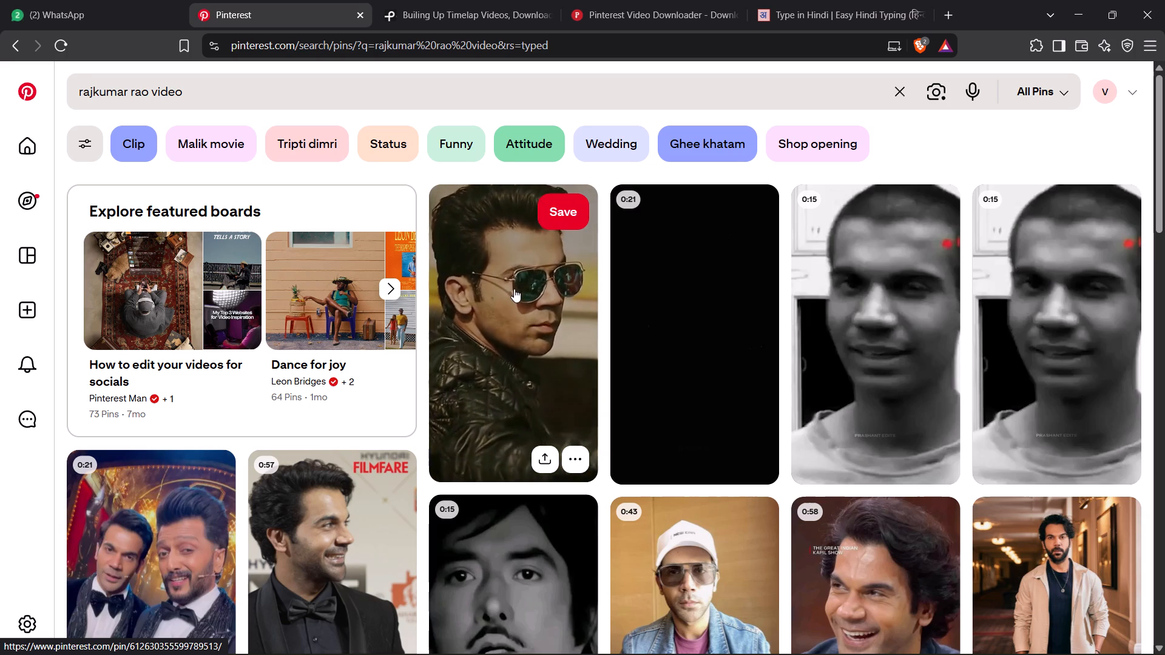
scroll(517, 296, down, 5)
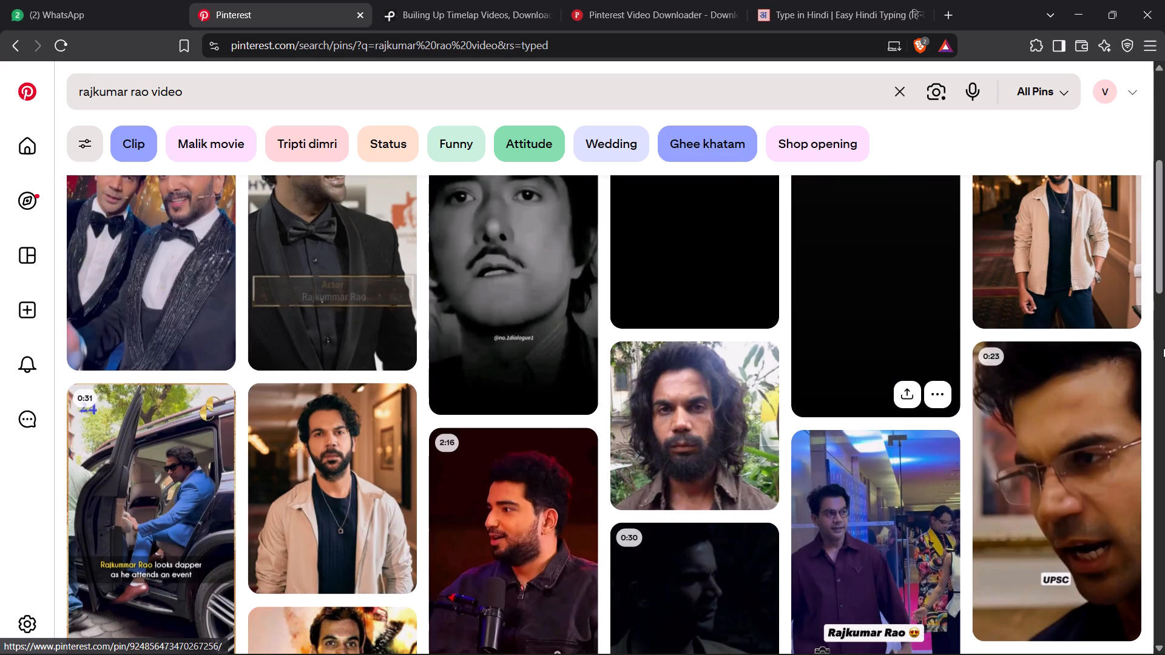
scroll(1150, 364, down, 2)
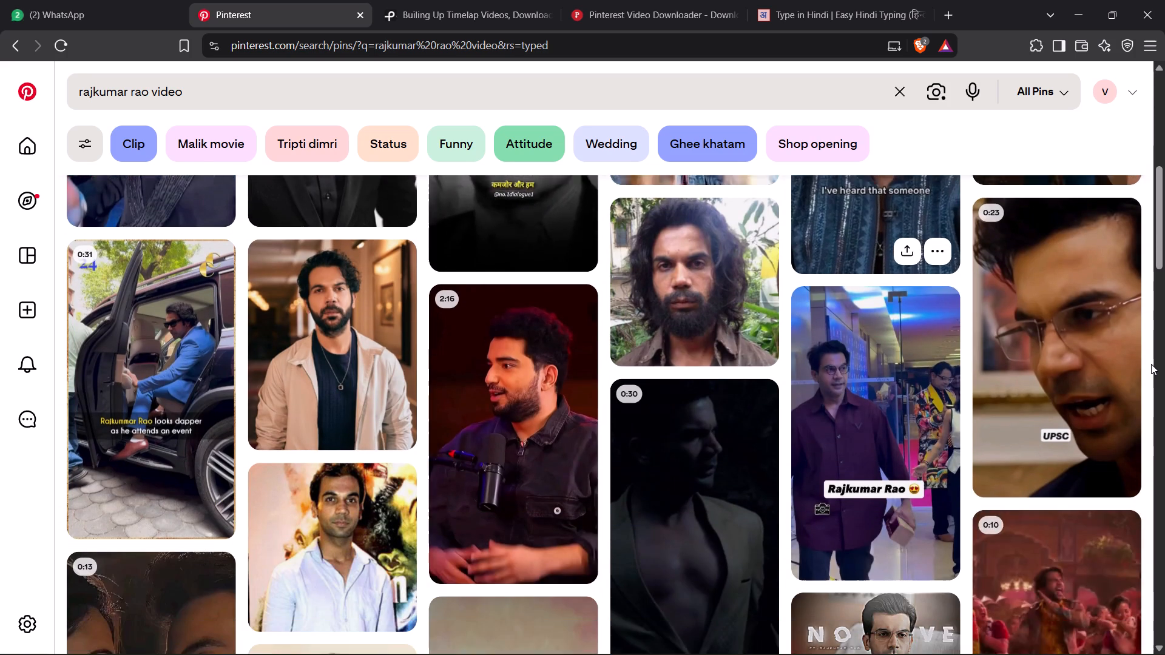
scroll(1151, 364, up, 8)
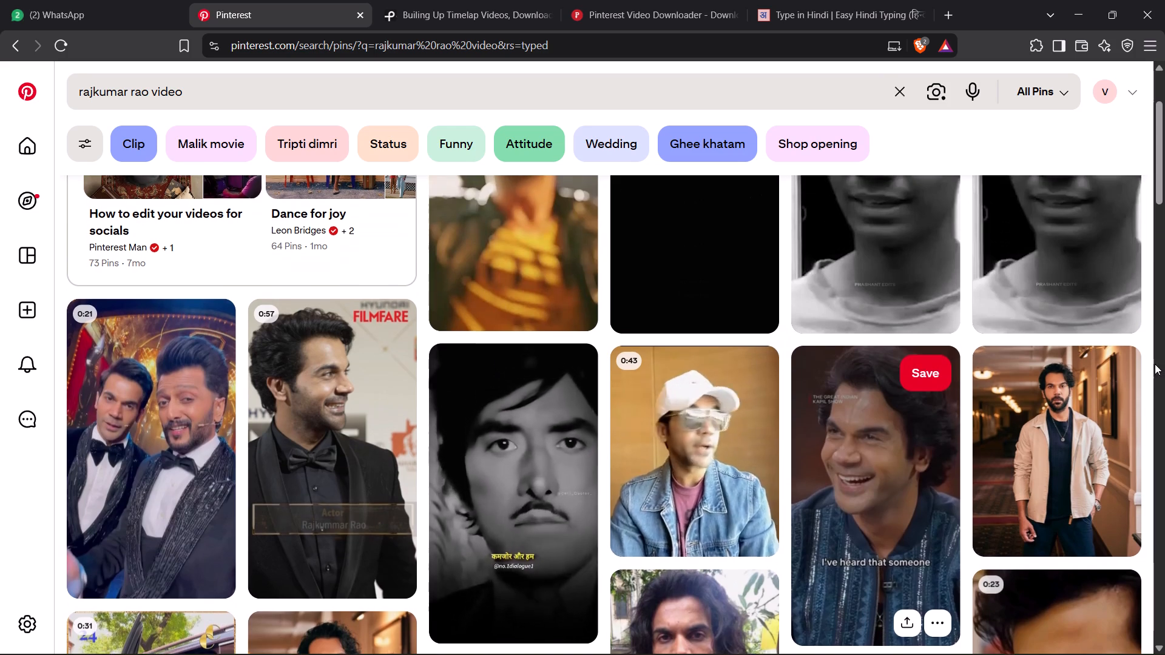
scroll(1155, 364, up, 7)
Open YouTube in a new browser tab.
click(951, 17)
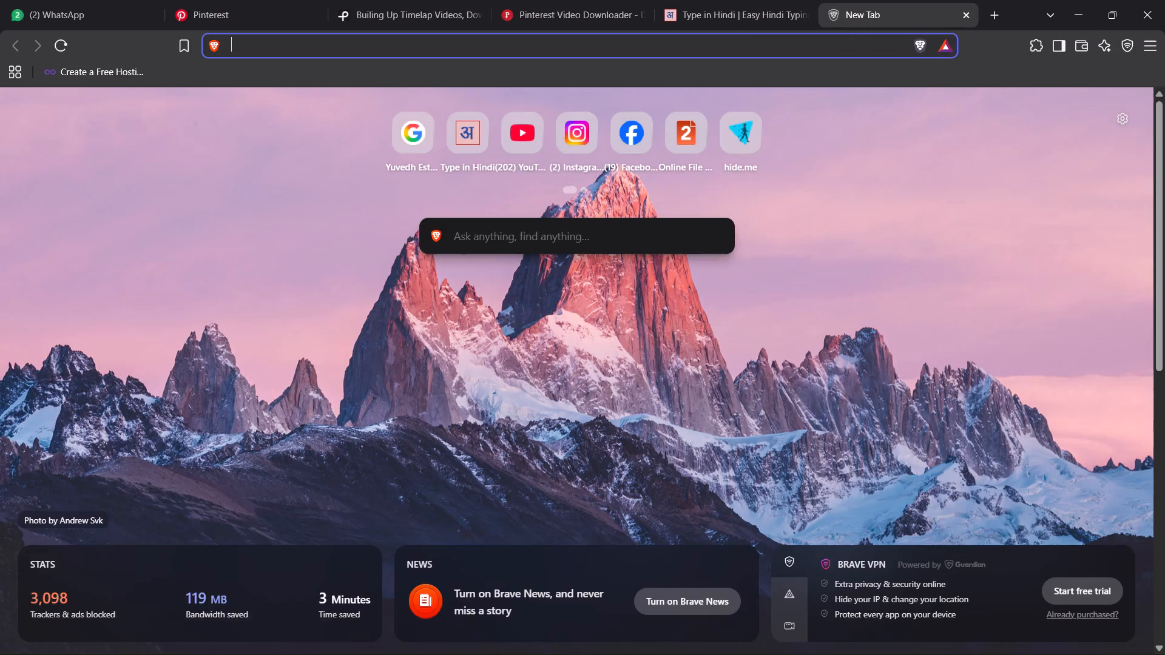
click(874, 44)
click(512, 124)
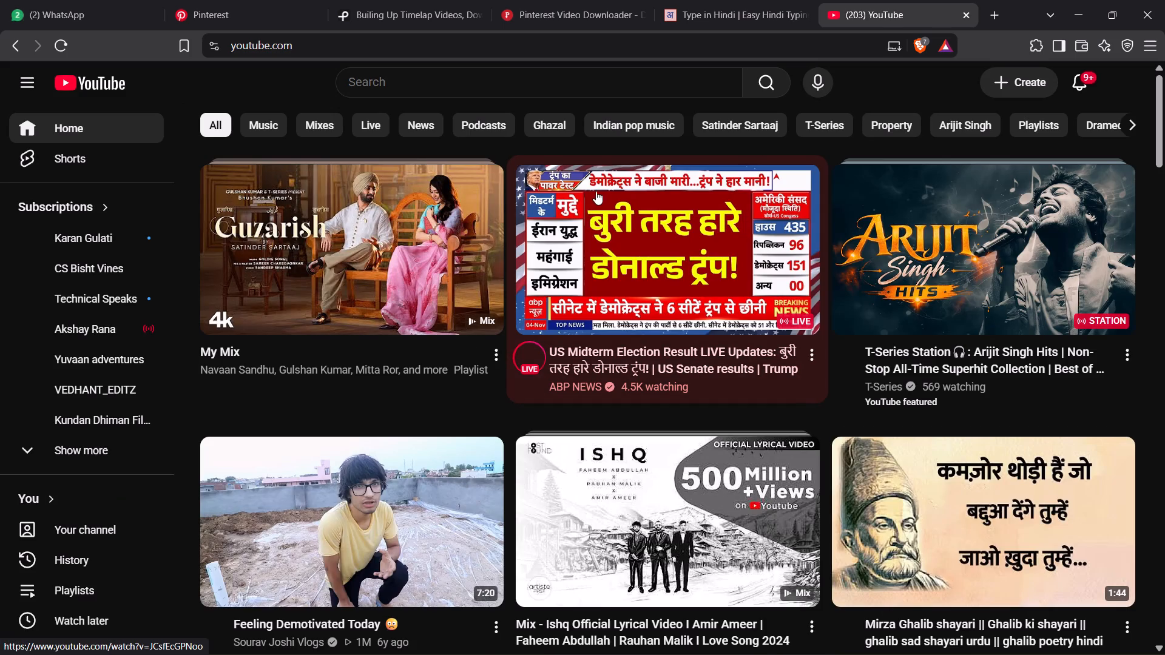
Browse the YouTube home feed and preview the "Feeling Demotivated Today" video with sound on and captions off.
scroll(278, 292, down, 1)
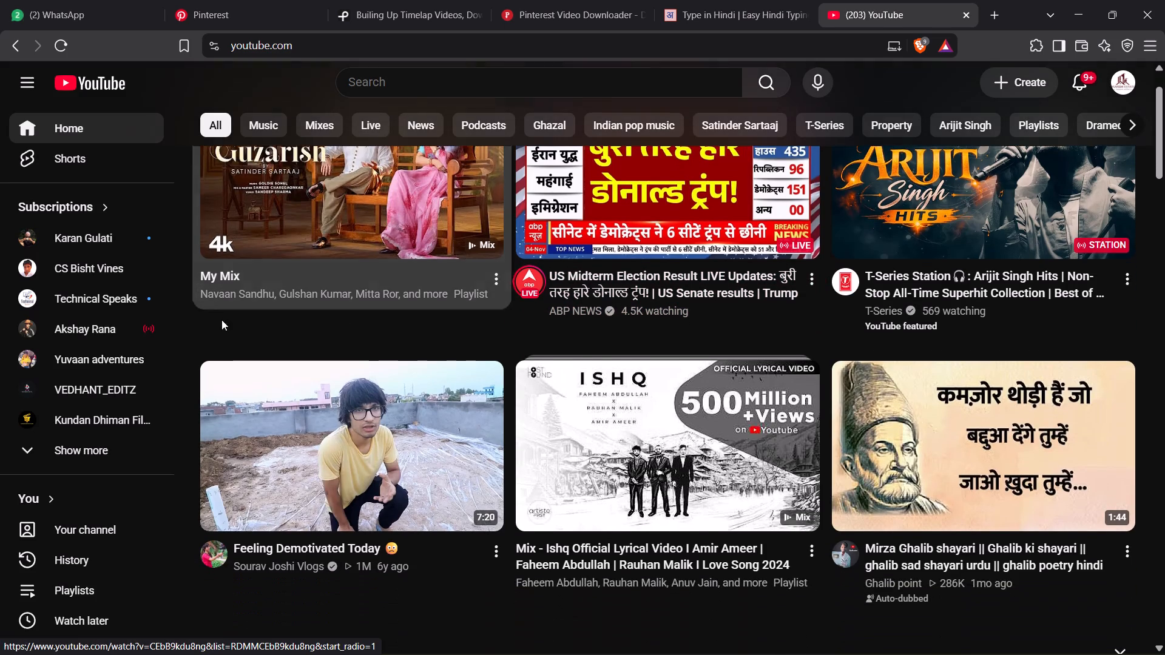
scroll(202, 469, down, 1)
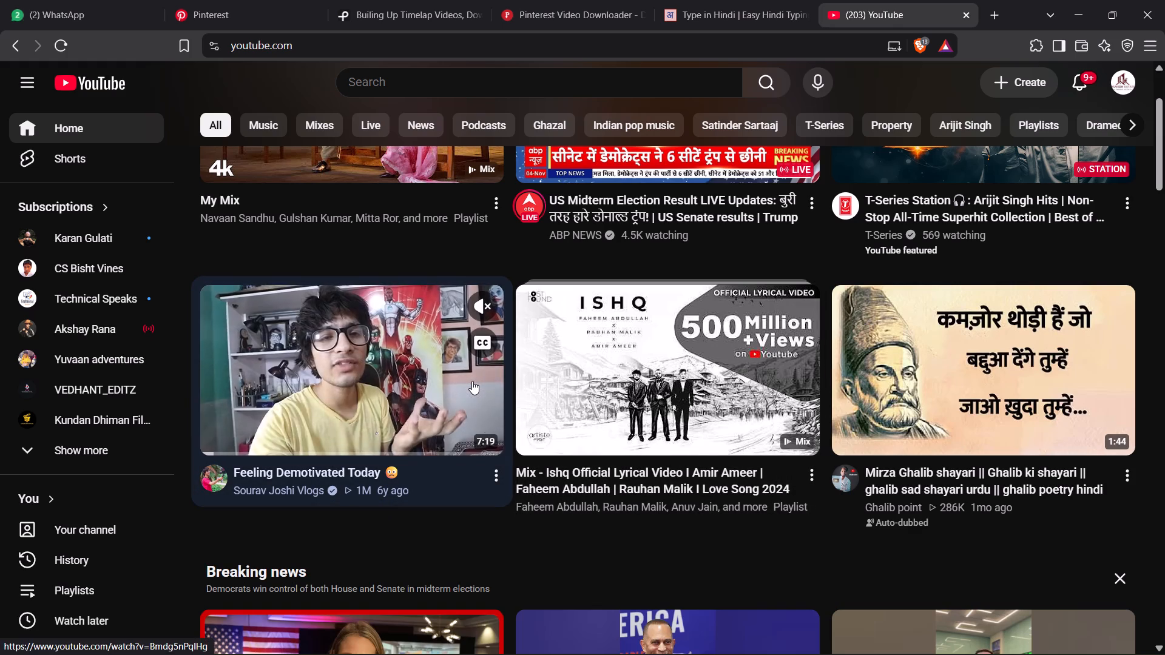
click(478, 307)
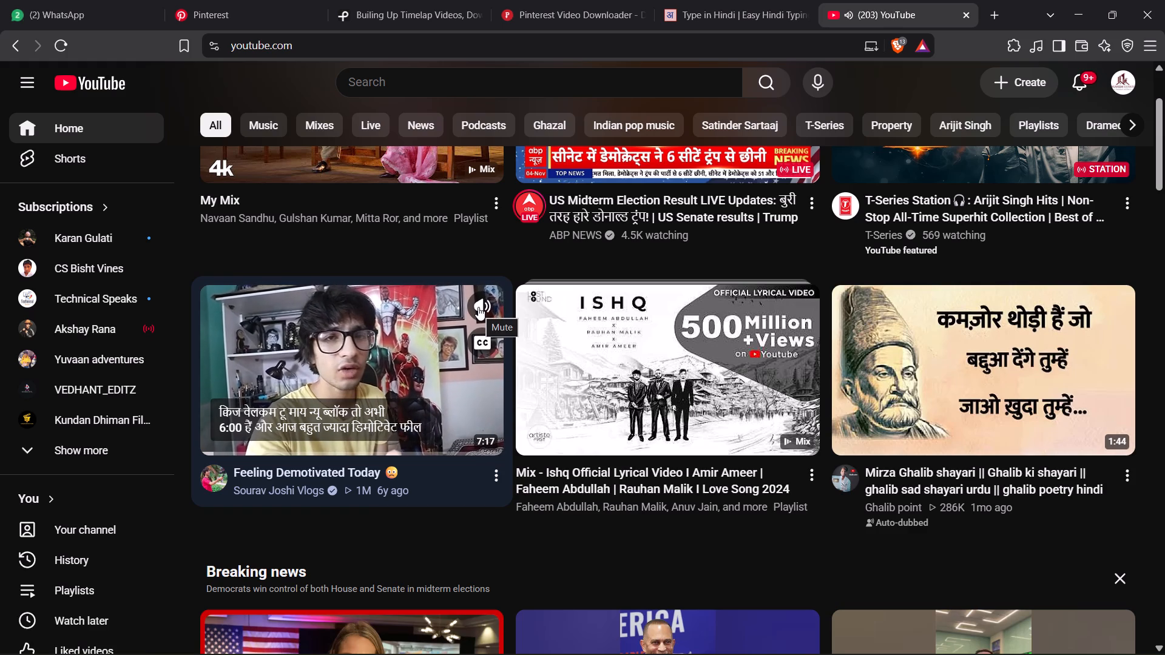
scroll(478, 307, down, 3)
scroll(478, 307, up, 2)
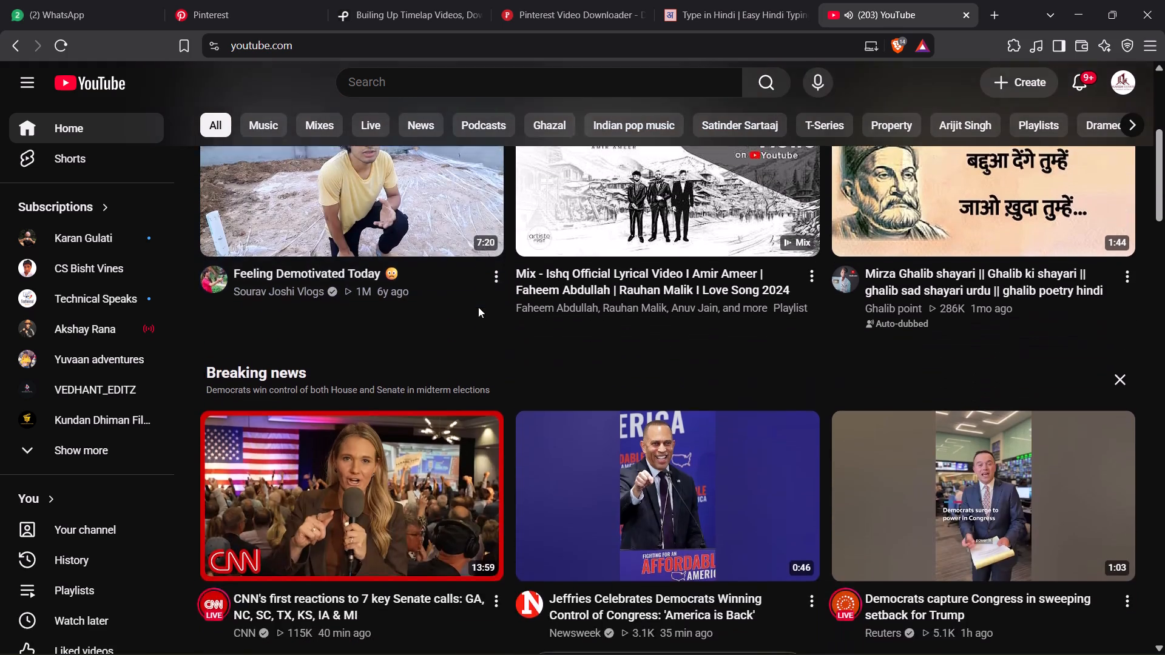
scroll(478, 307, up, 1)
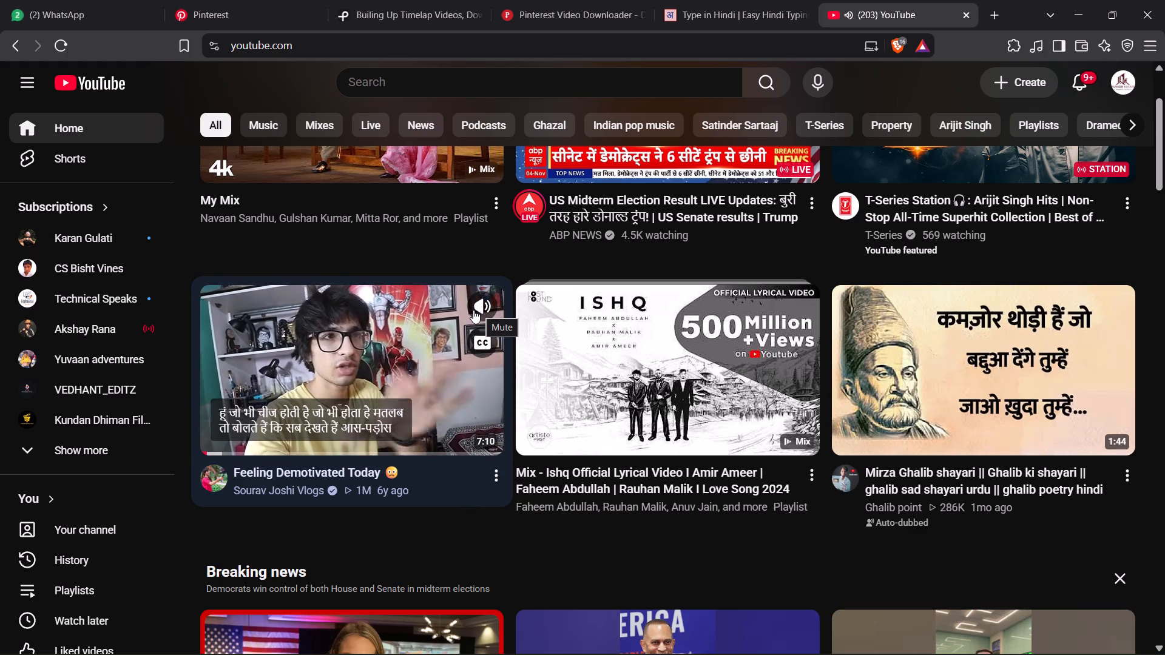
click(477, 341)
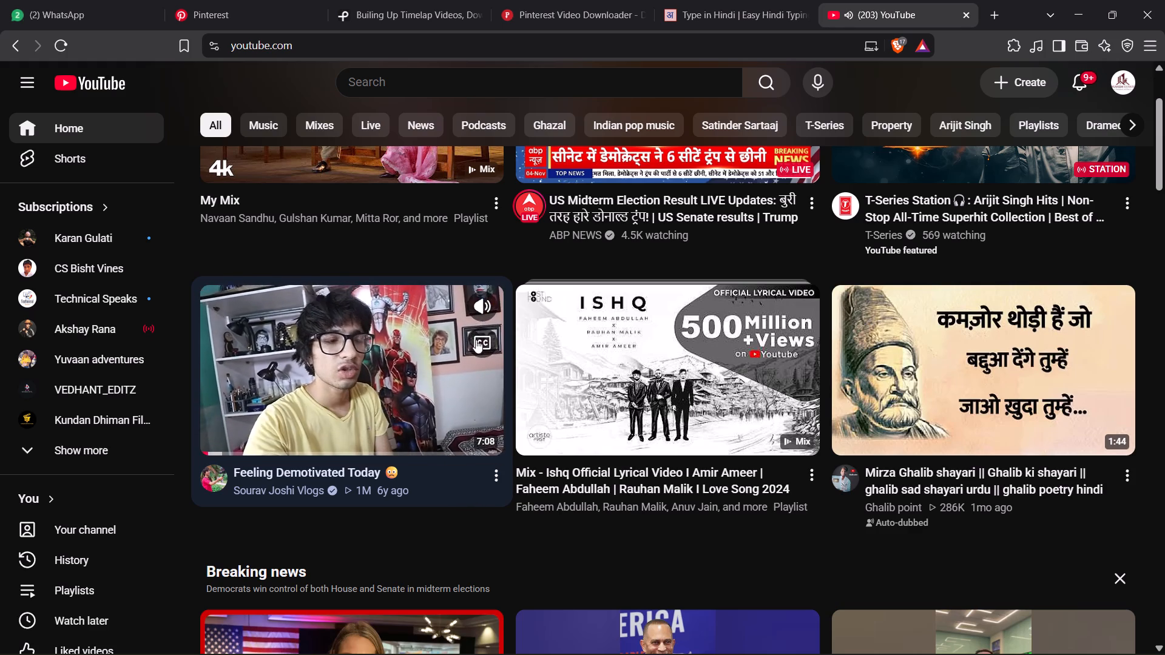
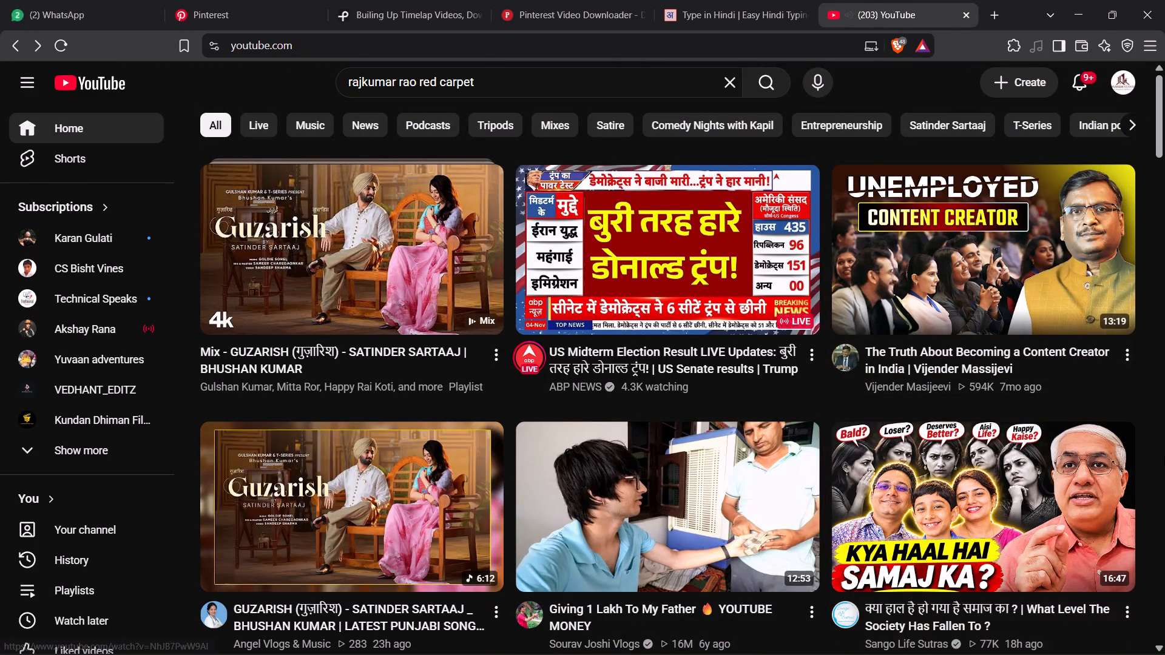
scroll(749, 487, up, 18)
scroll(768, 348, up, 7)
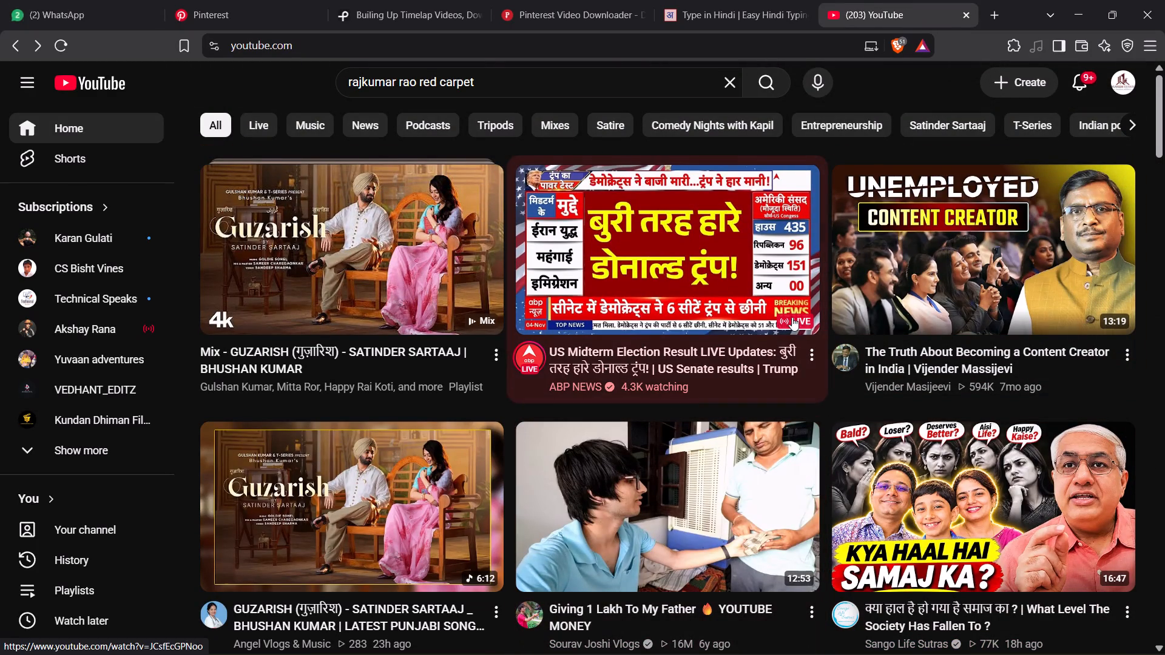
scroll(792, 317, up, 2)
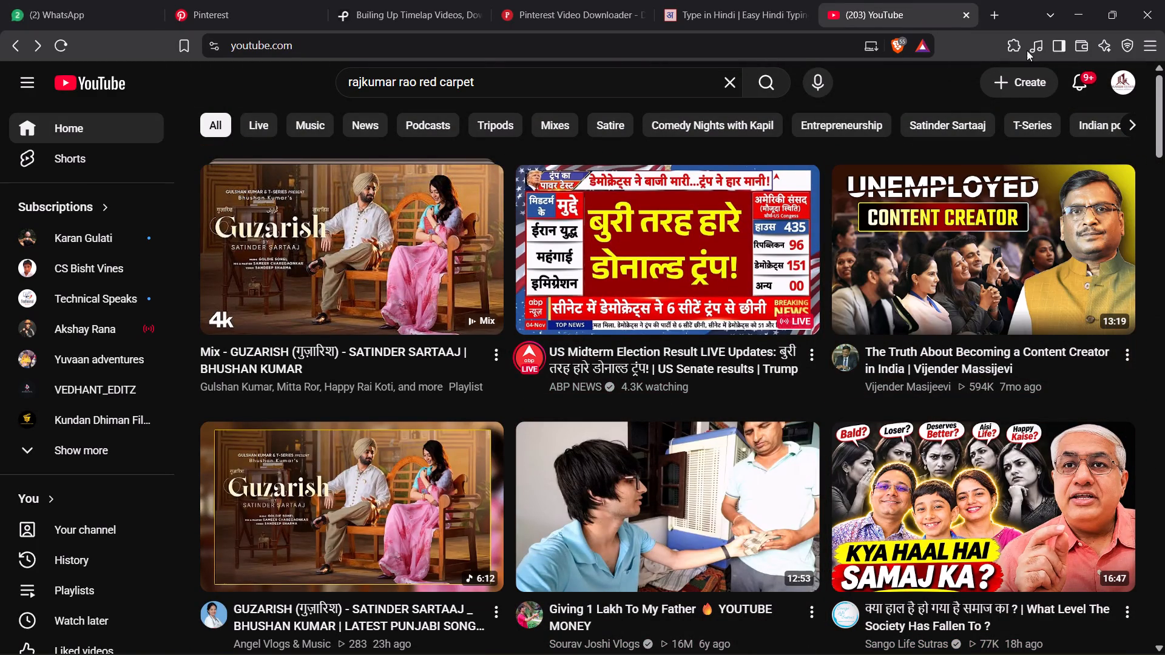
Switch from the browser back to the AJ THODA BDA SOCHIE project in CapCut.
click(1084, 15)
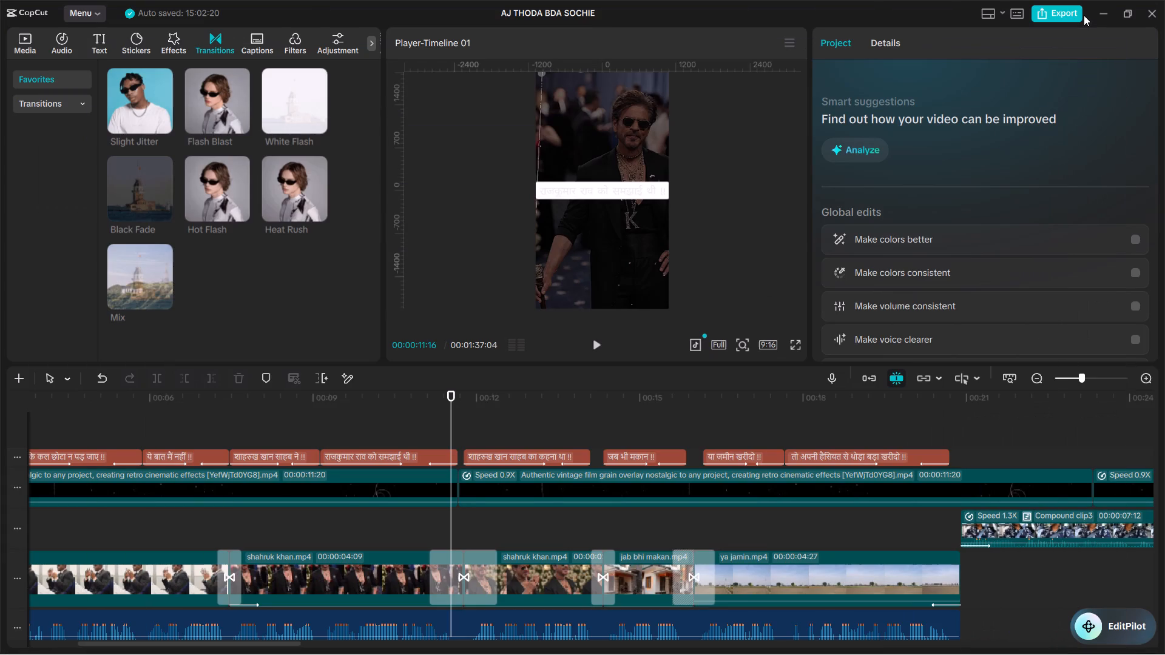